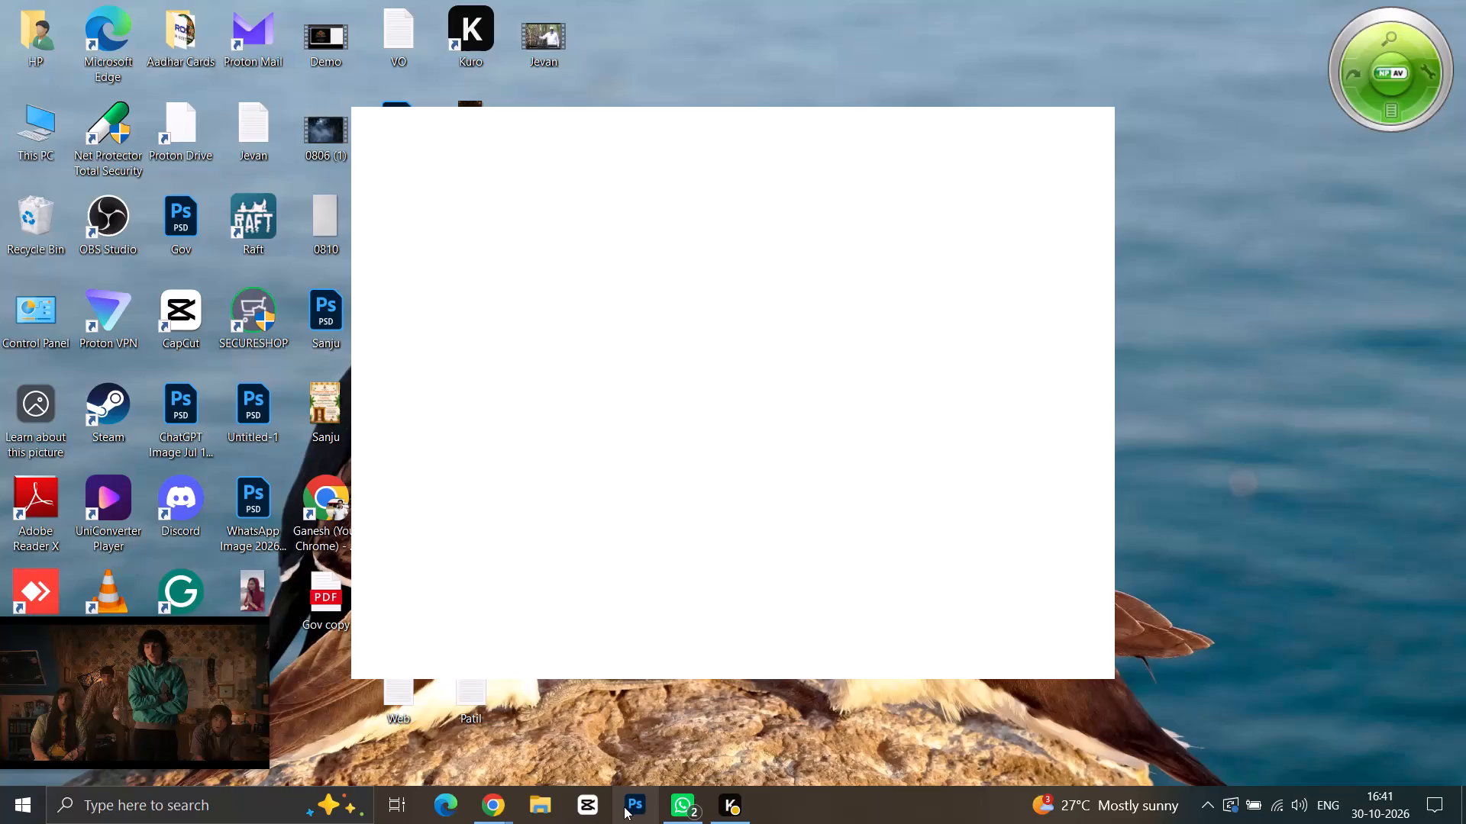
# Launch Photoshop and close the floating video player.
pyautogui.click(624, 806)
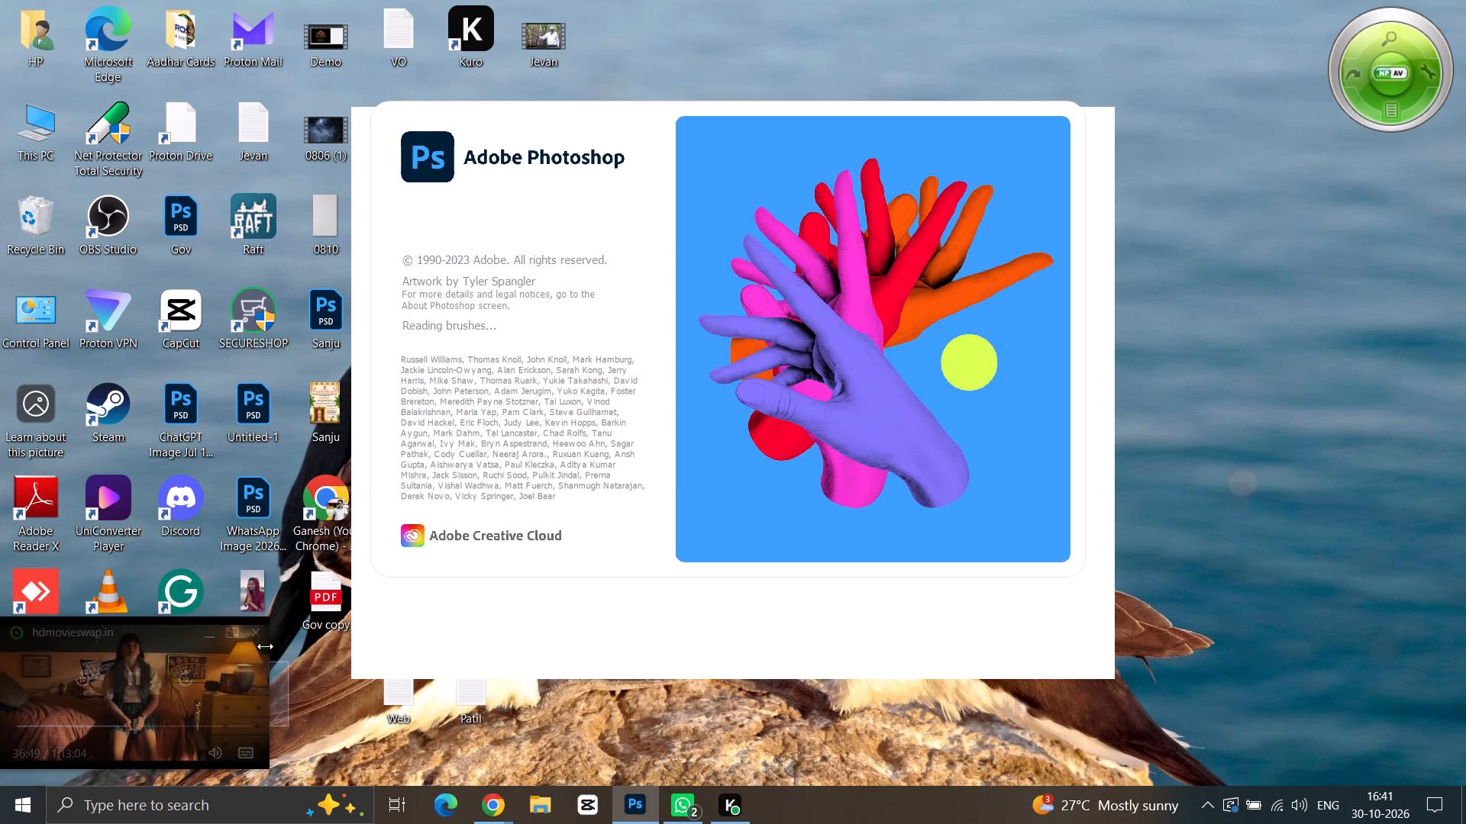
pyautogui.click(260, 631)
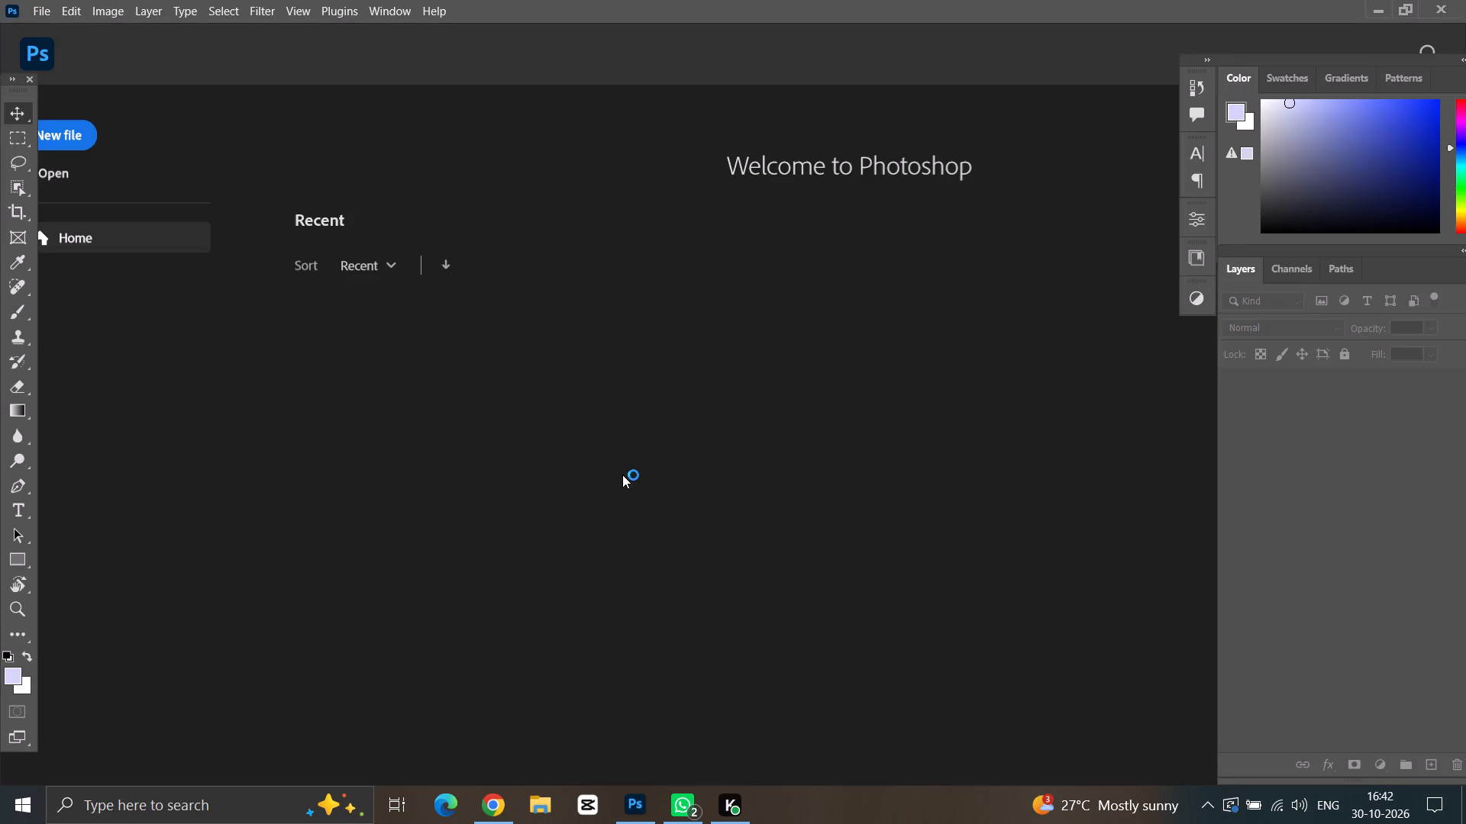
pyautogui.click(34, 53)
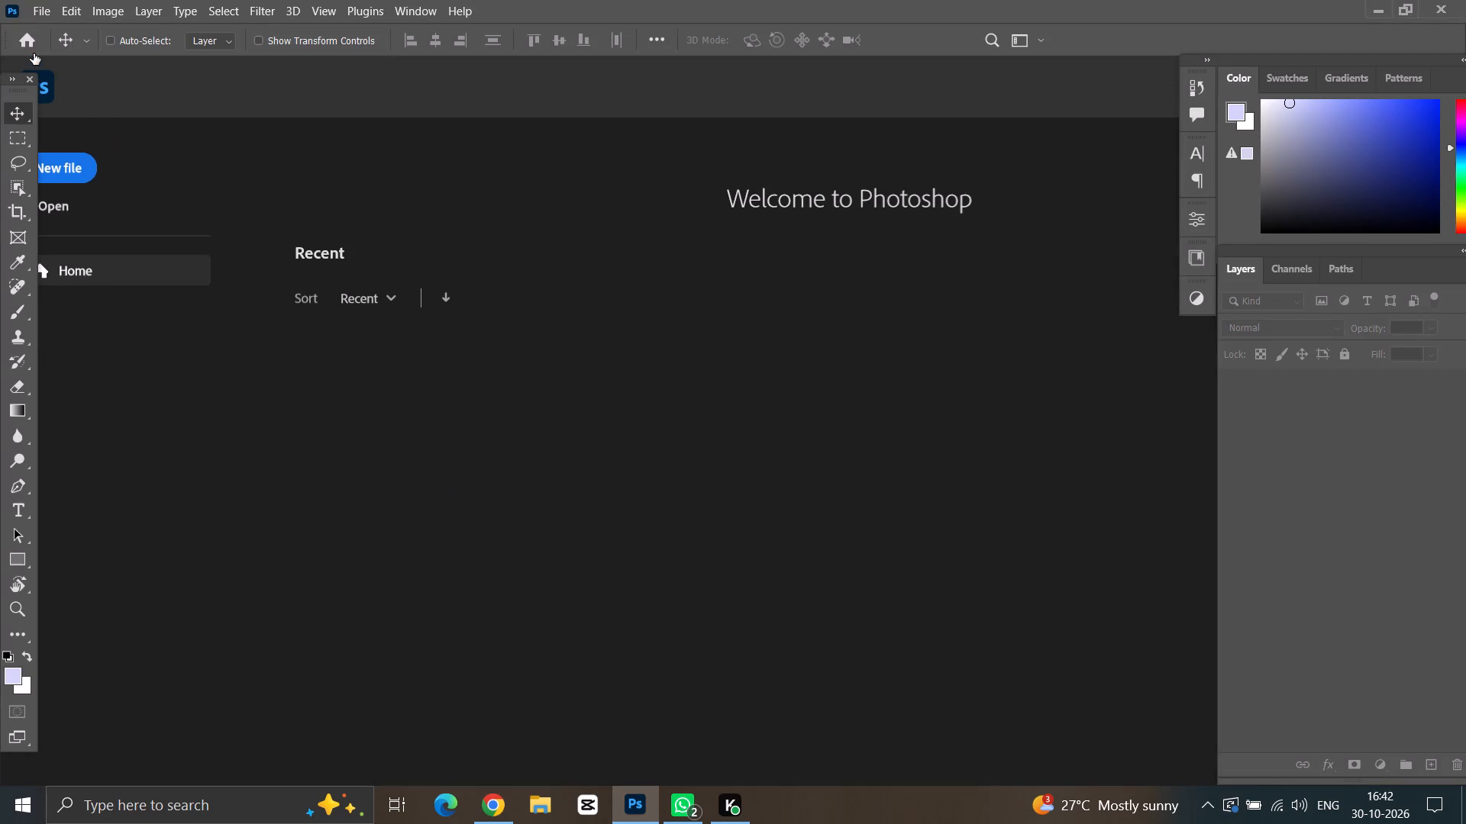
# Open the layered file 130 (PSD) from the Belesu folder.
pyautogui.click(34, 11)
pyautogui.click(47, 44)
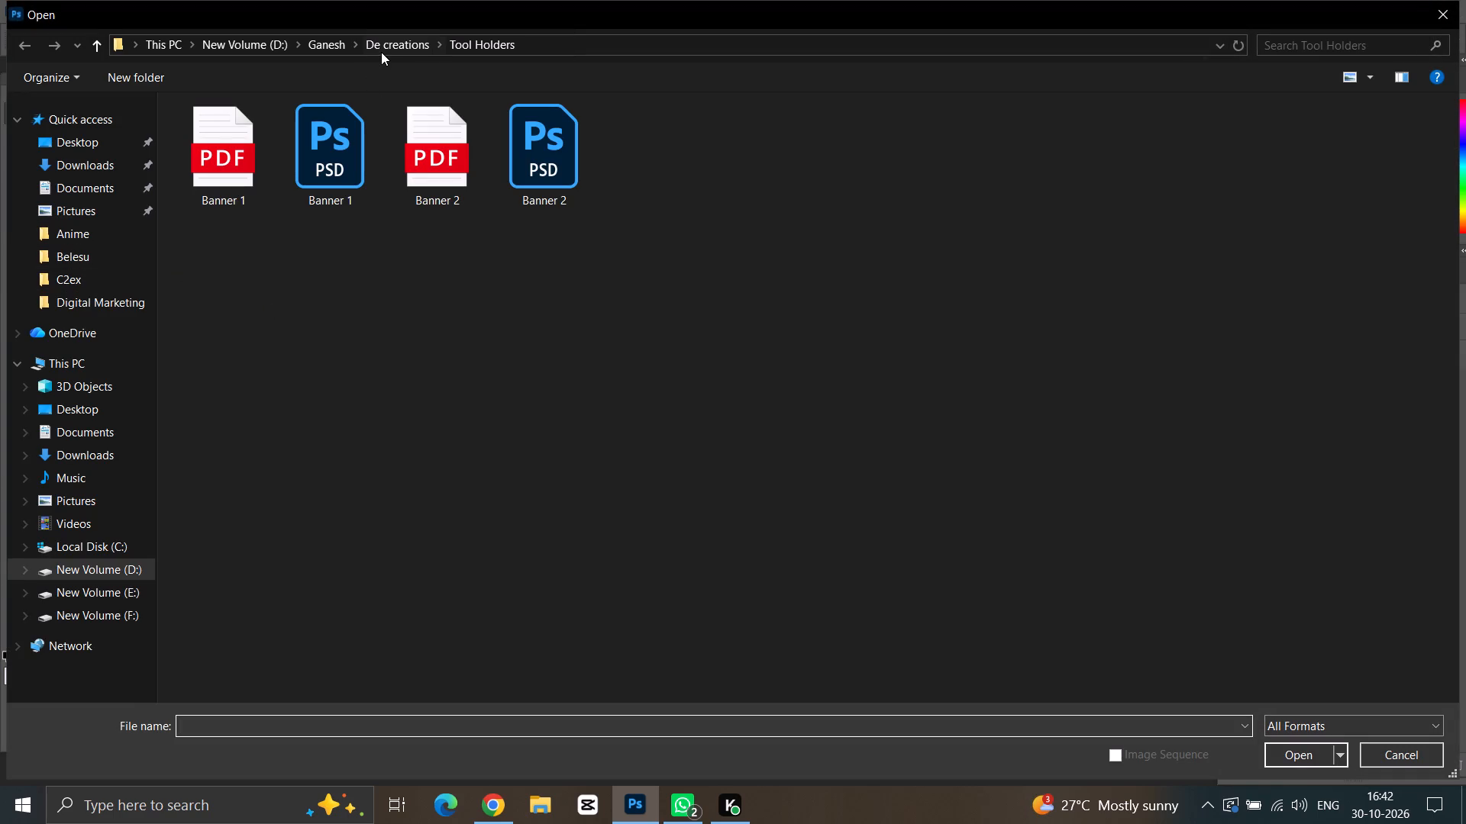
pyautogui.click(381, 52)
pyautogui.click(97, 273)
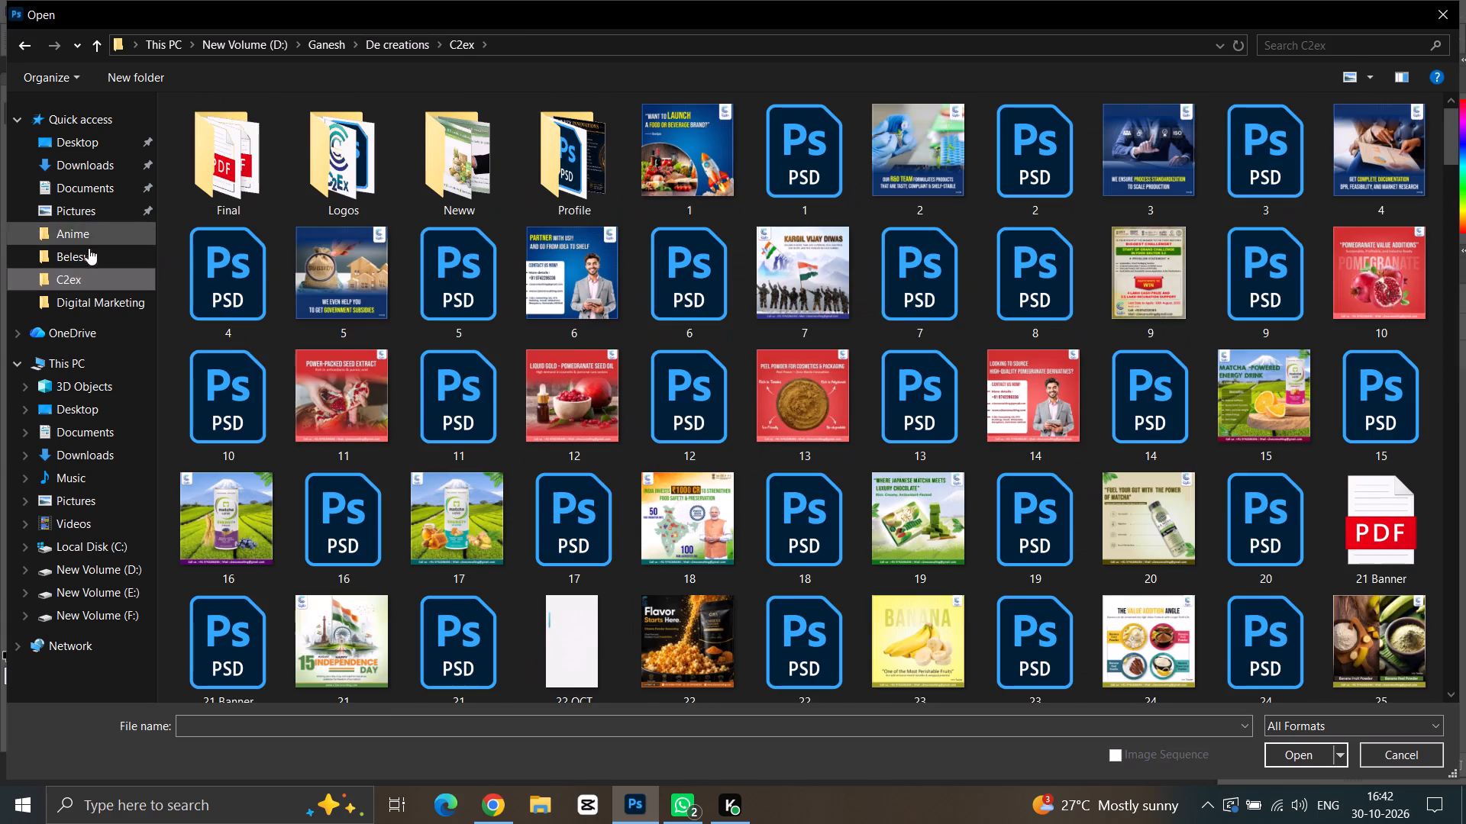
pyautogui.click(85, 251)
pyautogui.moveTo(1451, 136); pyautogui.dragTo(1458, 411)
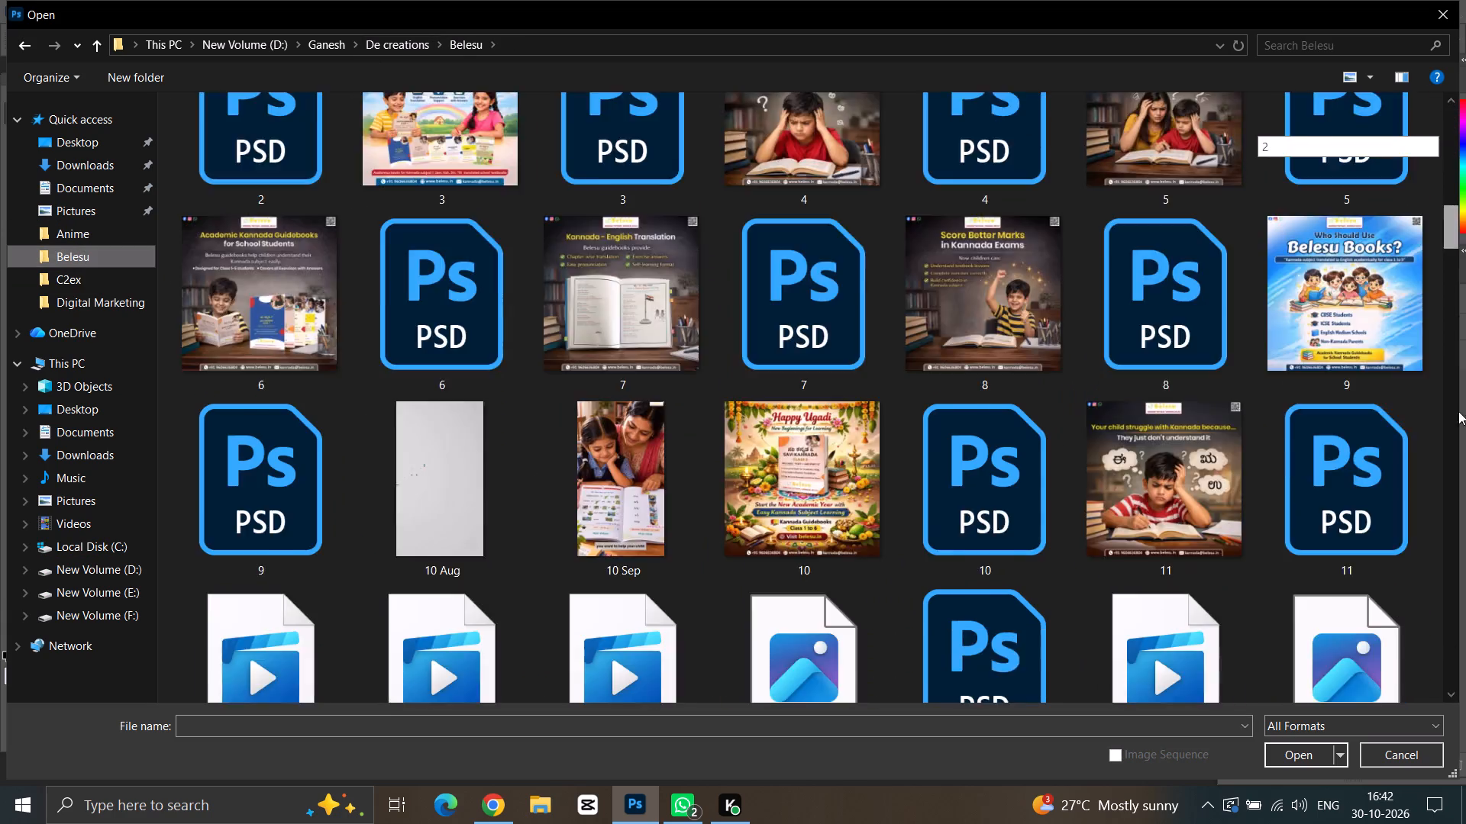
pyautogui.moveTo(1458, 411); pyautogui.dragTo(1463, 651)
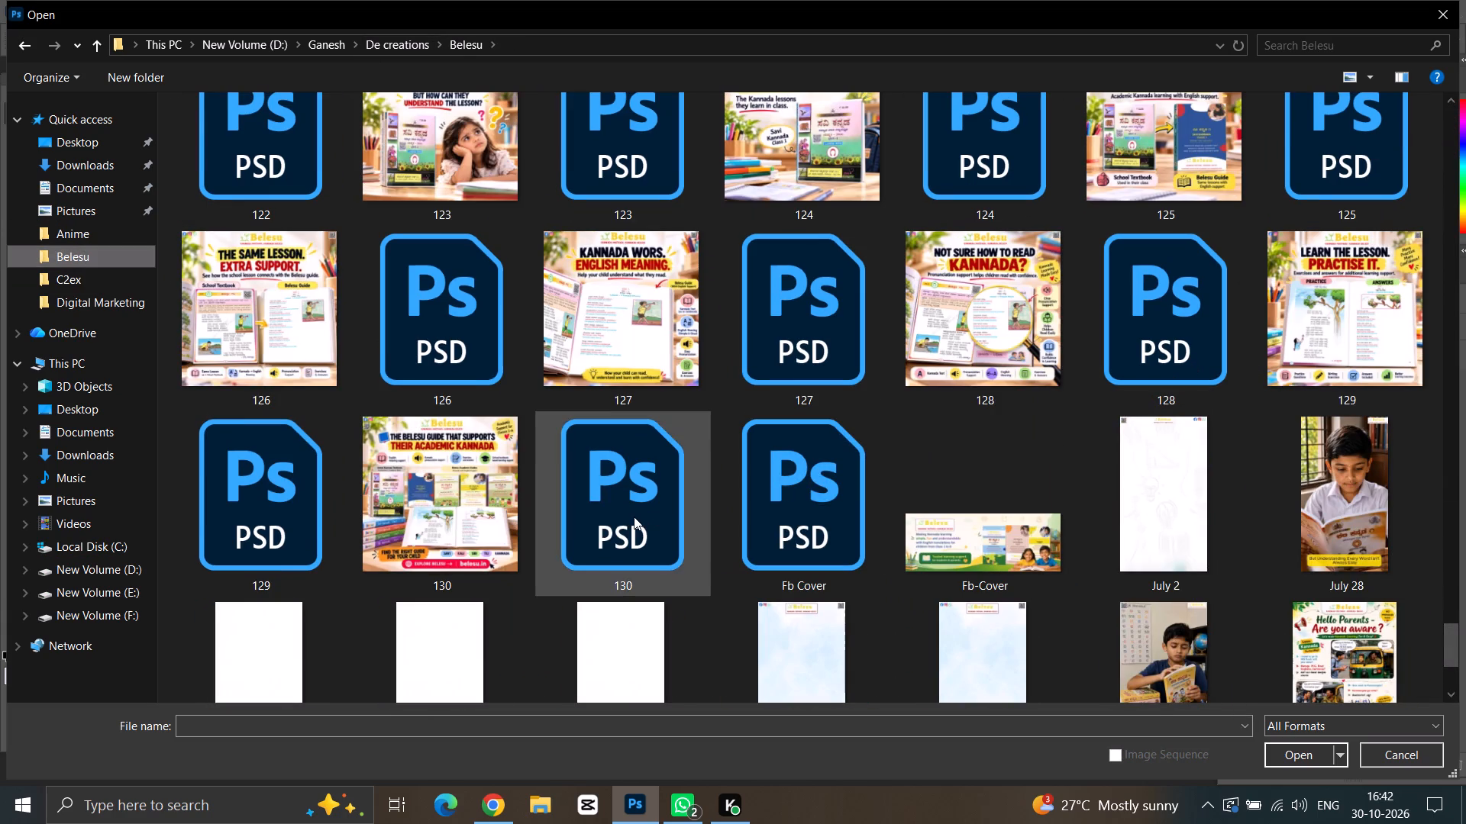
pyautogui.doubleClick(634, 517)
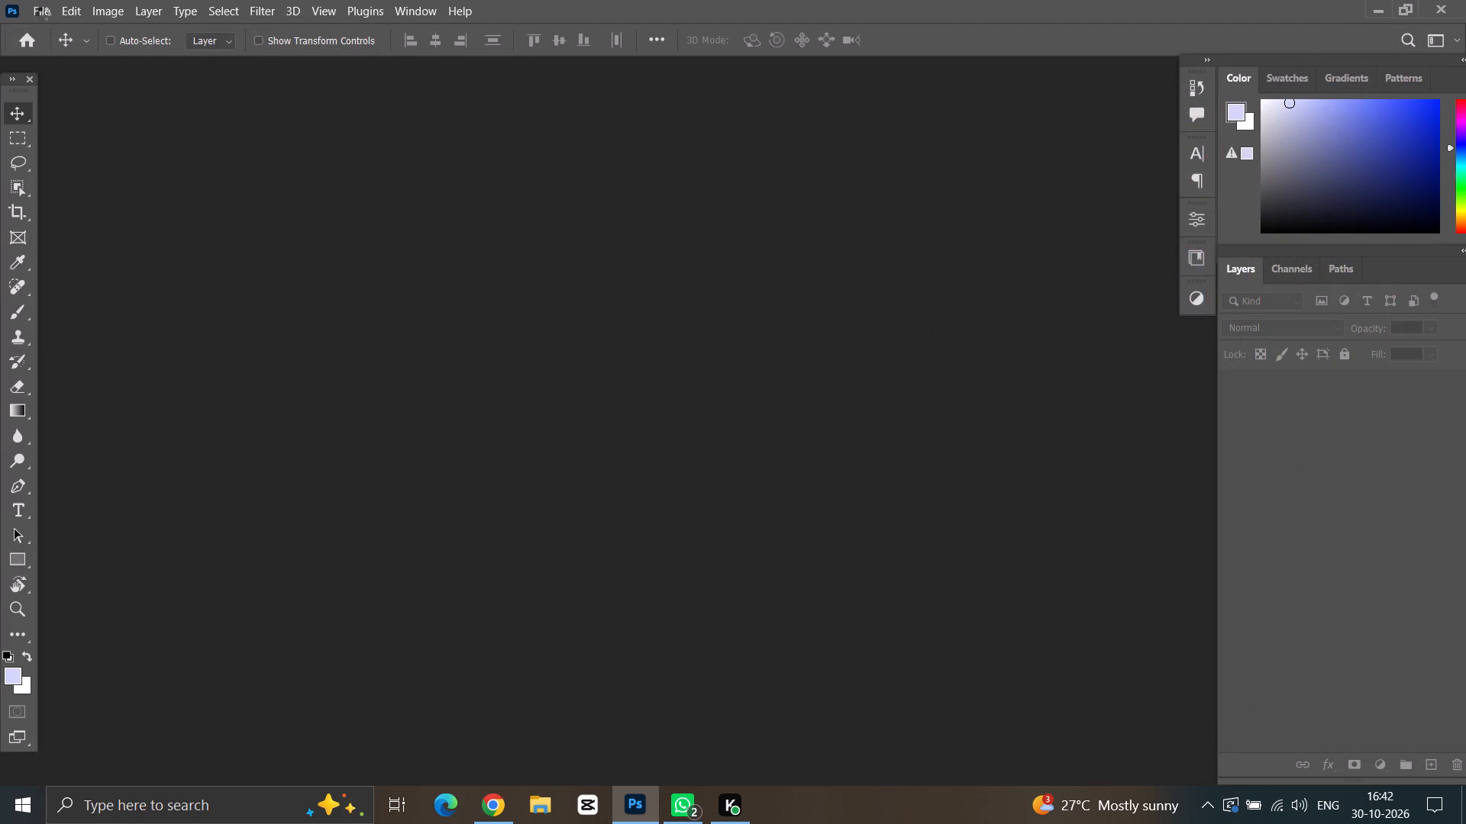
# Open the Belesu Karnataka Rajyotsava Celebration Poster image from the Downloads folder.
pyautogui.click(43, 13)
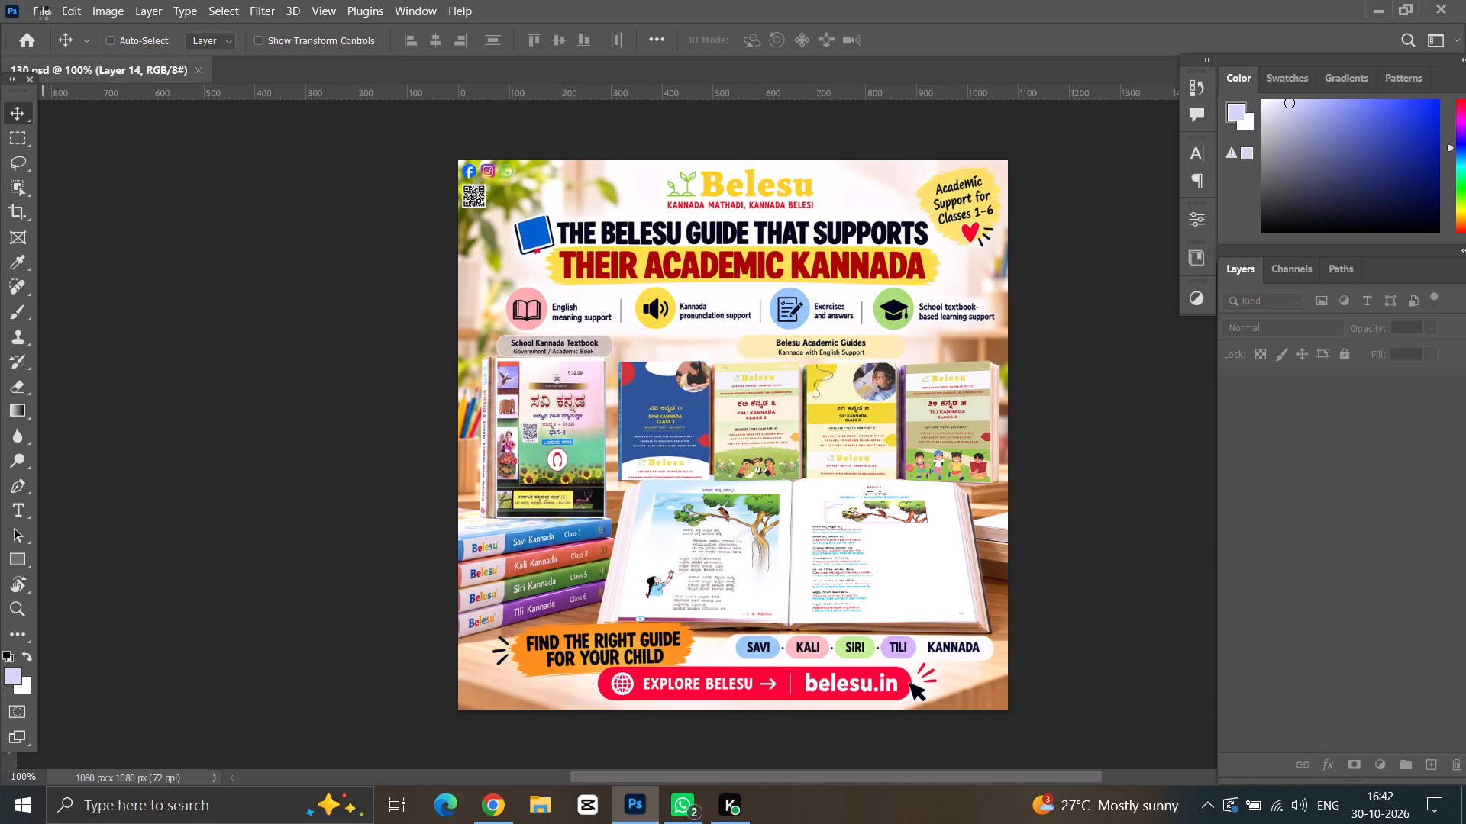
pyautogui.click(53, 48)
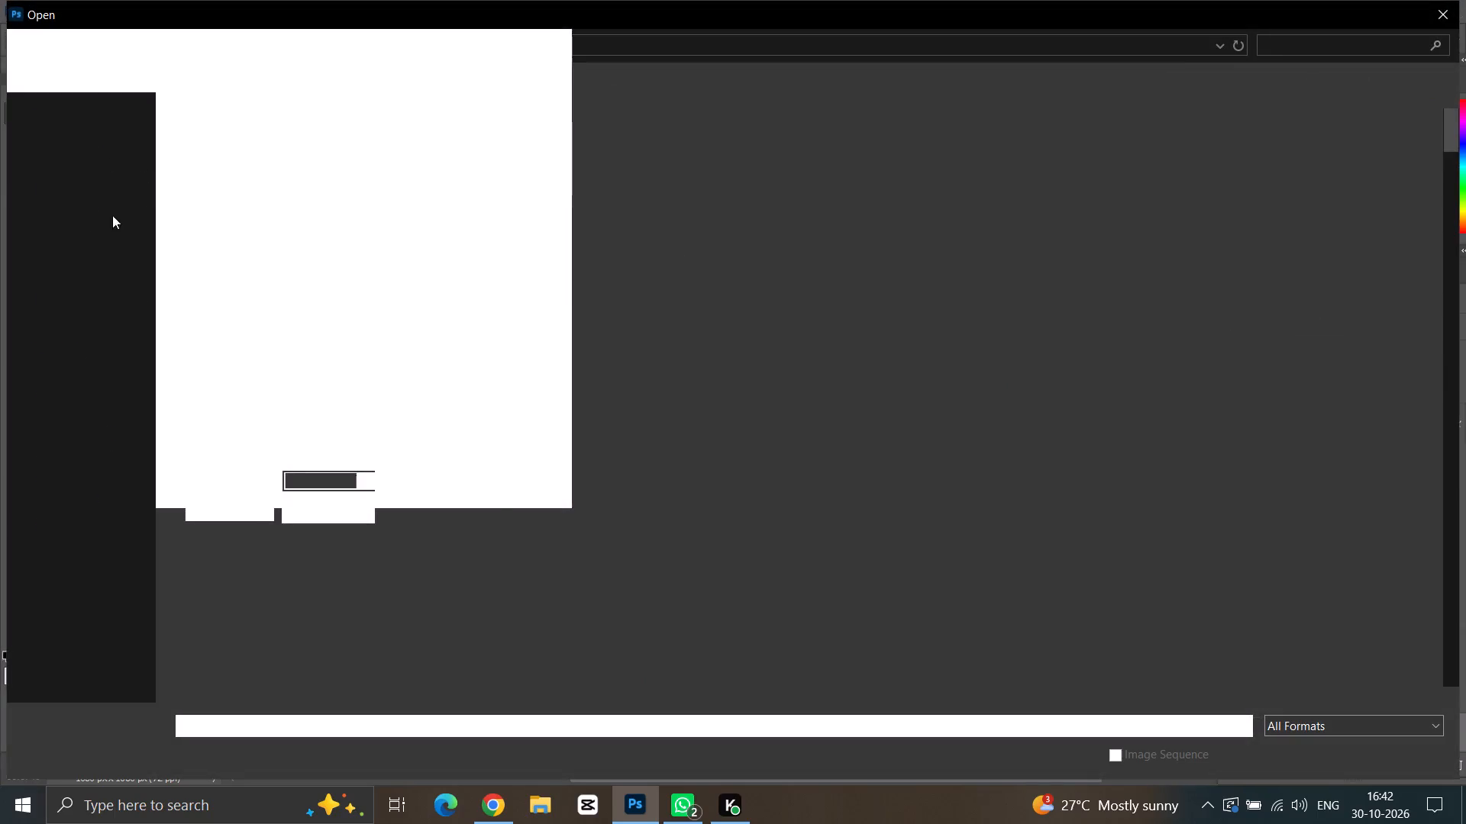
pyautogui.click(89, 166)
pyautogui.scroll(4, 290, 286)
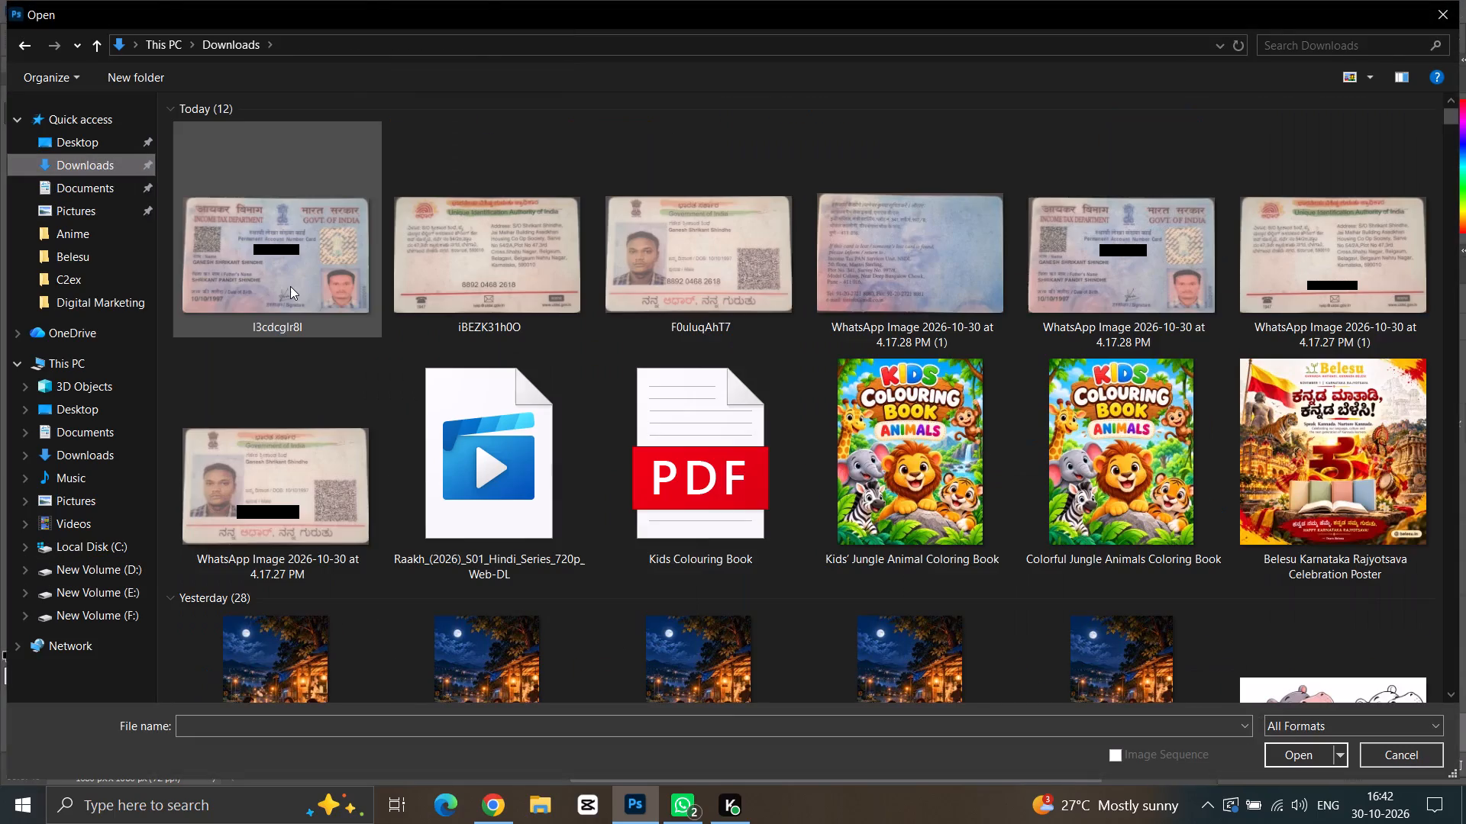
pyautogui.scroll(3, 290, 286)
pyautogui.scroll(-1, 1083, 473)
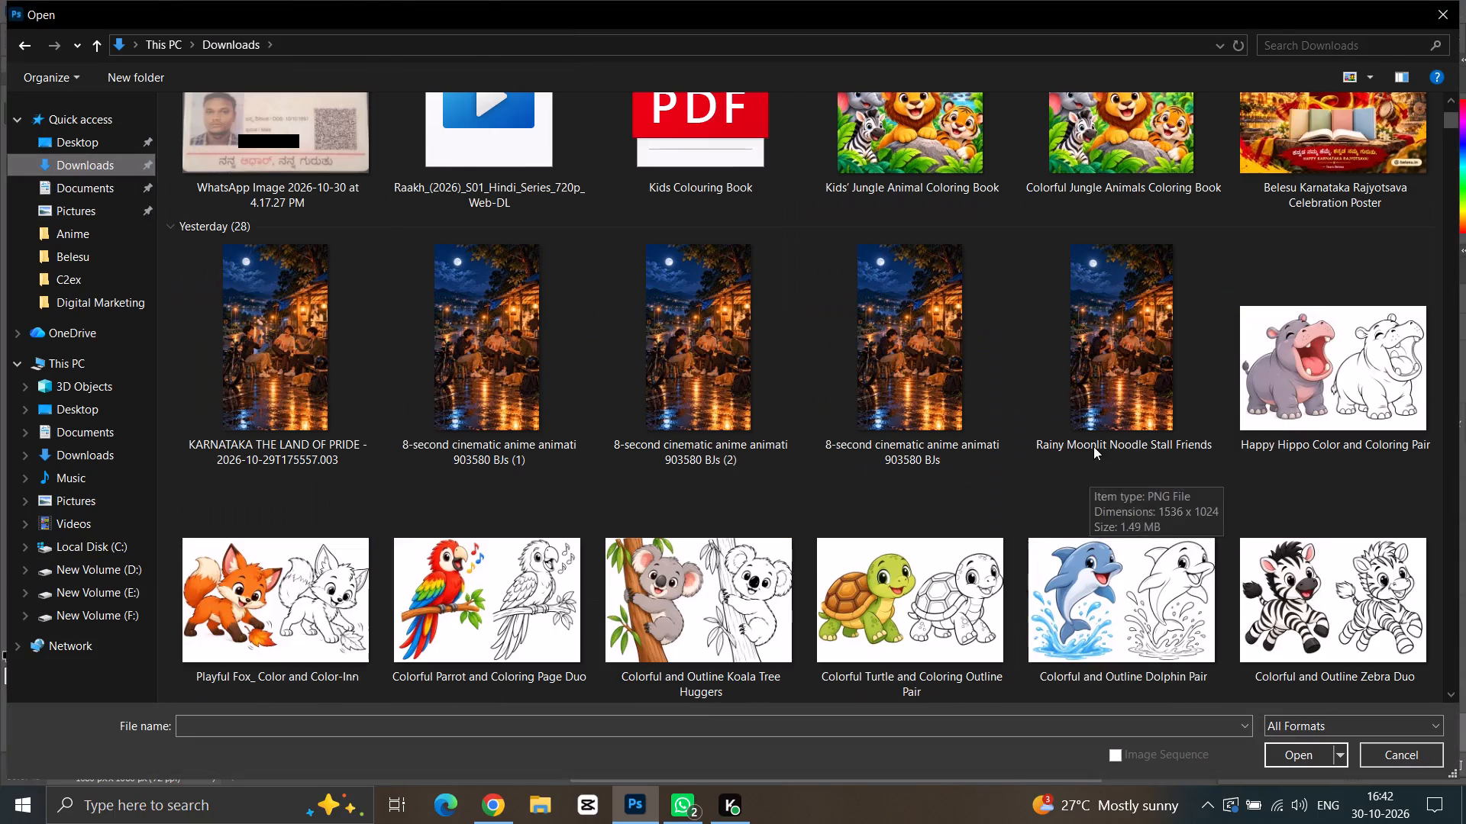
pyautogui.doubleClick(1339, 175)
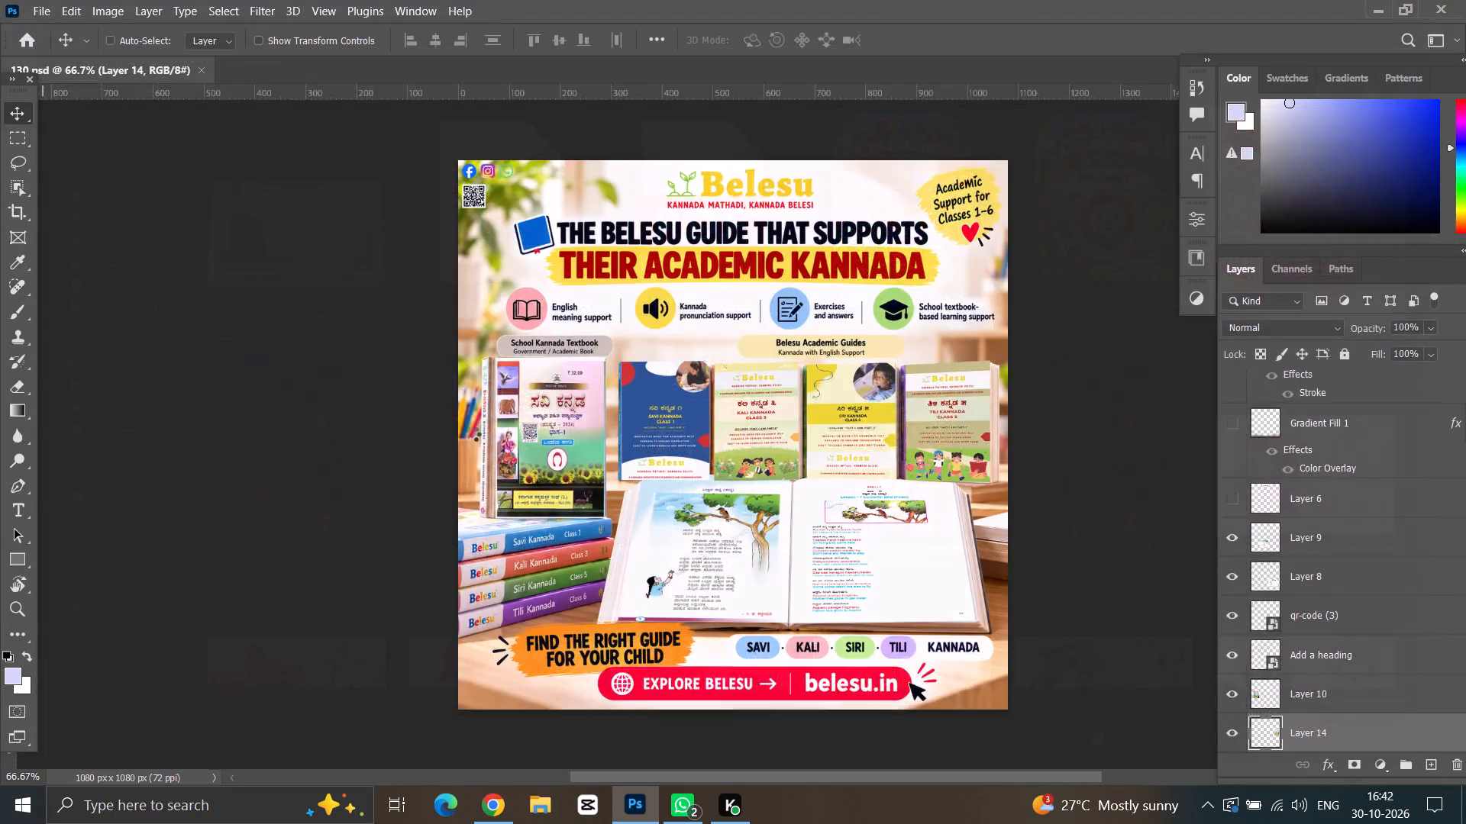
# Copy the Rajyotsava poster image into the 130.psd document as a new layer.
pyautogui.moveTo(827, 287); pyautogui.dragTo(490, 180)
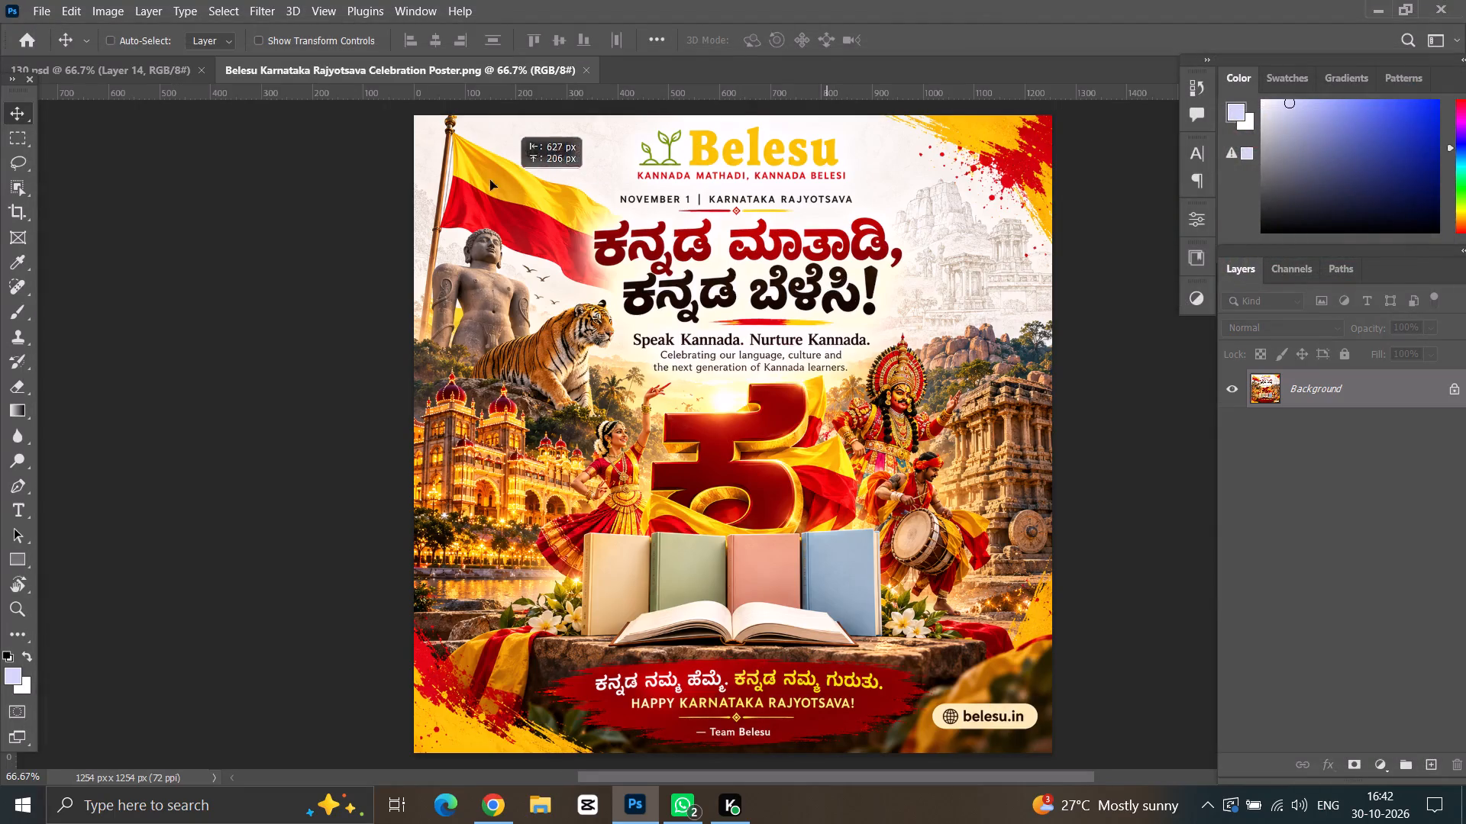
pyautogui.moveTo(490, 180); pyautogui.dragTo(785, 423)
# Dismiss the adjustments presets tip and move the poster's Layer 15 beneath Layer 11, just above Layer 7.
pyautogui.scroll(-7, 1364, 621)
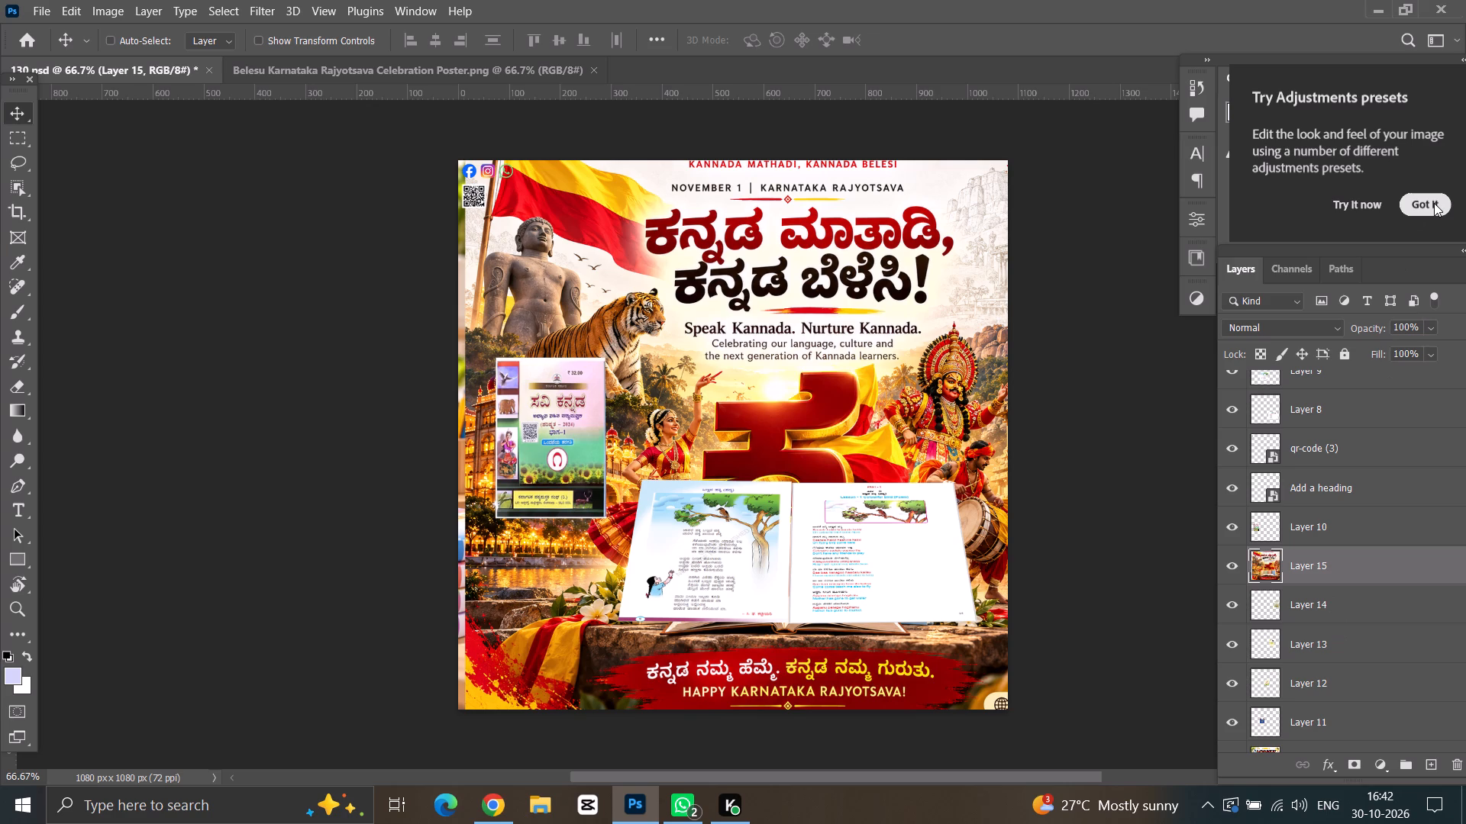
pyautogui.click(1365, 203)
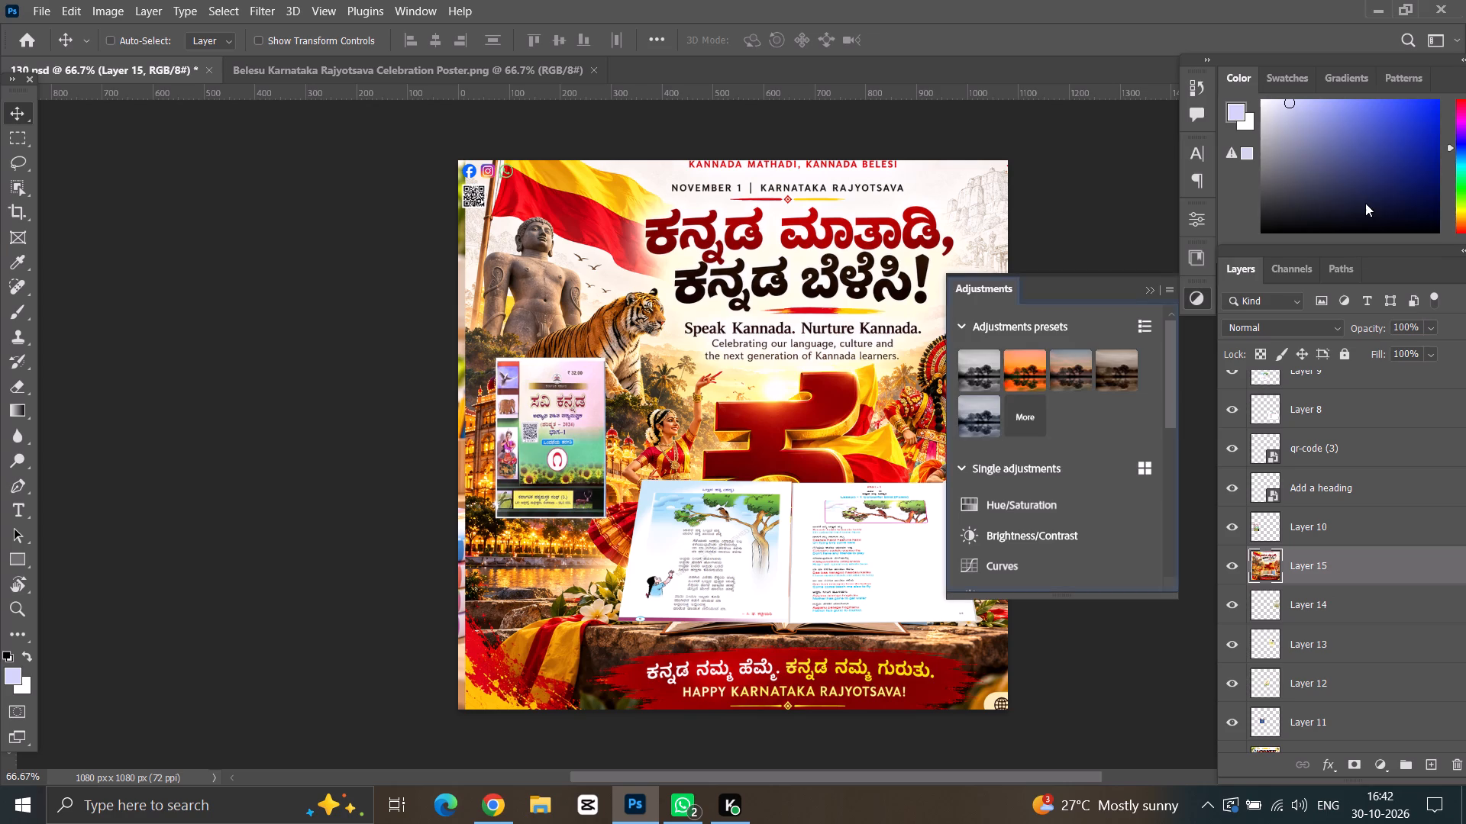
pyautogui.click(1154, 291)
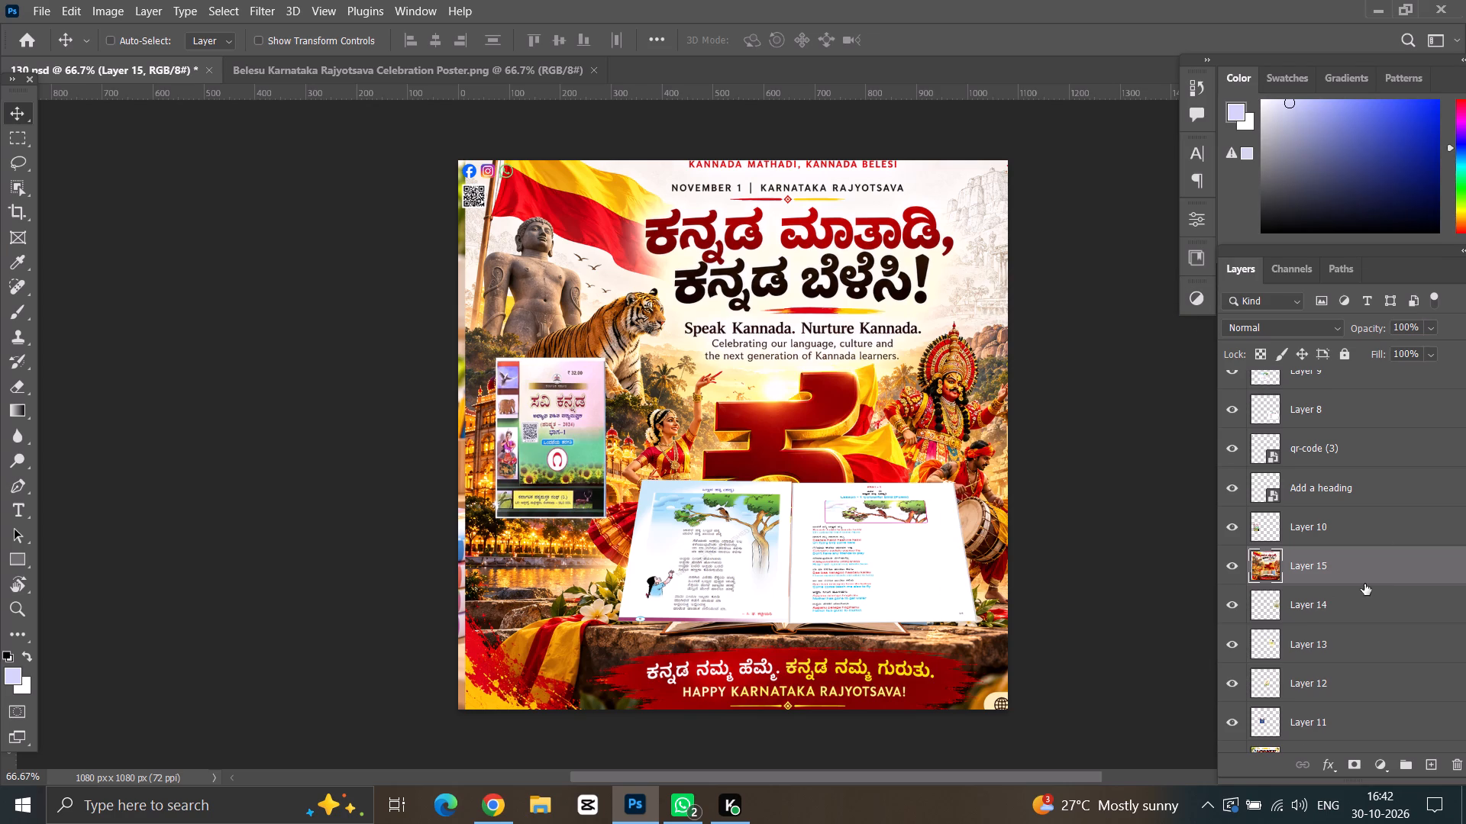
pyautogui.scroll(-3, 1364, 584)
pyautogui.moveTo(1318, 495); pyautogui.dragTo(1341, 674)
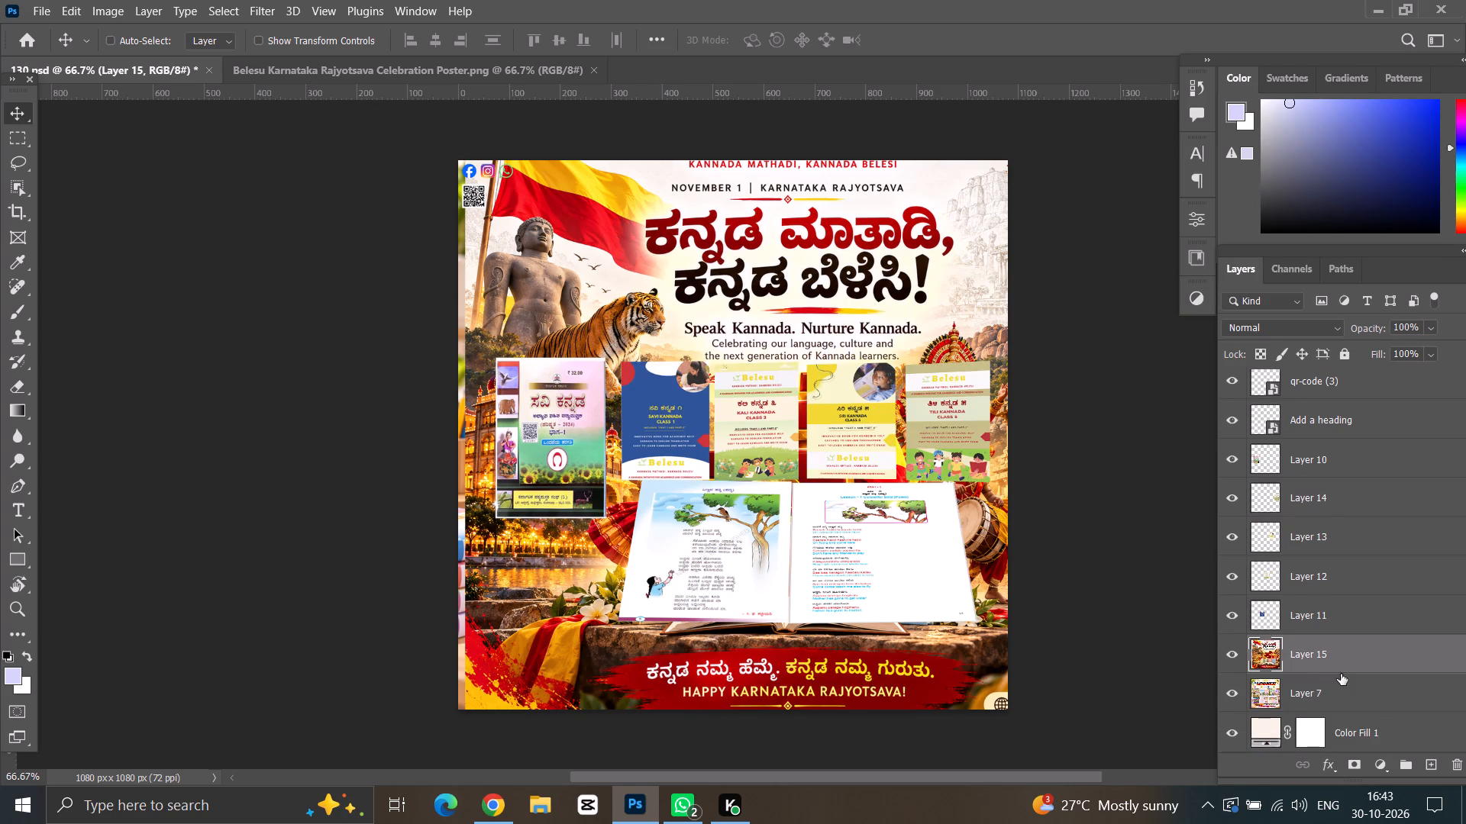
# Align the poster layer with the canvas's upper-left corner and scale it down proportionally to about 87%.
pyautogui.hotkey('ctrl', 't')
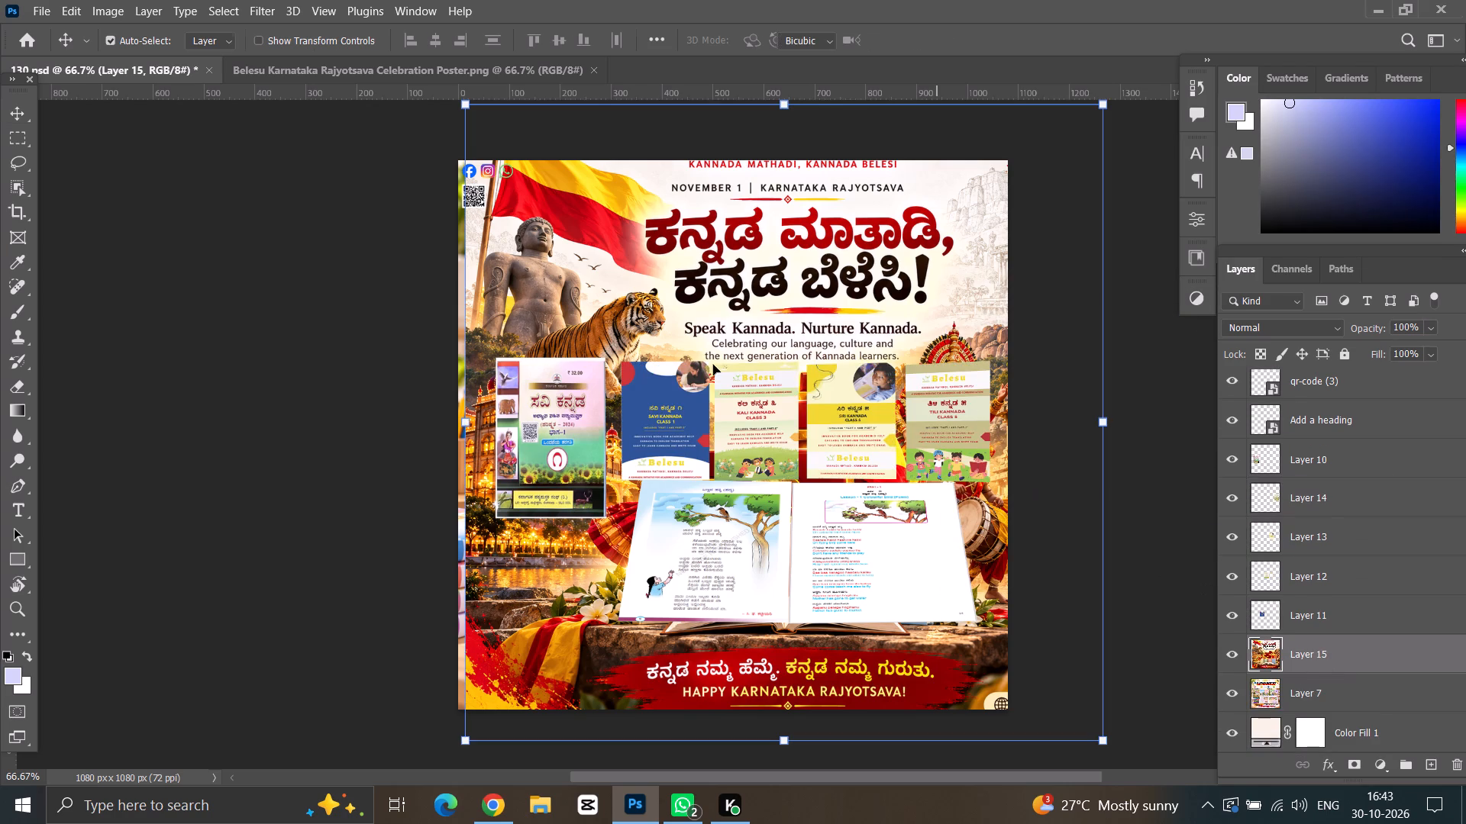
pyautogui.moveTo(633, 285); pyautogui.dragTo(625, 340)
pyautogui.scroll(-3, 629, 349)
pyautogui.moveTo(1096, 753); pyautogui.dragTo(1026, 672)
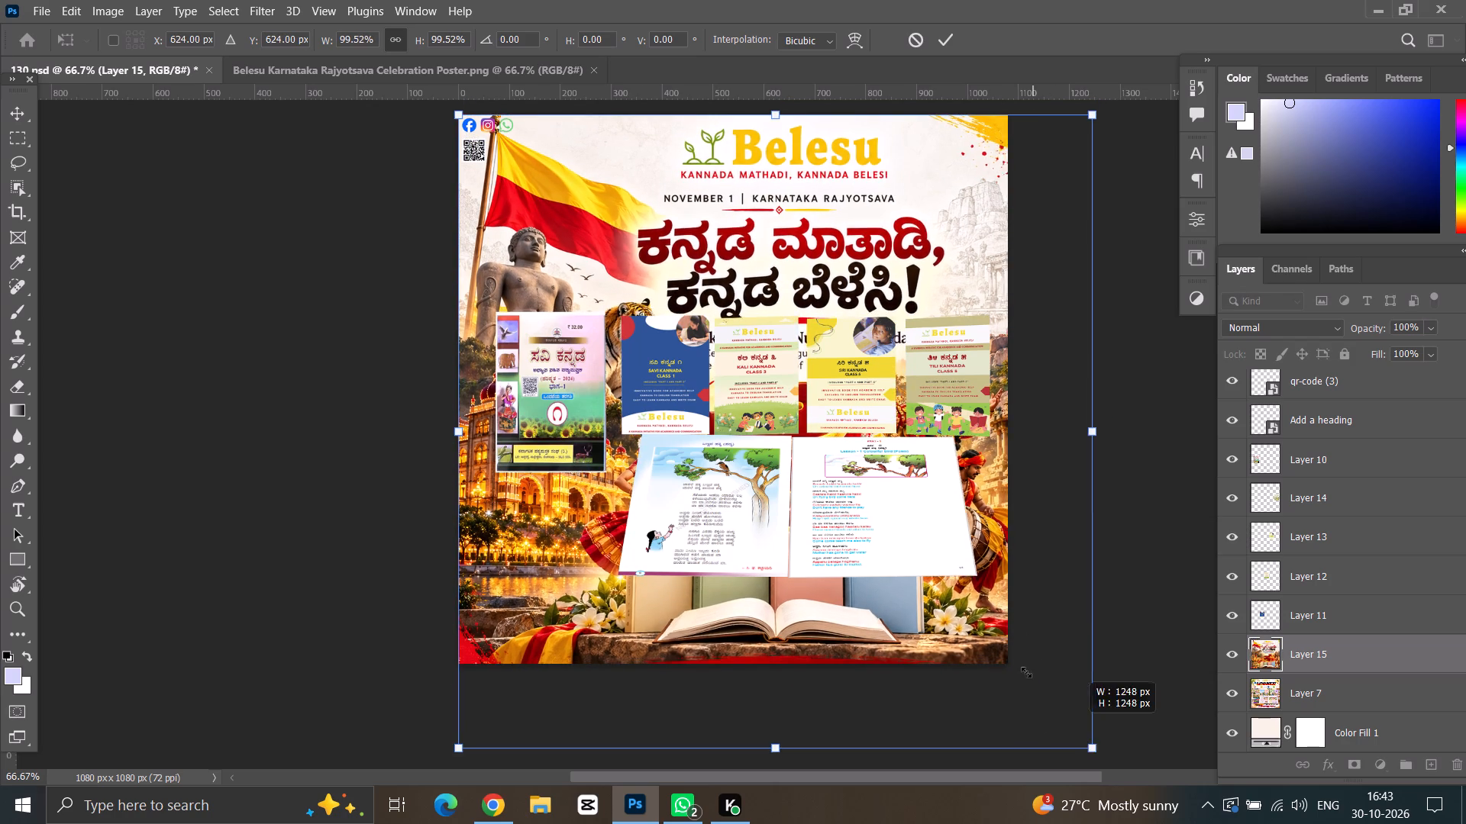
pyautogui.moveTo(1026, 672); pyautogui.dragTo(1019, 668)
# Refine the poster's scale to about 86.2% so its lower-right corner meets the canvas corner.
pyautogui.keyDown('alt'); pyautogui.scroll(4, 1019, 685); pyautogui.keyUp('alt')
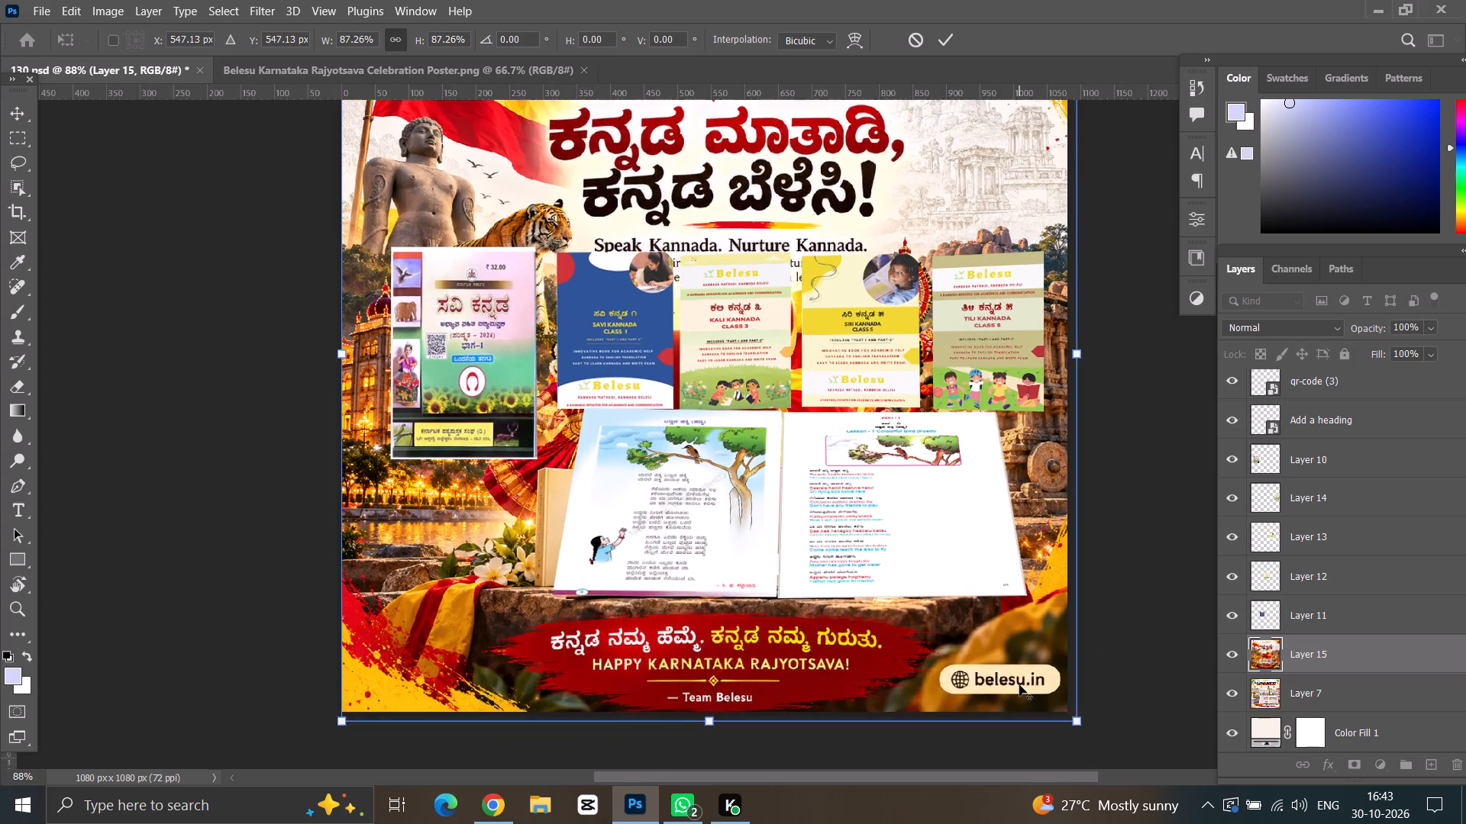
pyautogui.keyDown('alt'); pyautogui.scroll(13, 1019, 685); pyautogui.keyUp('alt')
pyautogui.scroll(-7, 969, 665)
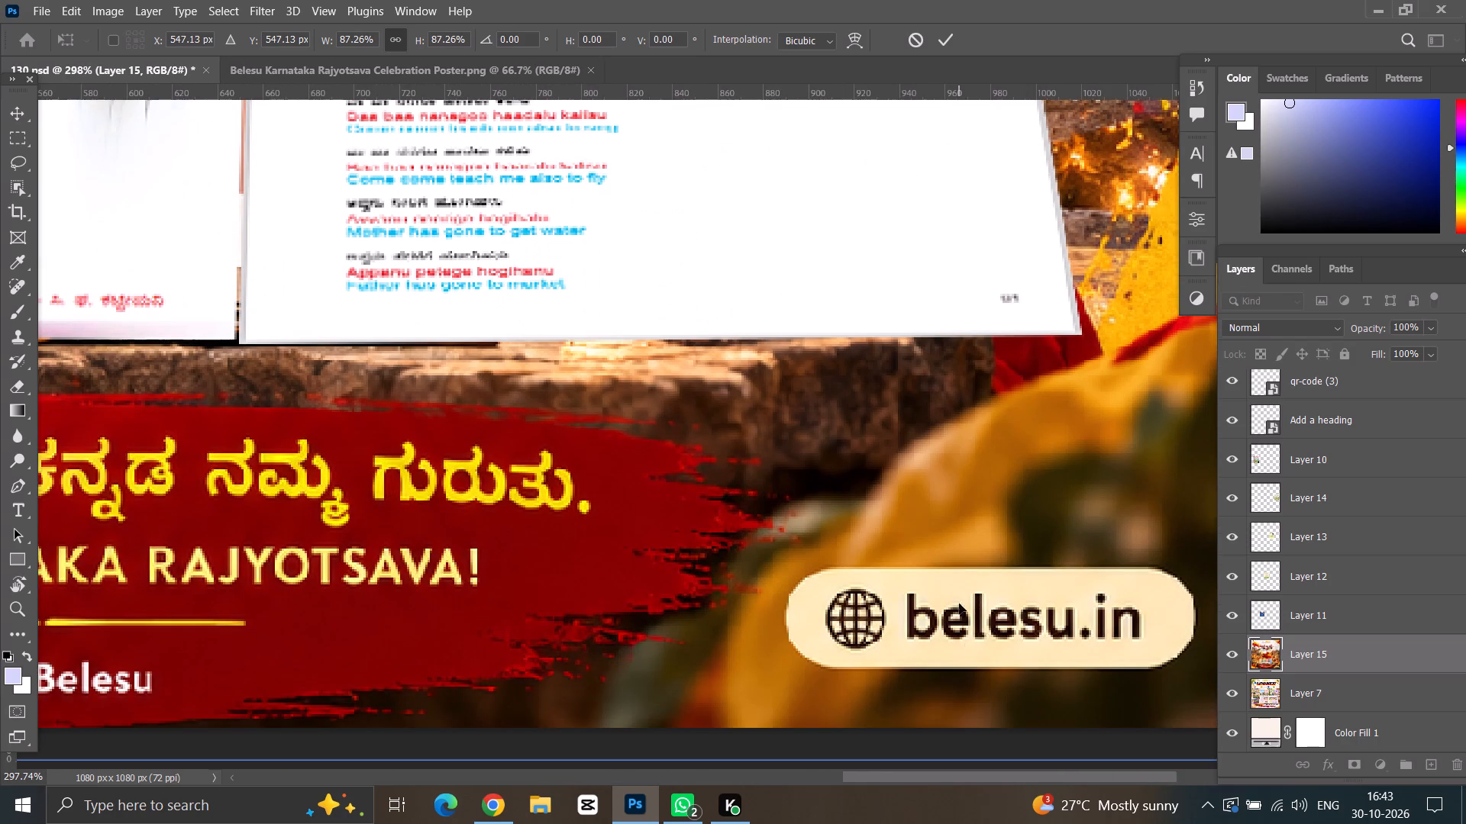
pyautogui.press('space')
pyautogui.press('space')
pyautogui.press('space')
pyautogui.press('space')
pyautogui.press('space')
pyautogui.press('space')
pyautogui.press('space')
pyautogui.press('space')
pyautogui.press('space')
pyautogui.press('space')
pyautogui.press('space')
pyautogui.press('space')
pyautogui.press('space')
pyautogui.press('space')
pyautogui.press('space')
pyautogui.press('space')
pyautogui.press('space')
pyautogui.press('space')
pyautogui.press('space')
pyautogui.moveTo(960, 546); pyautogui.dragTo(596, 437)
pyautogui.click(891, 654)
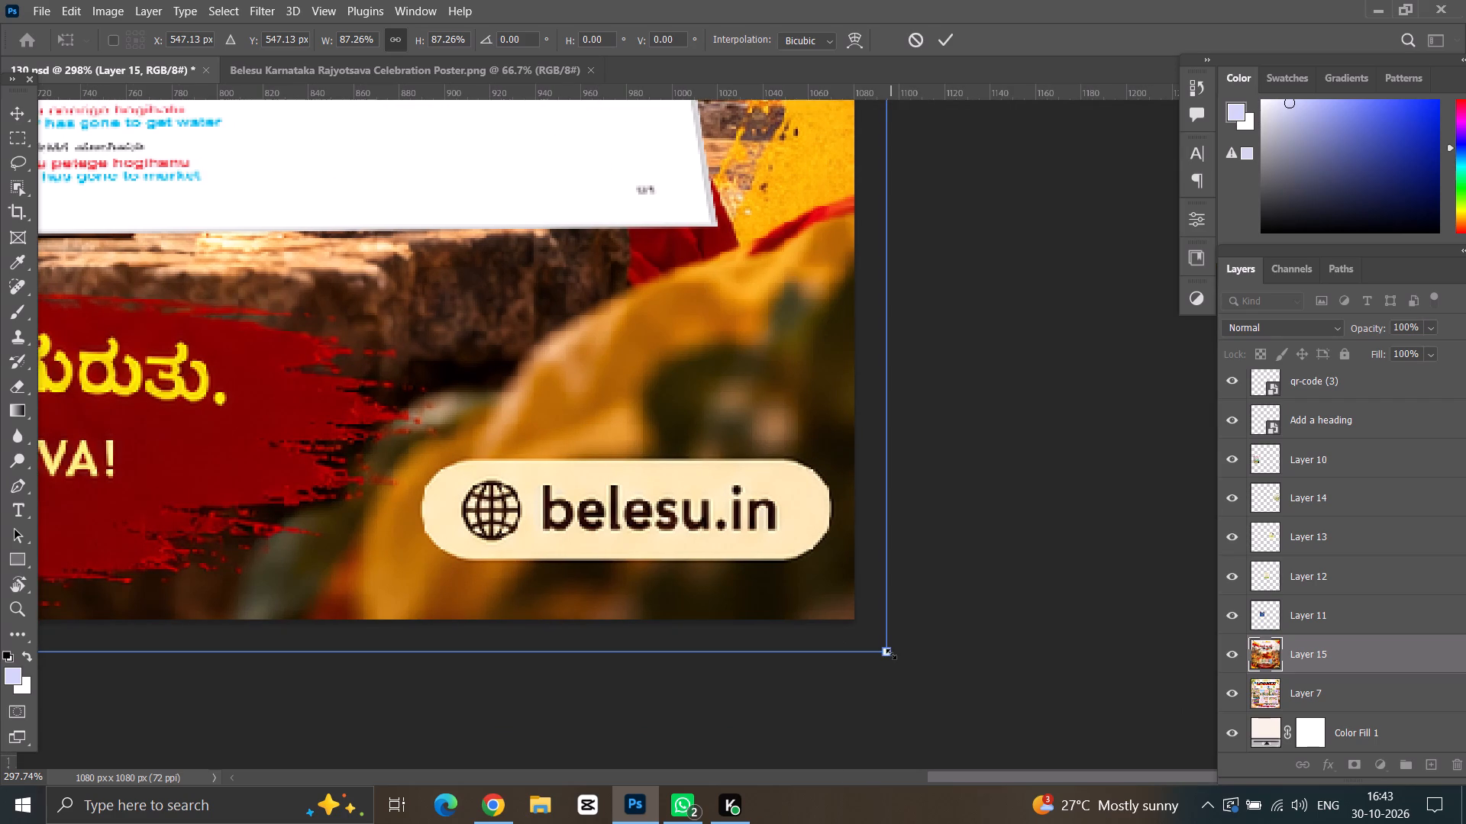
pyautogui.moveTo(891, 654); pyautogui.dragTo(856, 629)
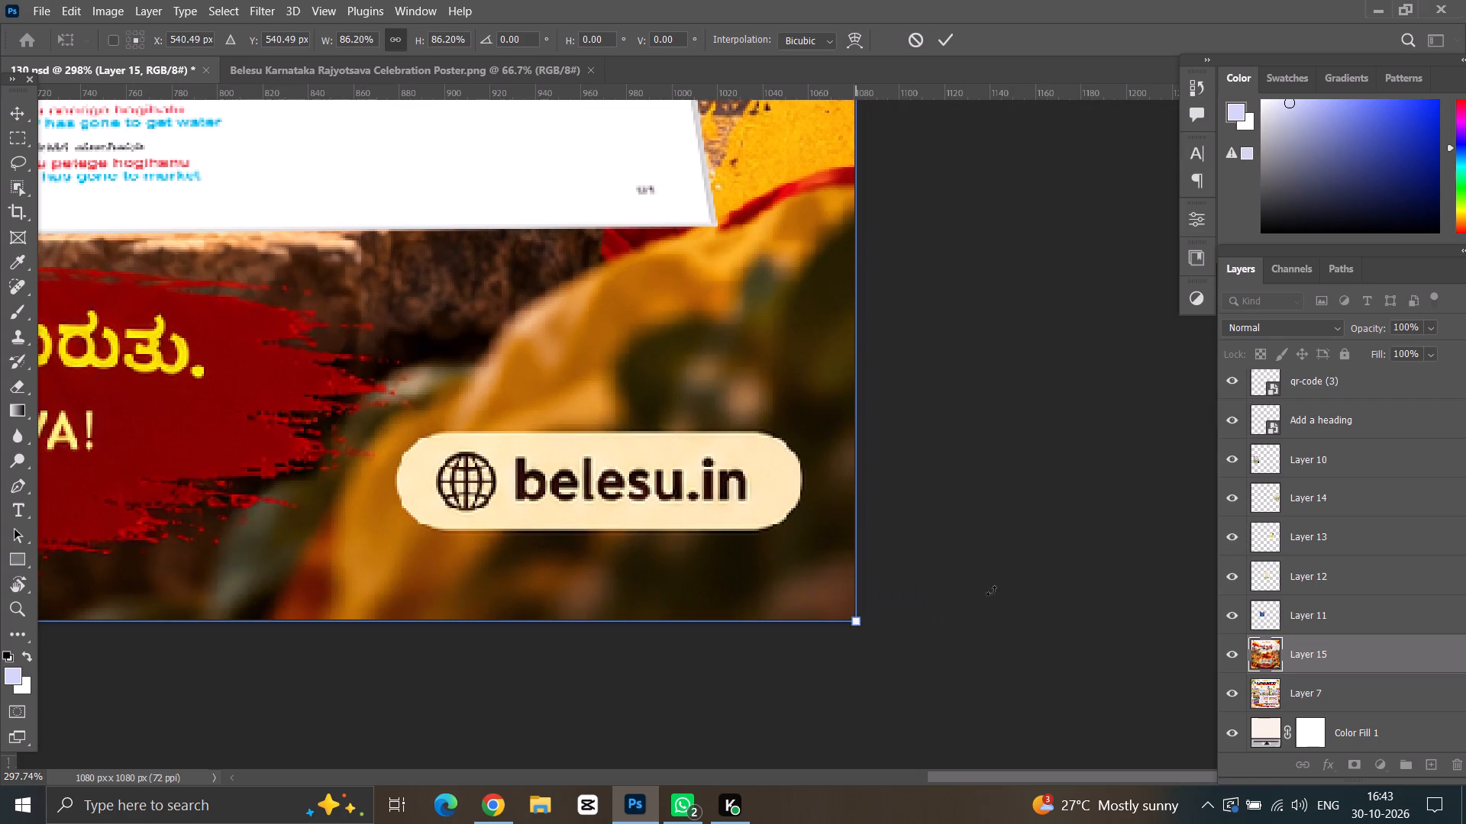
# Extend the poster's upper-left corner slightly to cover the canvas corner, scaling to about 86.28%, and apply the transform.
pyautogui.keyDown('alt'); pyautogui.scroll(-20, 1001, 585); pyautogui.keyUp('alt')
pyautogui.keyDown('alt'); pyautogui.scroll(-1, 1001, 585); pyautogui.keyUp('alt')
pyautogui.click(547, 211)
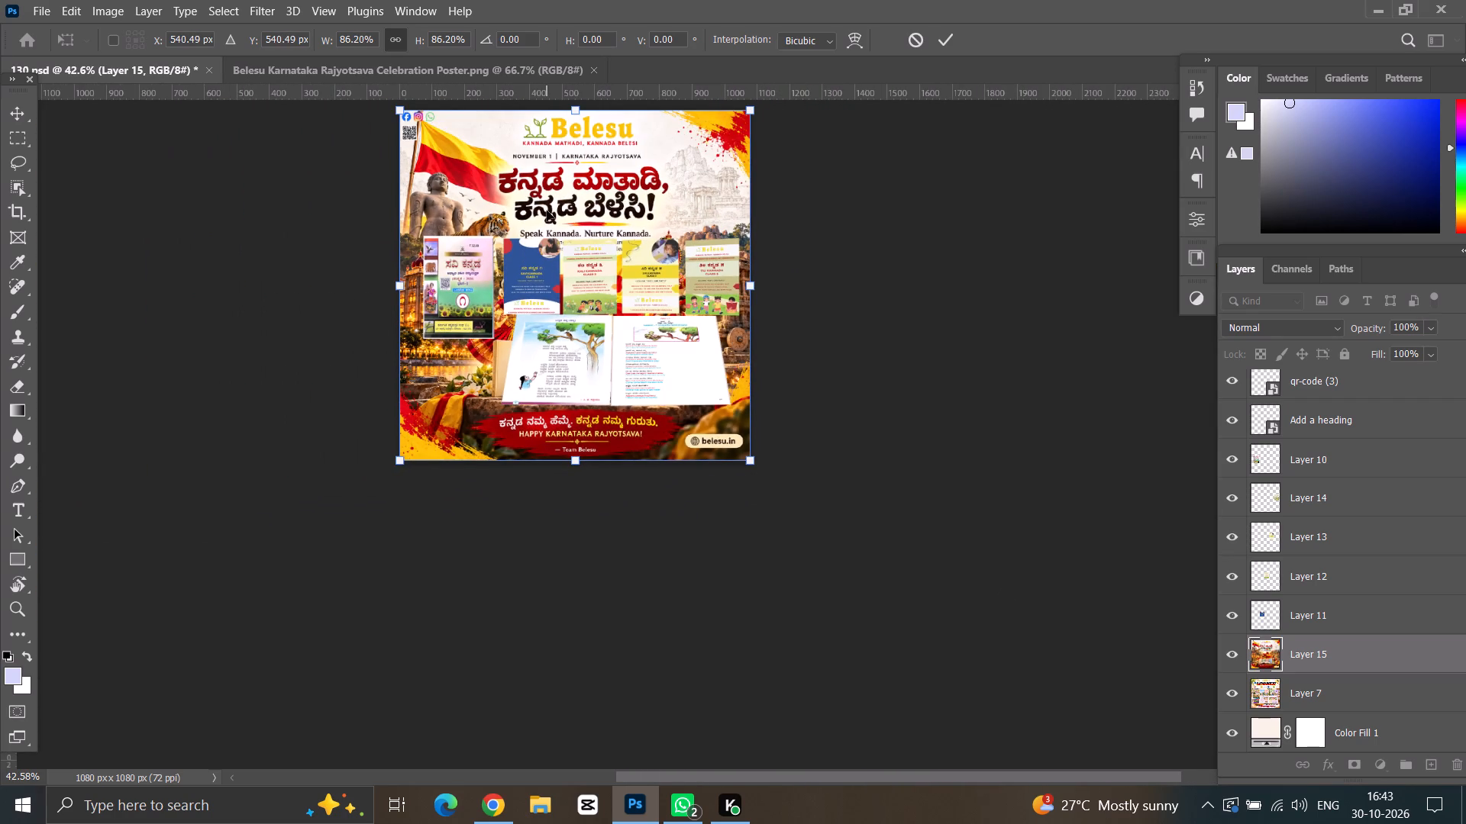
pyautogui.scroll(20, 531, 159)
pyautogui.scroll(2, 531, 159)
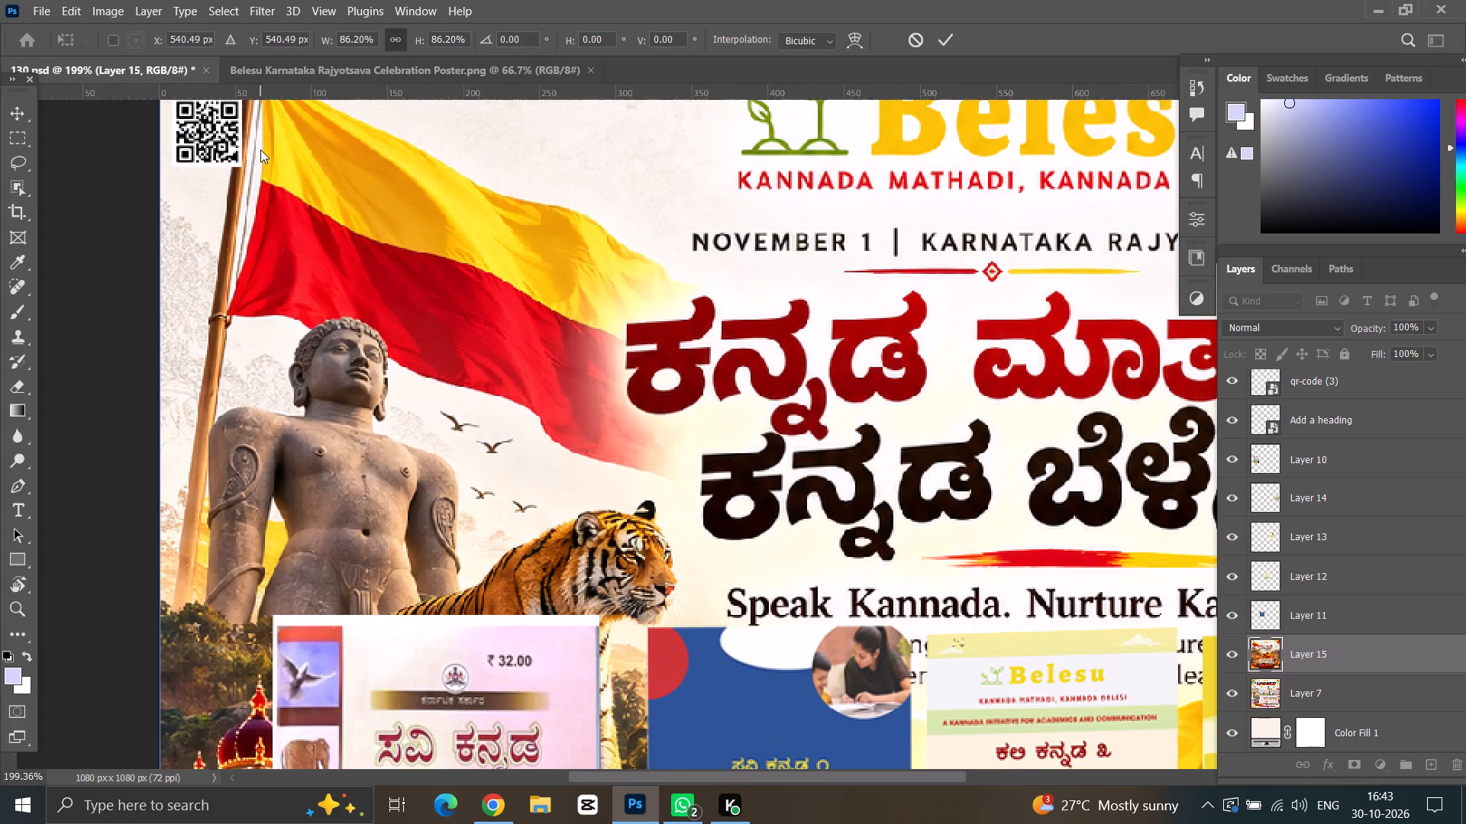
pyautogui.scroll(7, 260, 150)
pyautogui.click(202, 157)
pyautogui.scroll(7, 202, 157)
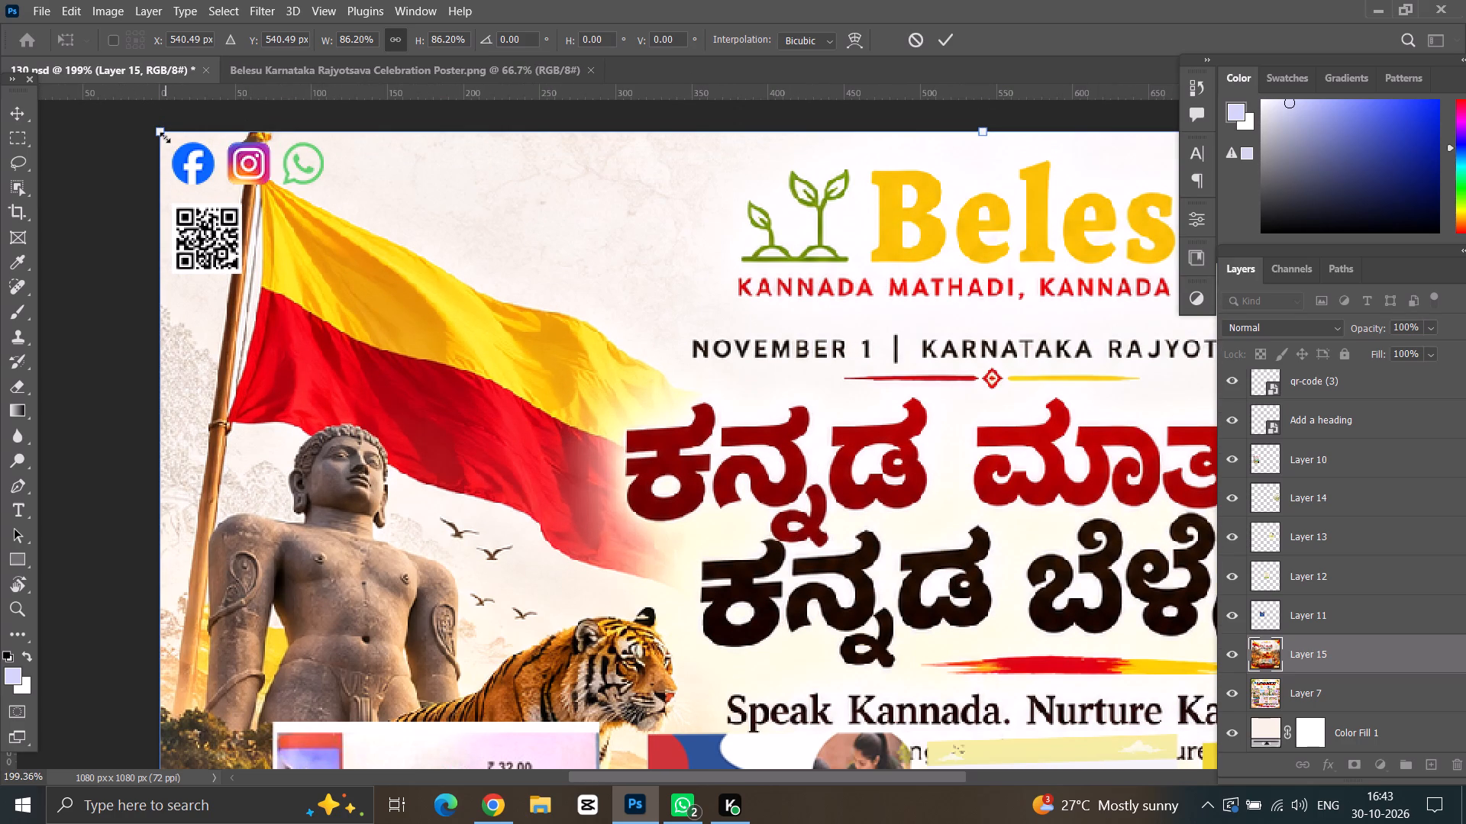
pyautogui.click(165, 136)
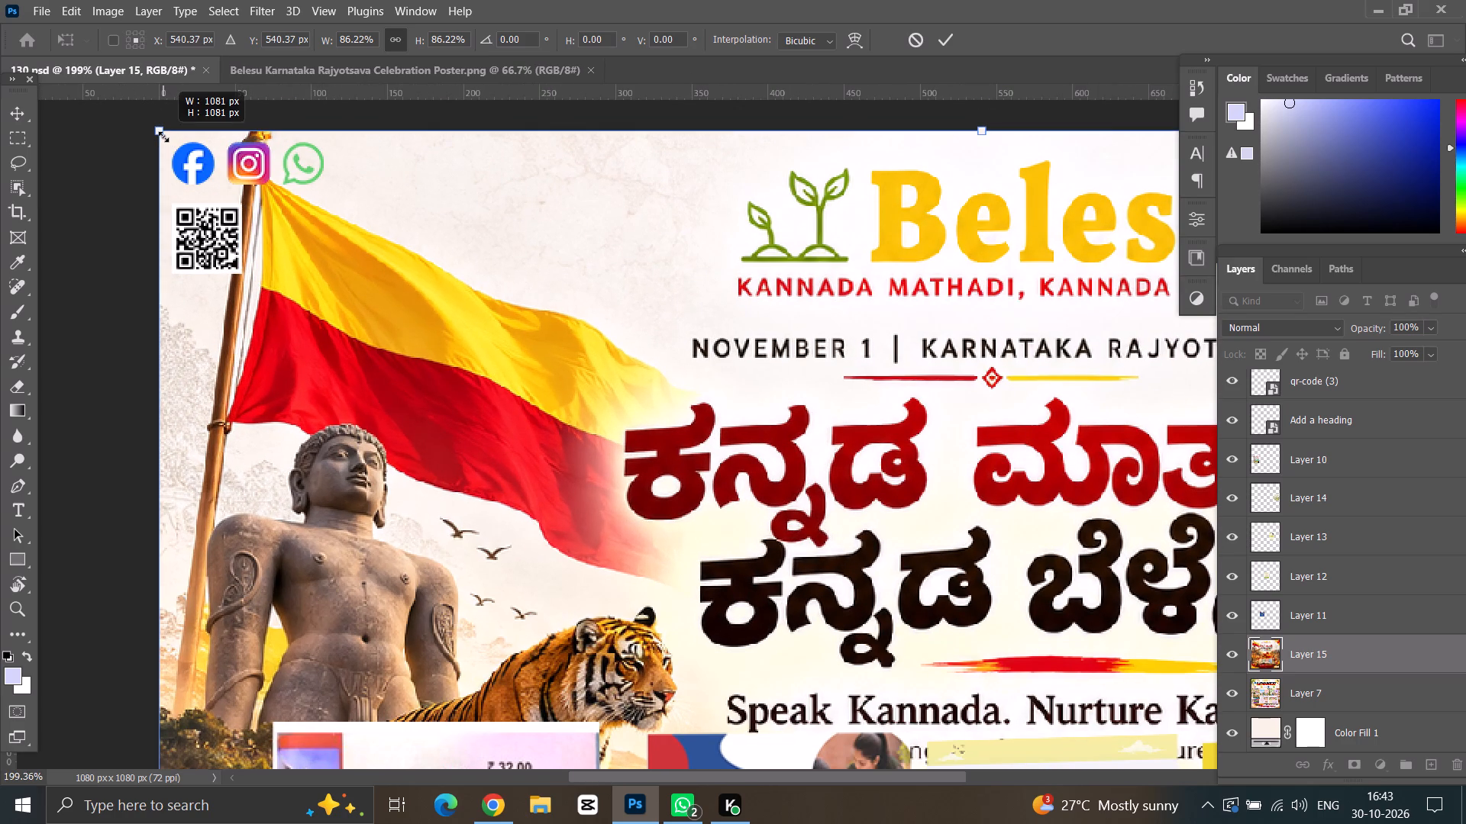
pyautogui.click(24, 111)
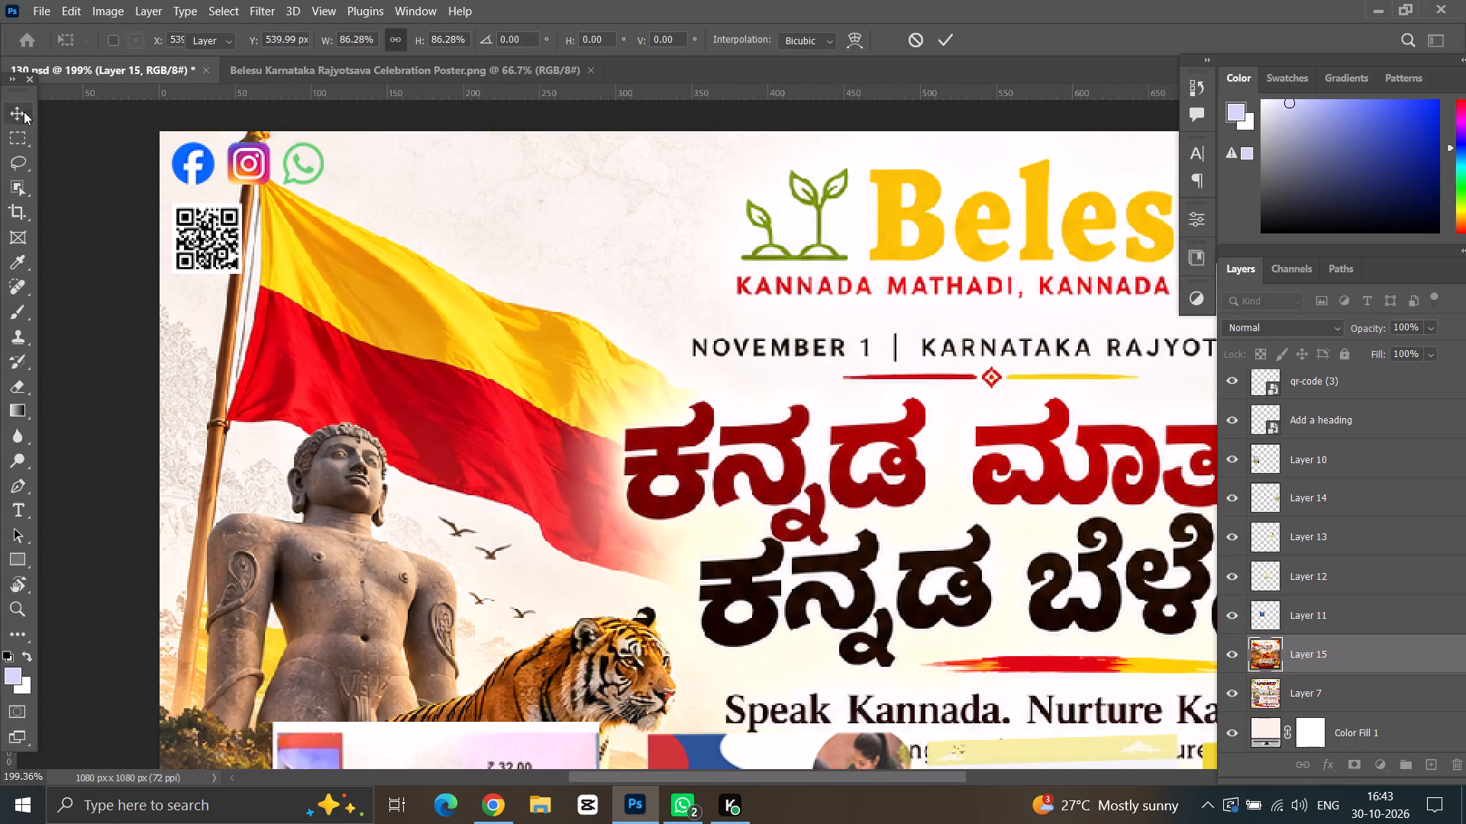
# Move the QR code from beneath the social icons to the poster's upper-right corner and nudge it into place.
pyautogui.keyDown('alt'); pyautogui.scroll(-15, 205, 265); pyautogui.keyUp('alt')
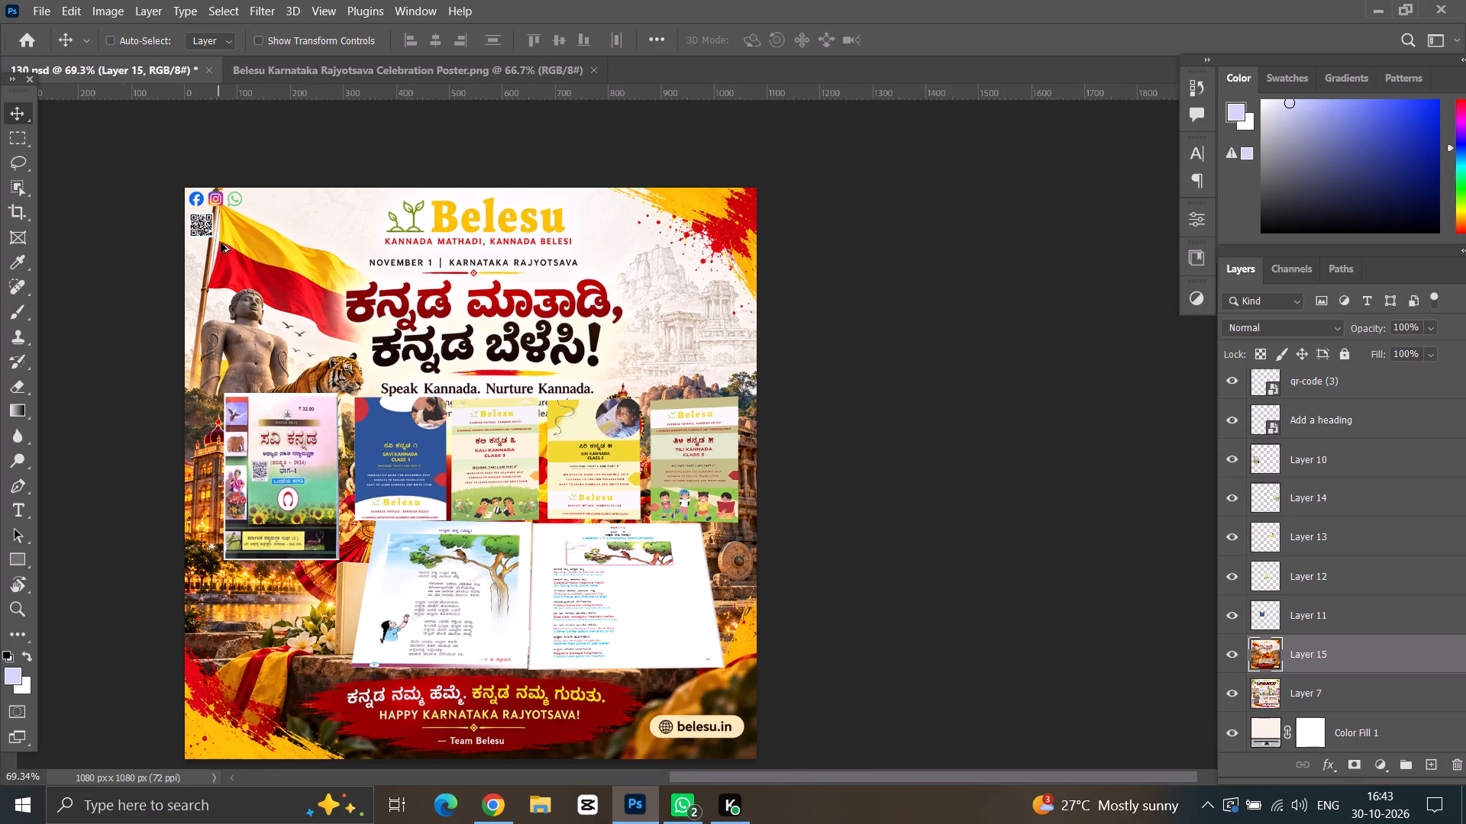
pyautogui.keyDown('alt'); pyautogui.scroll(2, 221, 243); pyautogui.keyUp('alt')
pyautogui.keyDown('ctrl'); pyautogui.click(200, 220); pyautogui.keyUp('ctrl')
pyautogui.moveTo(196, 221); pyautogui.dragTo(831, 203)
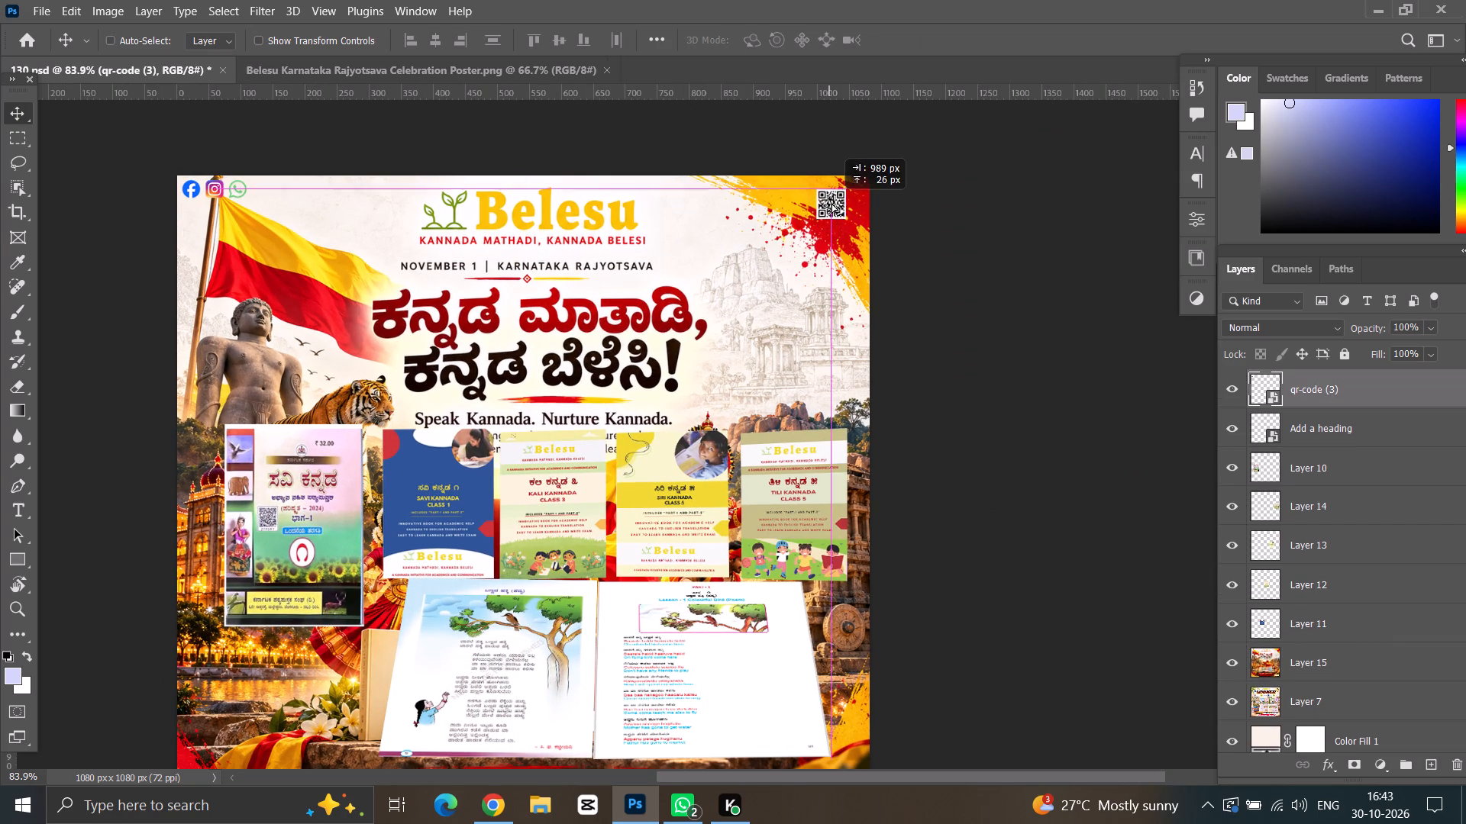
pyautogui.moveTo(831, 203); pyautogui.dragTo(845, 199)
pyautogui.click(876, 254)
pyautogui.press('Right')
pyautogui.click(876, 254)
pyautogui.press('Right')
pyautogui.press('Up')
pyautogui.press('Up')
pyautogui.press('Right')
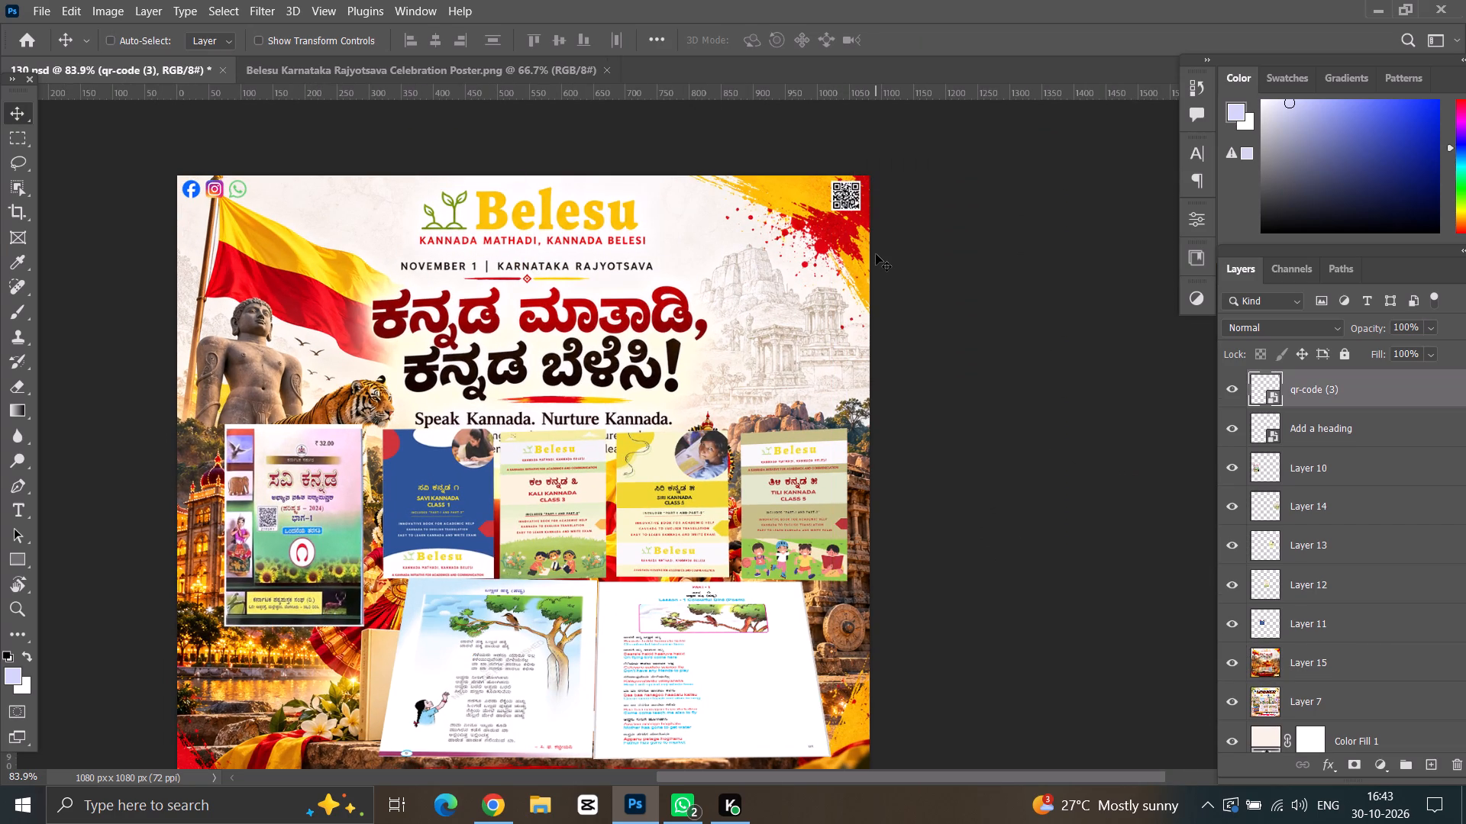
pyautogui.press('Right')
pyautogui.press('Right')
# Delete the school textbook cover on Layer 10 and the blue Class 1 book cover on Layer 11.
pyautogui.scroll(-5, 463, 317)
pyautogui.keyDown('ctrl'); pyautogui.click(270, 406); pyautogui.keyUp('ctrl')
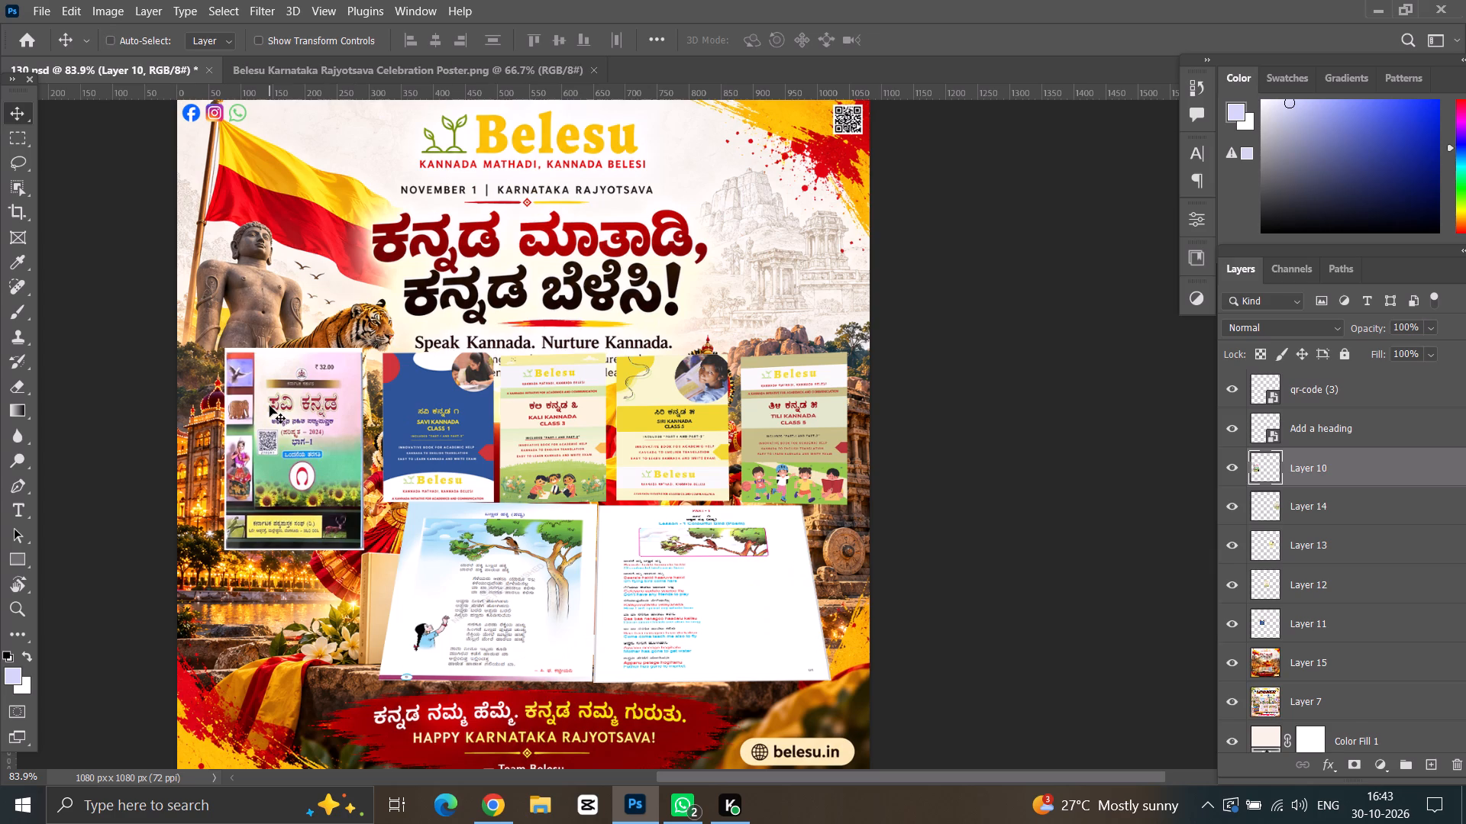
pyautogui.press('BackSpace')
pyautogui.keyDown('ctrl'); pyautogui.click(450, 420); pyautogui.keyUp('ctrl')
pyautogui.press('BackSpace')
# Delete the three remaining book covers on Layer 12, Layer 13 and Layer 14.
pyautogui.keyDown('ctrl'); pyautogui.click(562, 426); pyautogui.keyUp('ctrl')
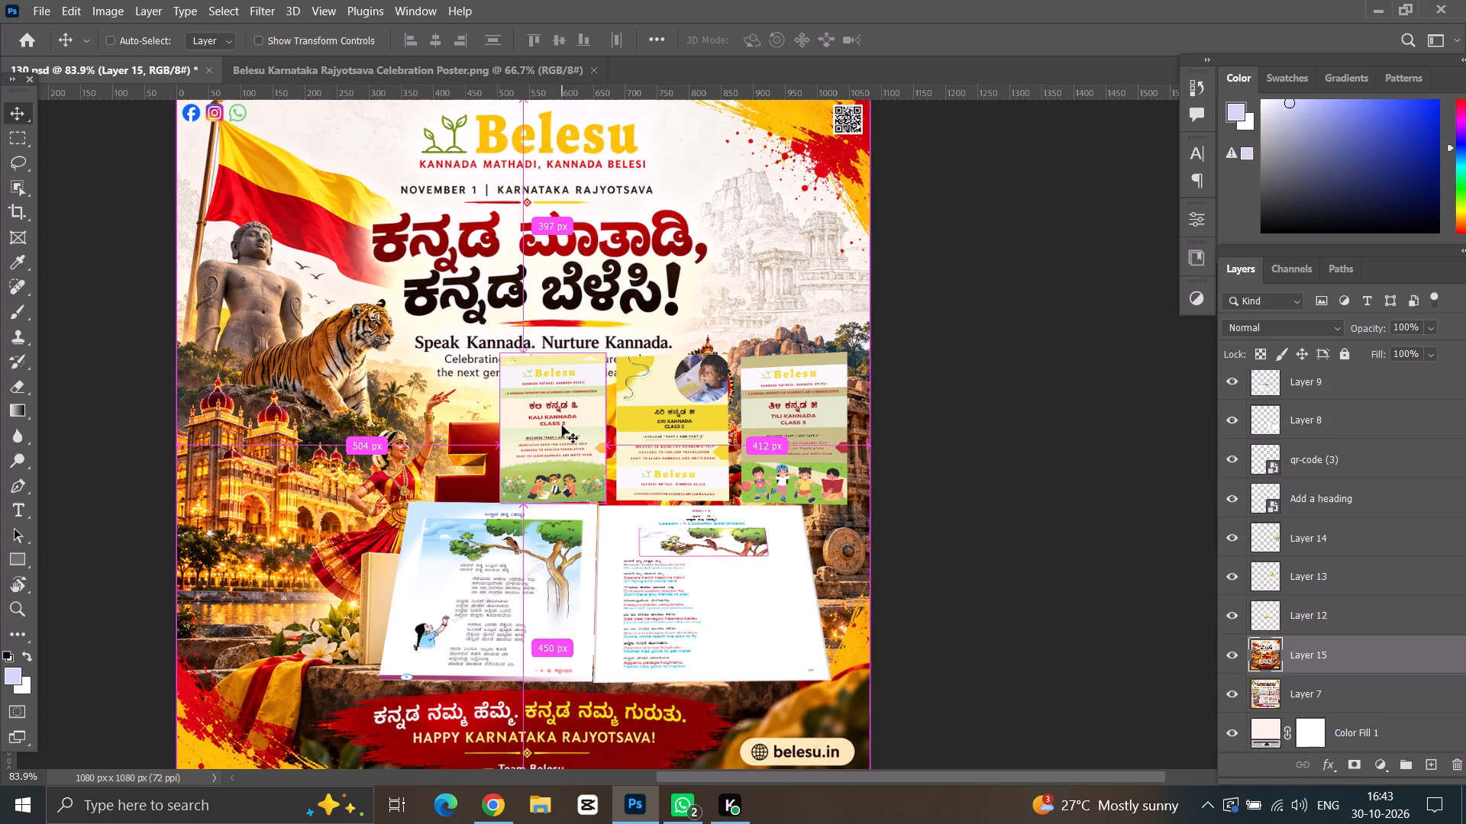
pyautogui.keyDown('shift'); pyautogui.click(1317, 549); pyautogui.keyUp('shift')
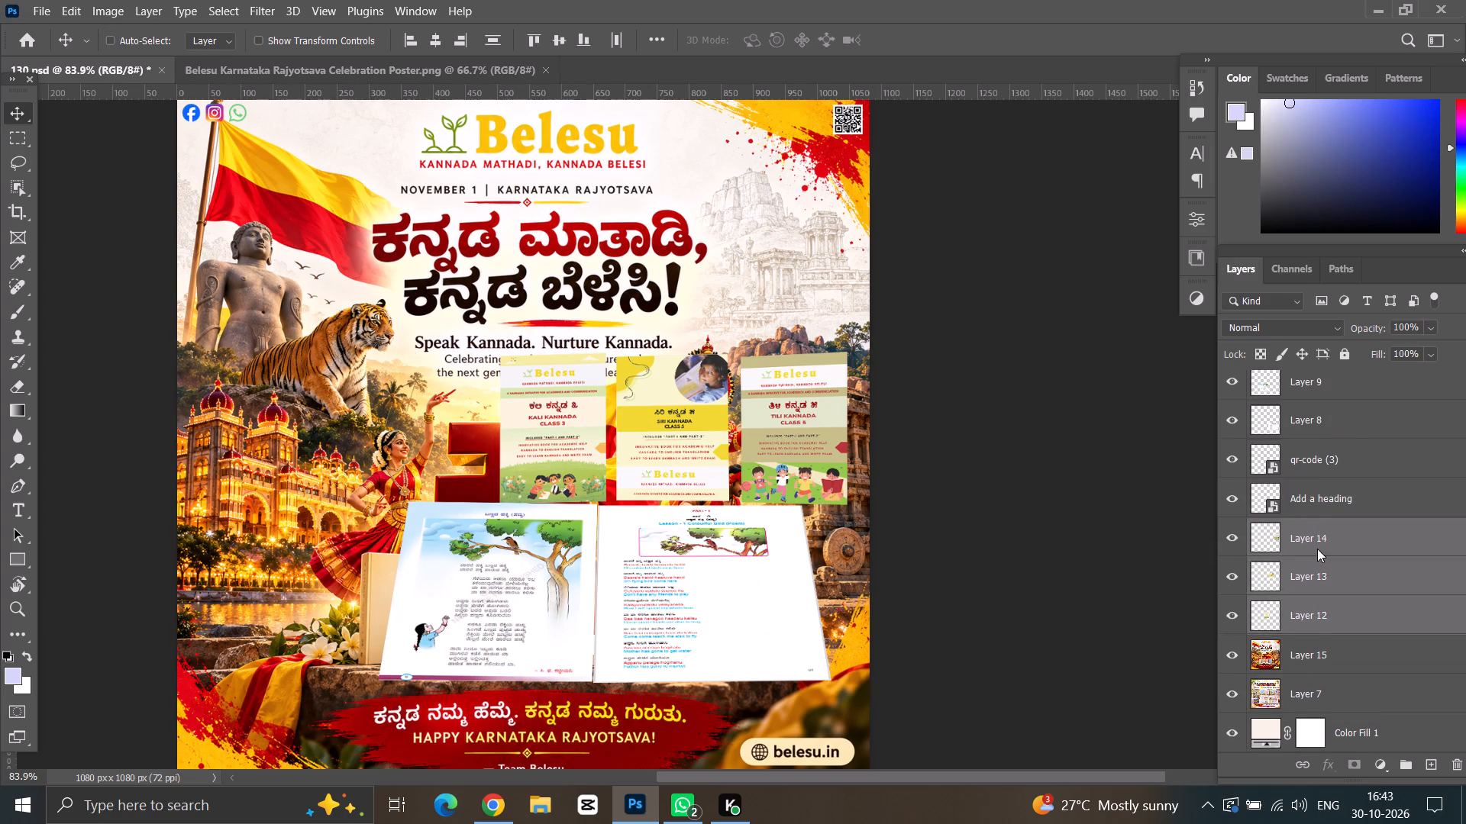
pyautogui.press('BackSpace')
# Delete the two textbook inside-page images on Layer 8 and Layer 9 that cover the poster's open book.
pyautogui.keyDown('ctrl'); pyautogui.click(625, 573); pyautogui.keyUp('ctrl')
pyautogui.press('BackSpace')
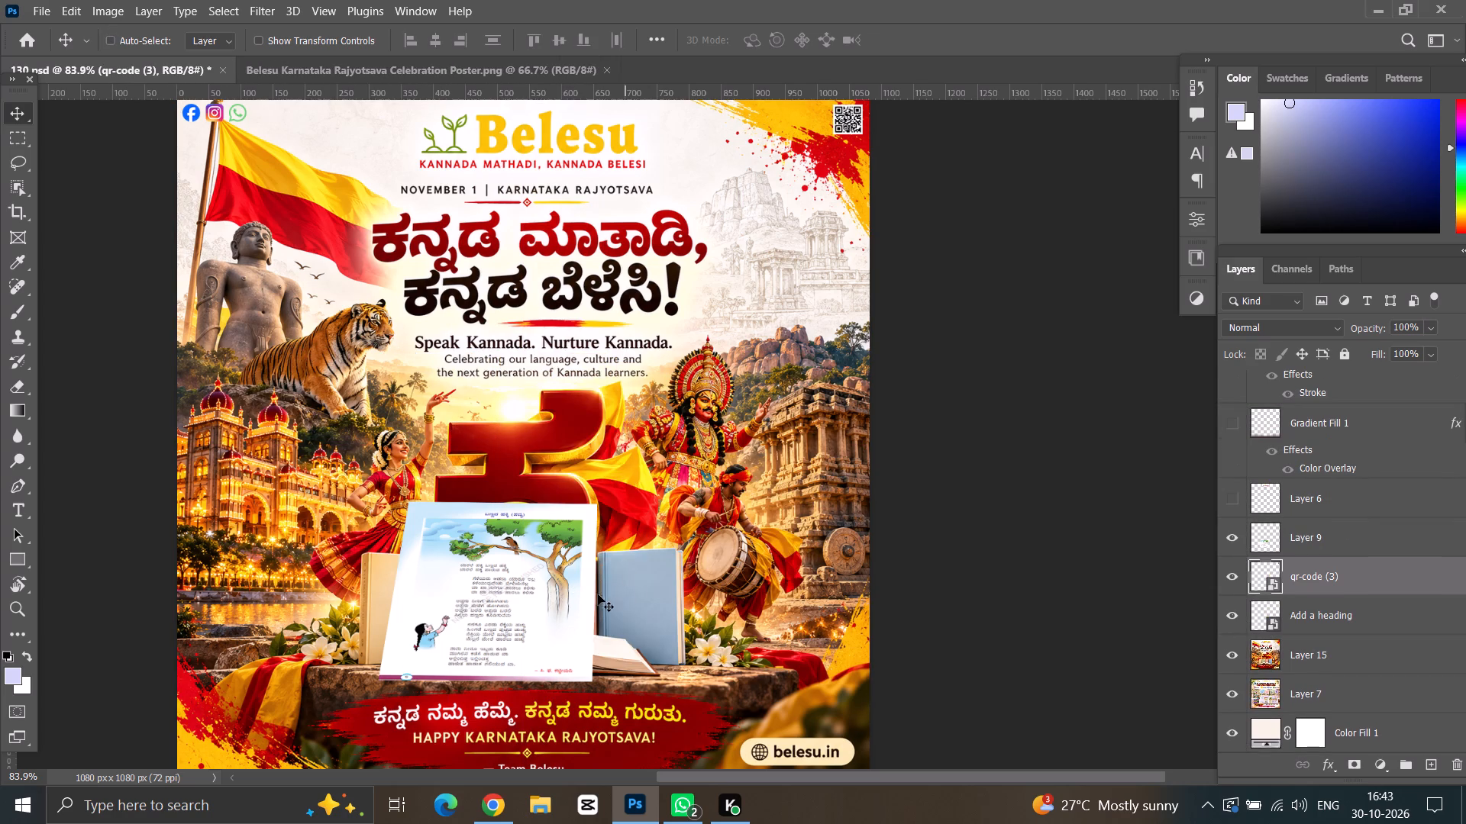
pyautogui.keyDown('ctrl'); pyautogui.click(517, 593); pyautogui.keyUp('ctrl')
pyautogui.press('BackSpace')
pyautogui.keyDown('ctrl'); pyautogui.click(484, 607); pyautogui.keyUp('ctrl')
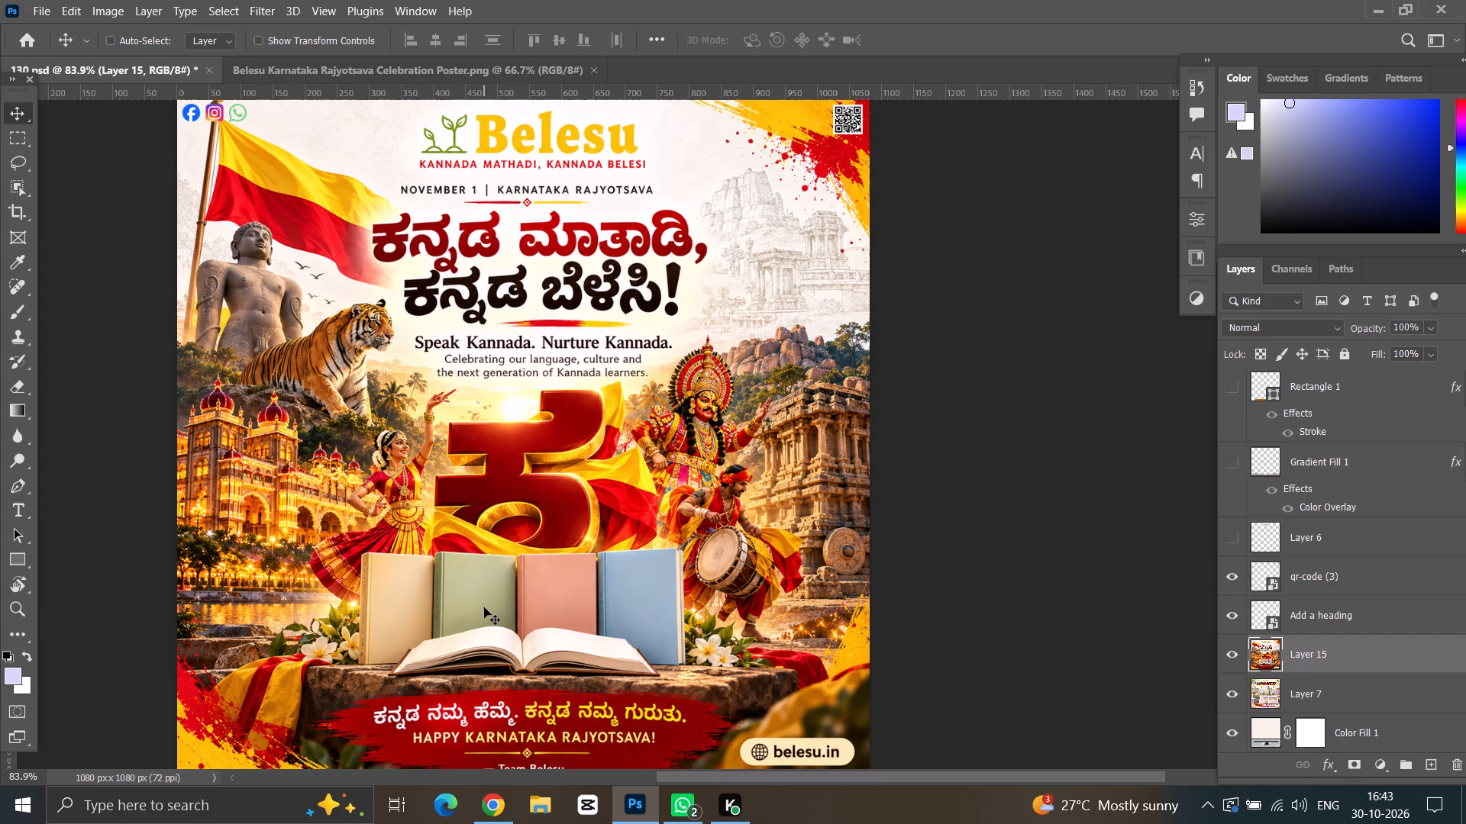
# Examine the cleaned-up composition in 130.psd and compare it with the original Belesu Karnataka Rajyotsava Celebration Poster.
pyautogui.scroll(-2, 484, 607)
pyautogui.keyDown('alt'); pyautogui.scroll(-4, 478, 570); pyautogui.keyUp('alt')
pyautogui.keyDown('alt'); pyautogui.scroll(1, 332, 493); pyautogui.keyUp('alt')
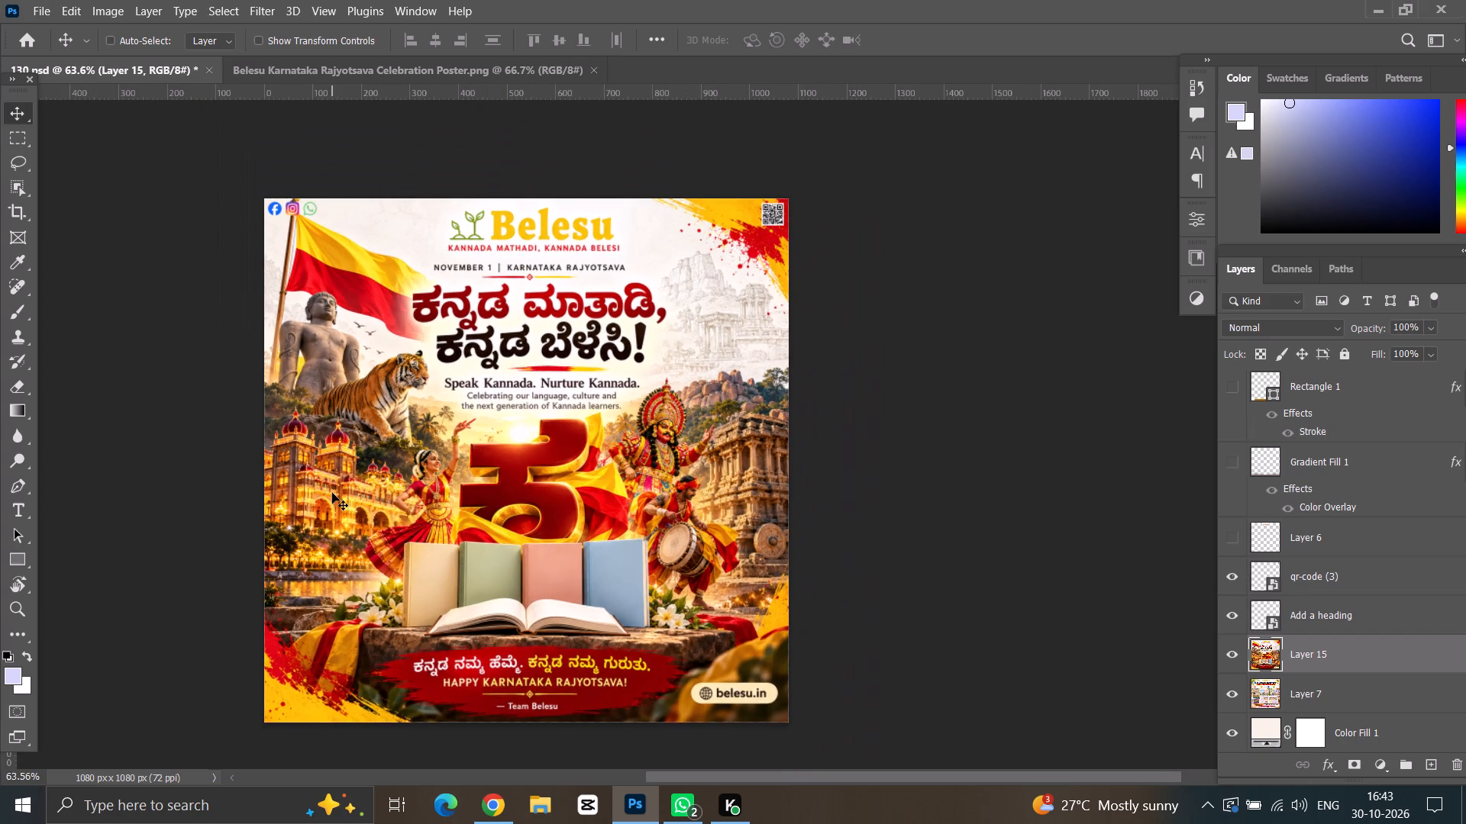
pyautogui.keyDown('alt'); pyautogui.scroll(1, 332, 492); pyautogui.keyUp('alt')
pyautogui.scroll(-1, 332, 492)
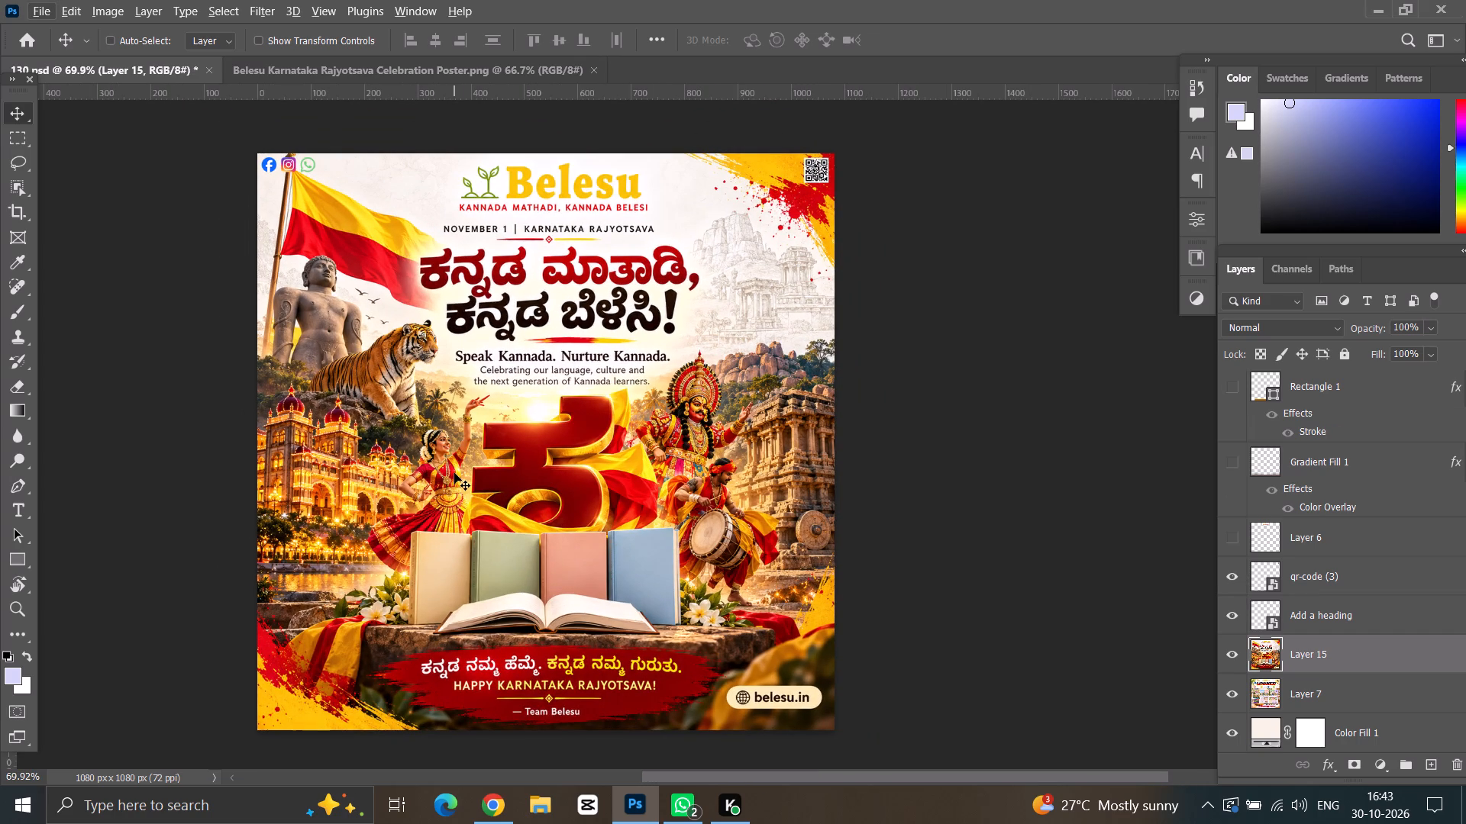
pyautogui.click(314, 65)
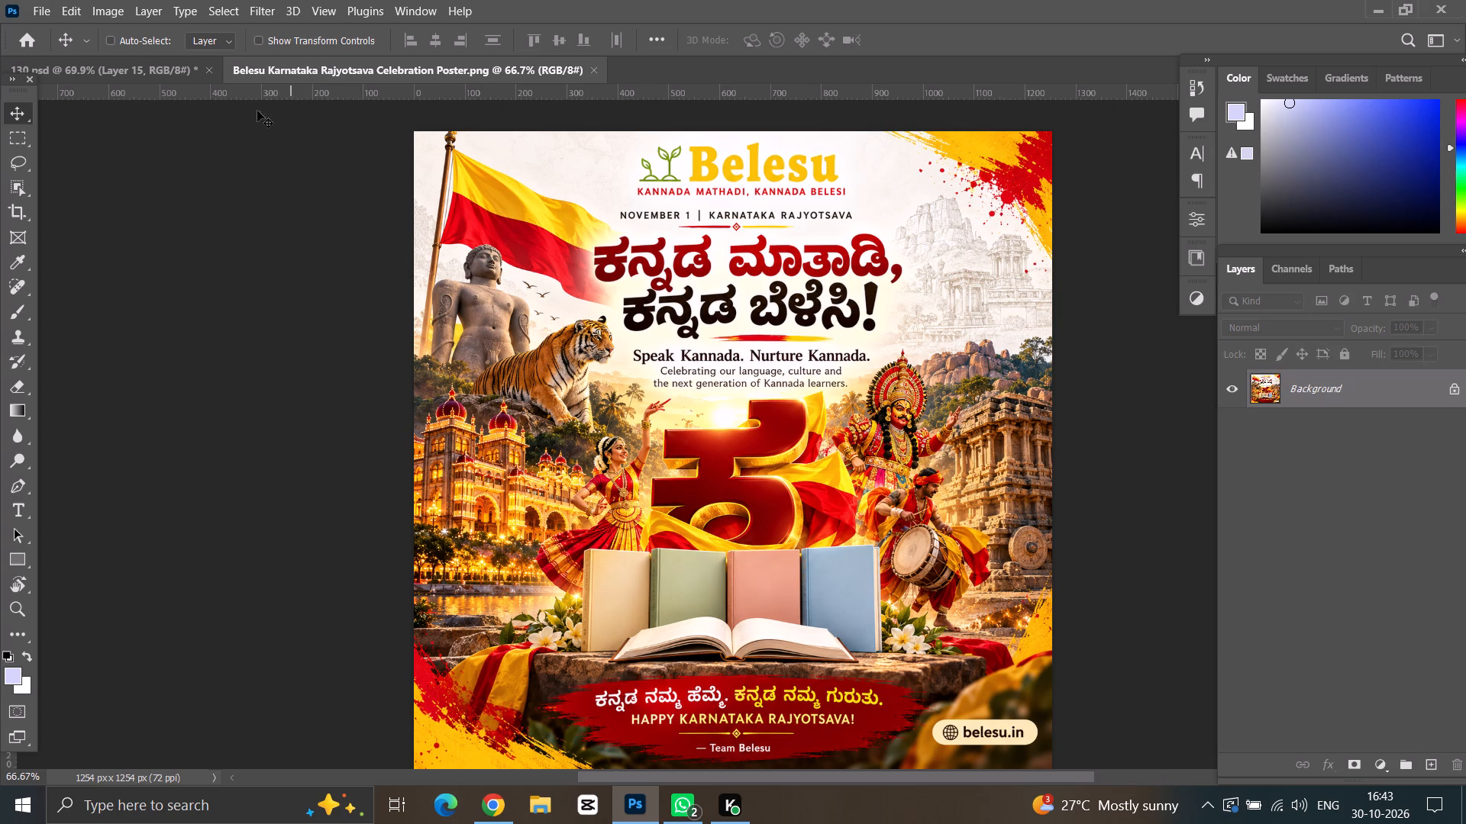
pyautogui.click(84, 71)
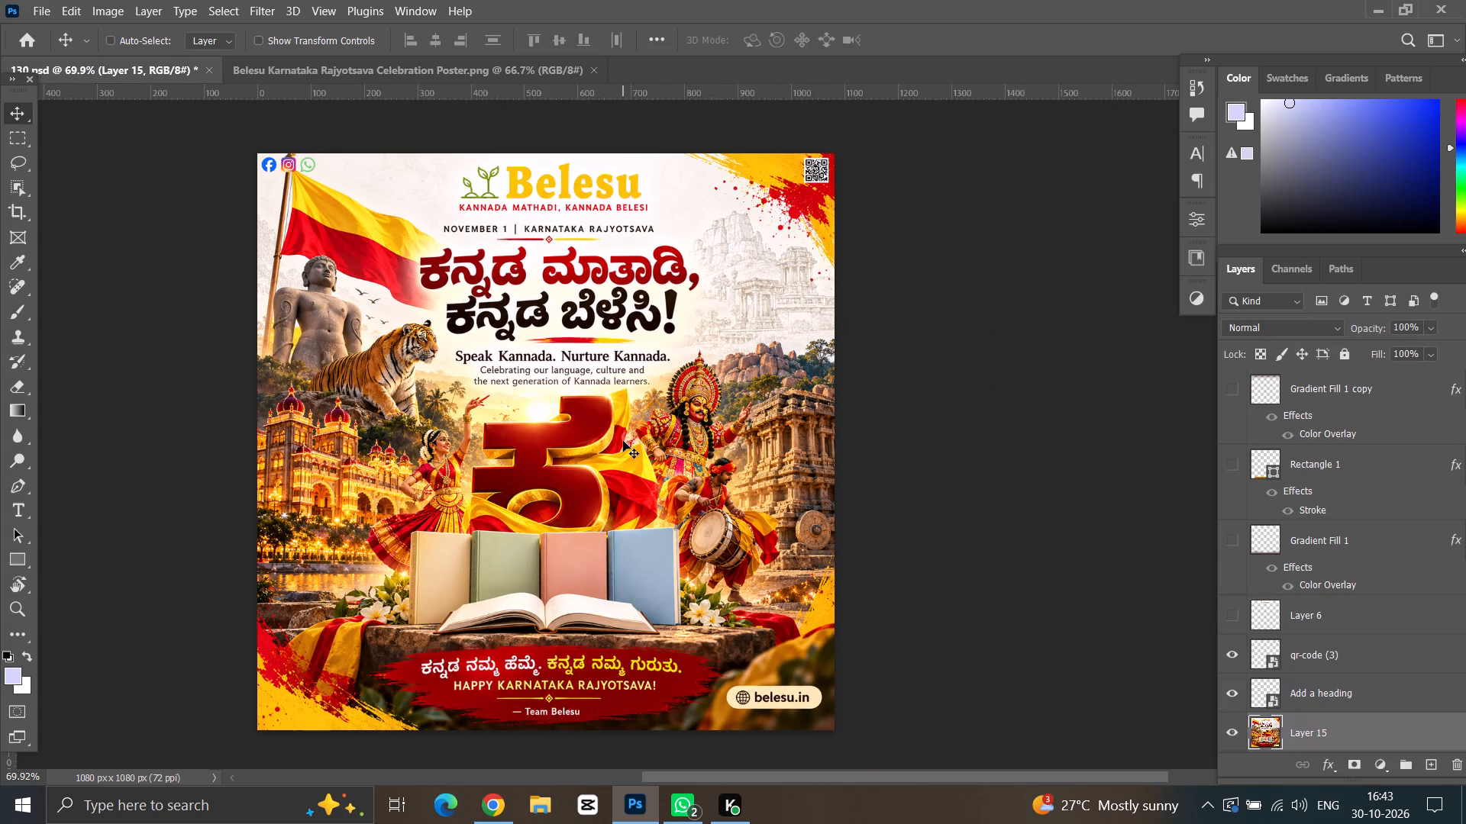
pyautogui.keyDown('alt'); pyautogui.scroll(-3, 623, 440); pyautogui.keyUp('alt')
pyautogui.keyDown('alt'); pyautogui.scroll(1, 401, 407); pyautogui.keyUp('alt')
pyautogui.scroll(1, 401, 407)
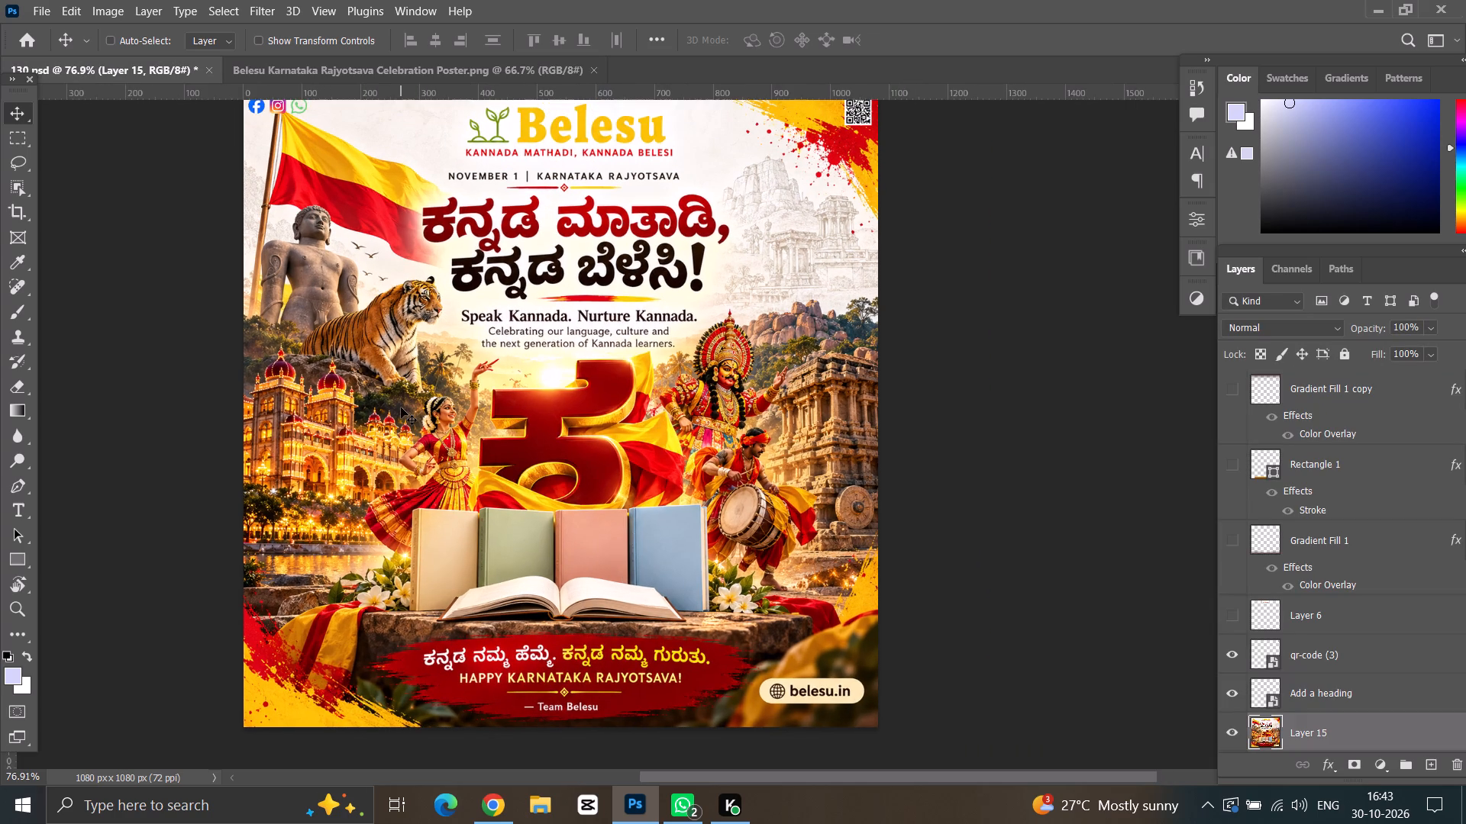
pyautogui.scroll(1, 401, 407)
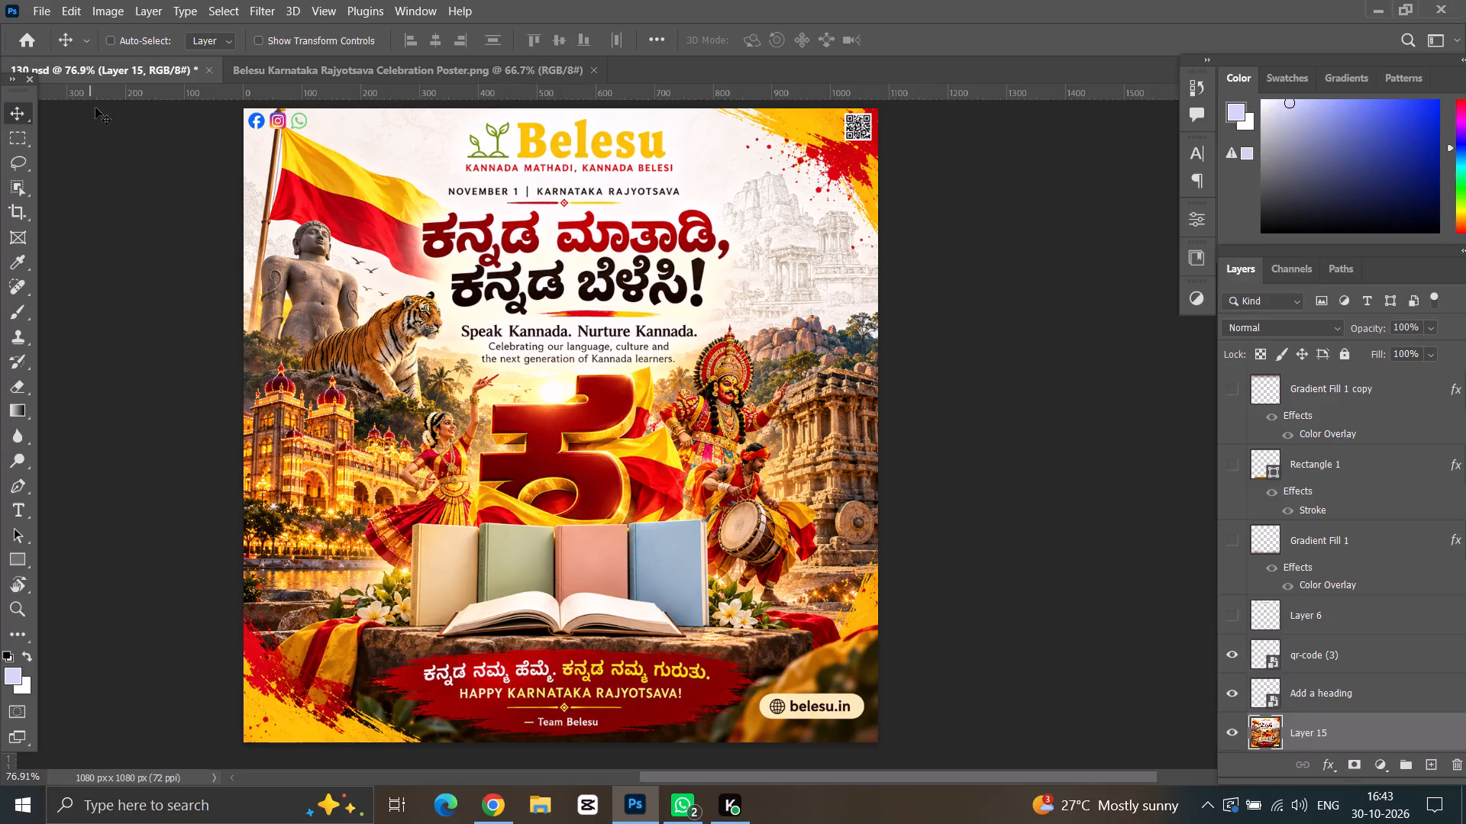
# Open the Savi-Class1-CoverPage image from the Digital Marketing folder.
pyautogui.click(38, 12)
pyautogui.click(53, 46)
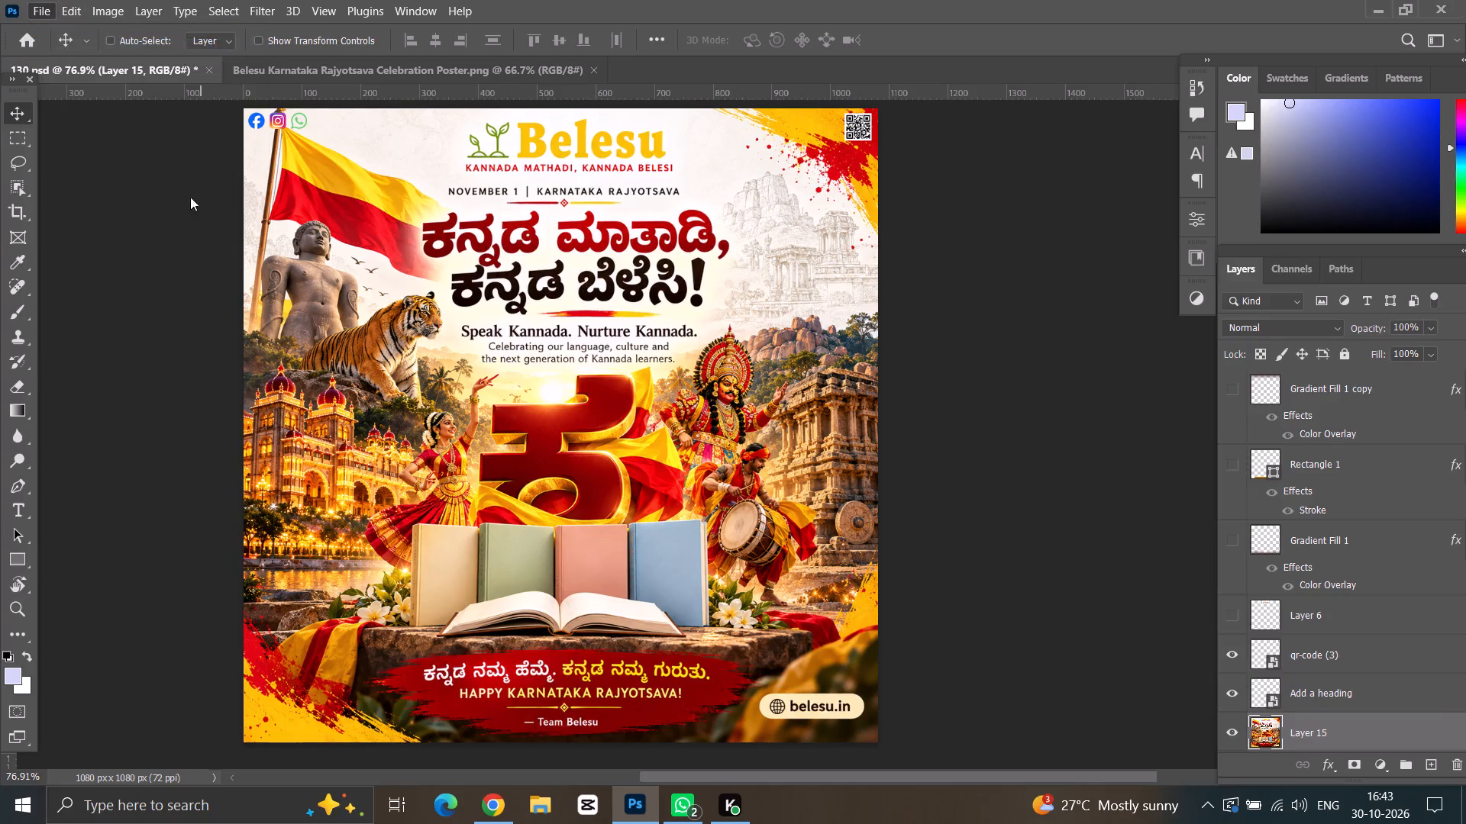
pyautogui.scroll(-1, 469, 441)
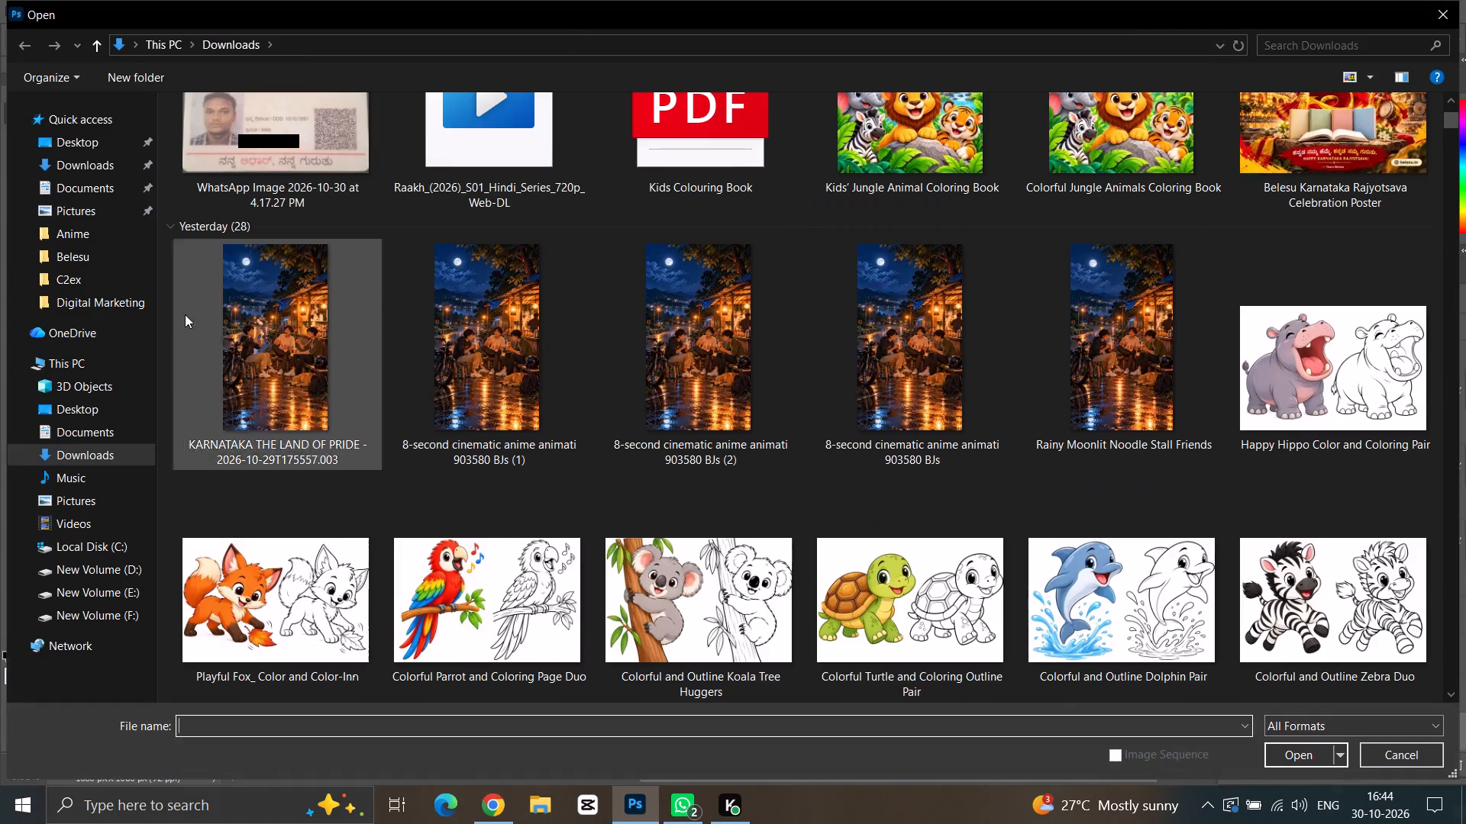
pyautogui.click(86, 298)
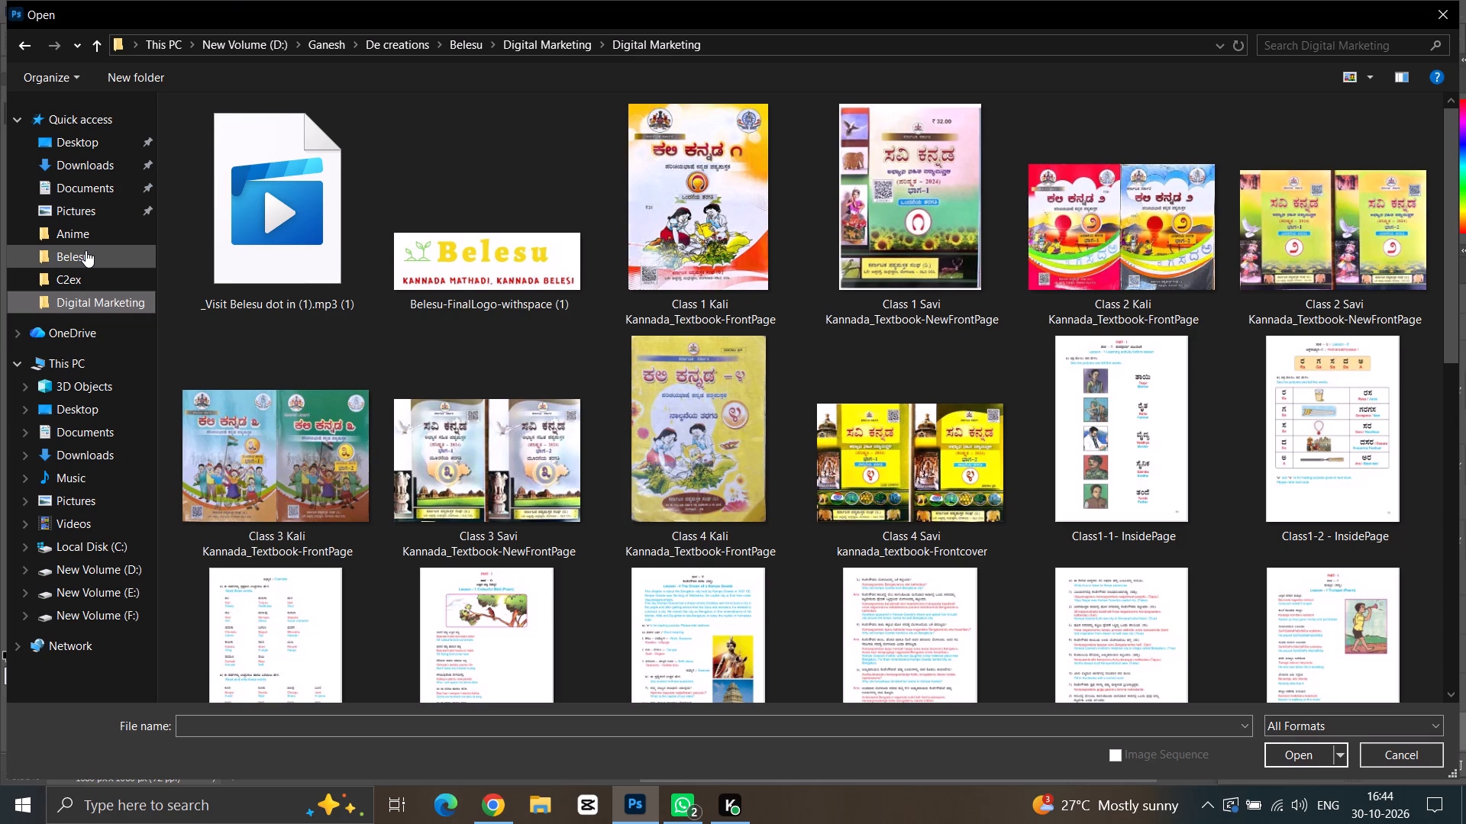
pyautogui.scroll(-5, 473, 233)
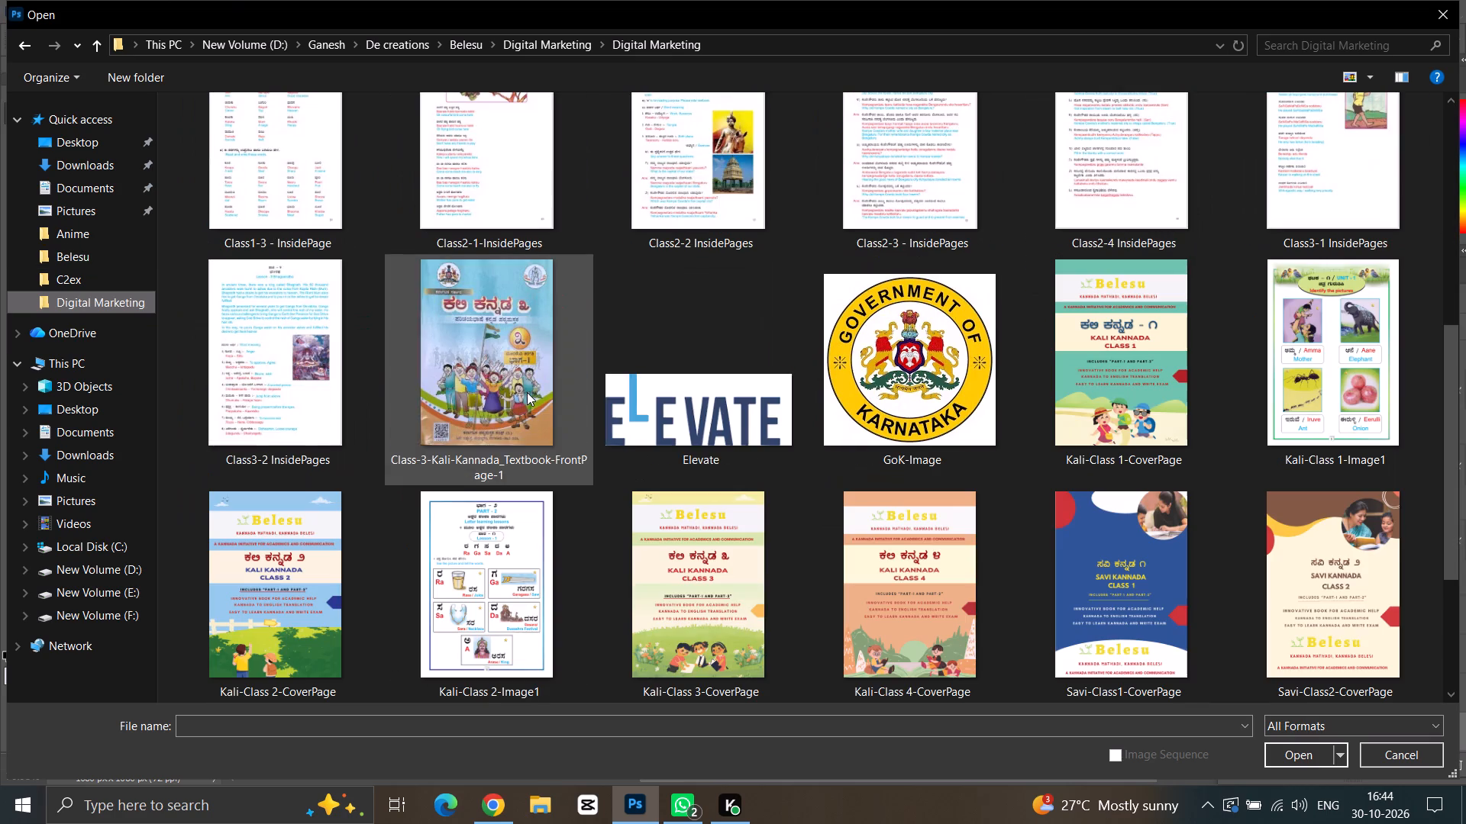
pyautogui.doubleClick(1106, 552)
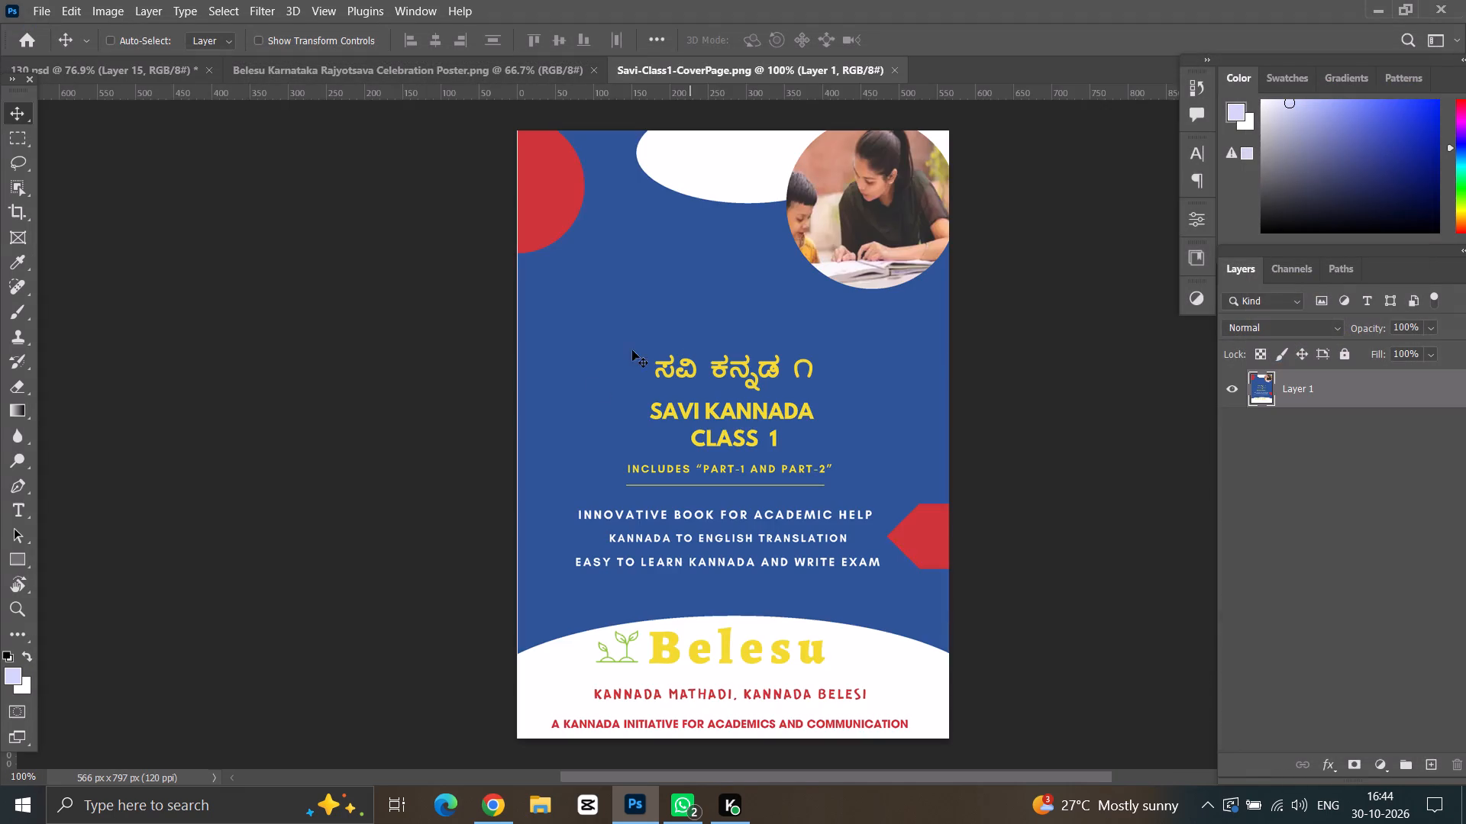
# Bring the Savi Kannada Class 1 cover into 130.psd, scale it to about 38.97% over the open book, and apply the transform.
pyautogui.moveTo(682, 323); pyautogui.dragTo(432, 292)
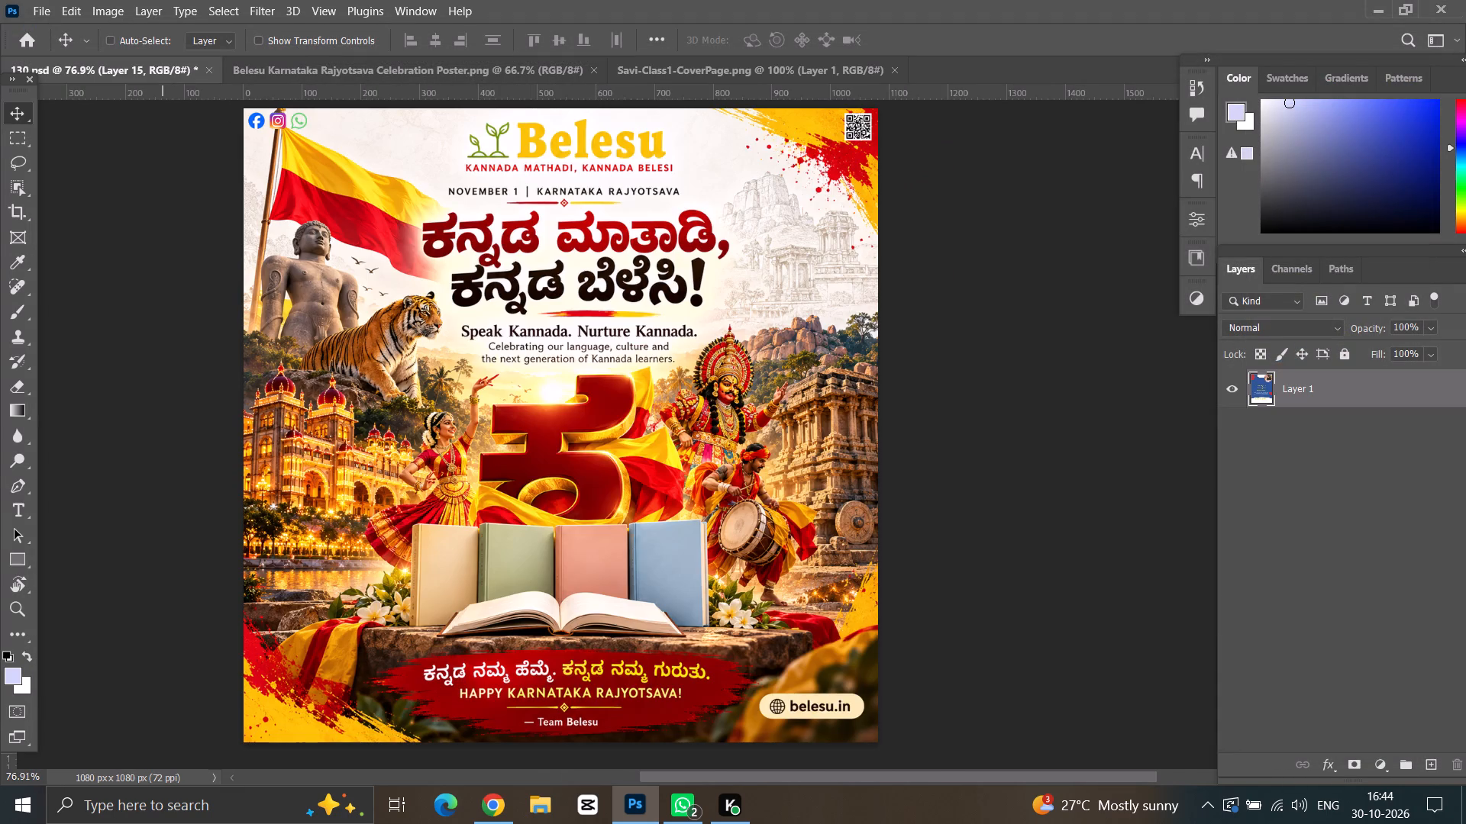
pyautogui.moveTo(432, 292); pyautogui.dragTo(445, 528)
pyautogui.hotkey('ctrl', 't')
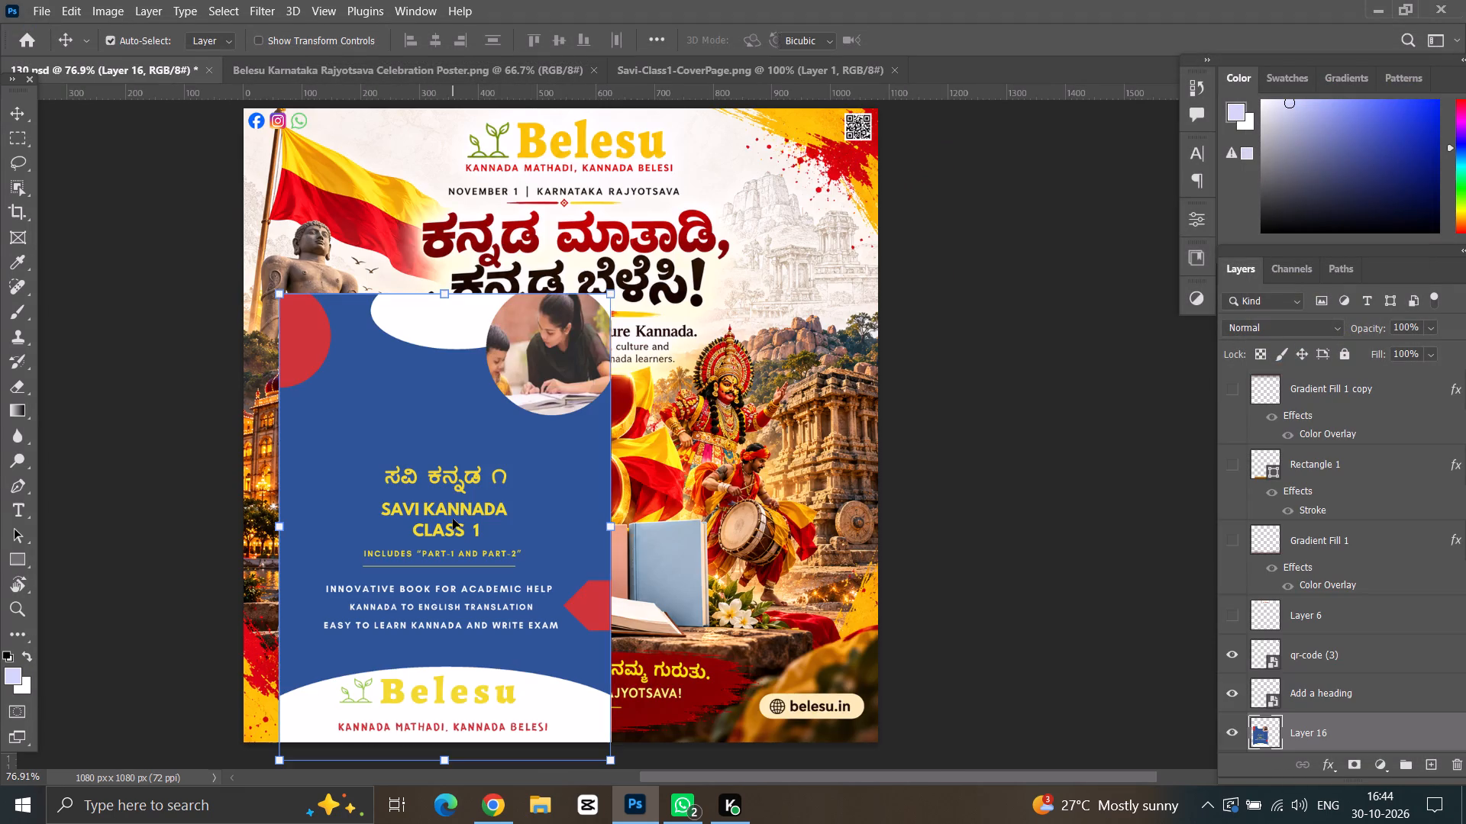
pyautogui.moveTo(279, 295); pyautogui.dragTo(479, 583)
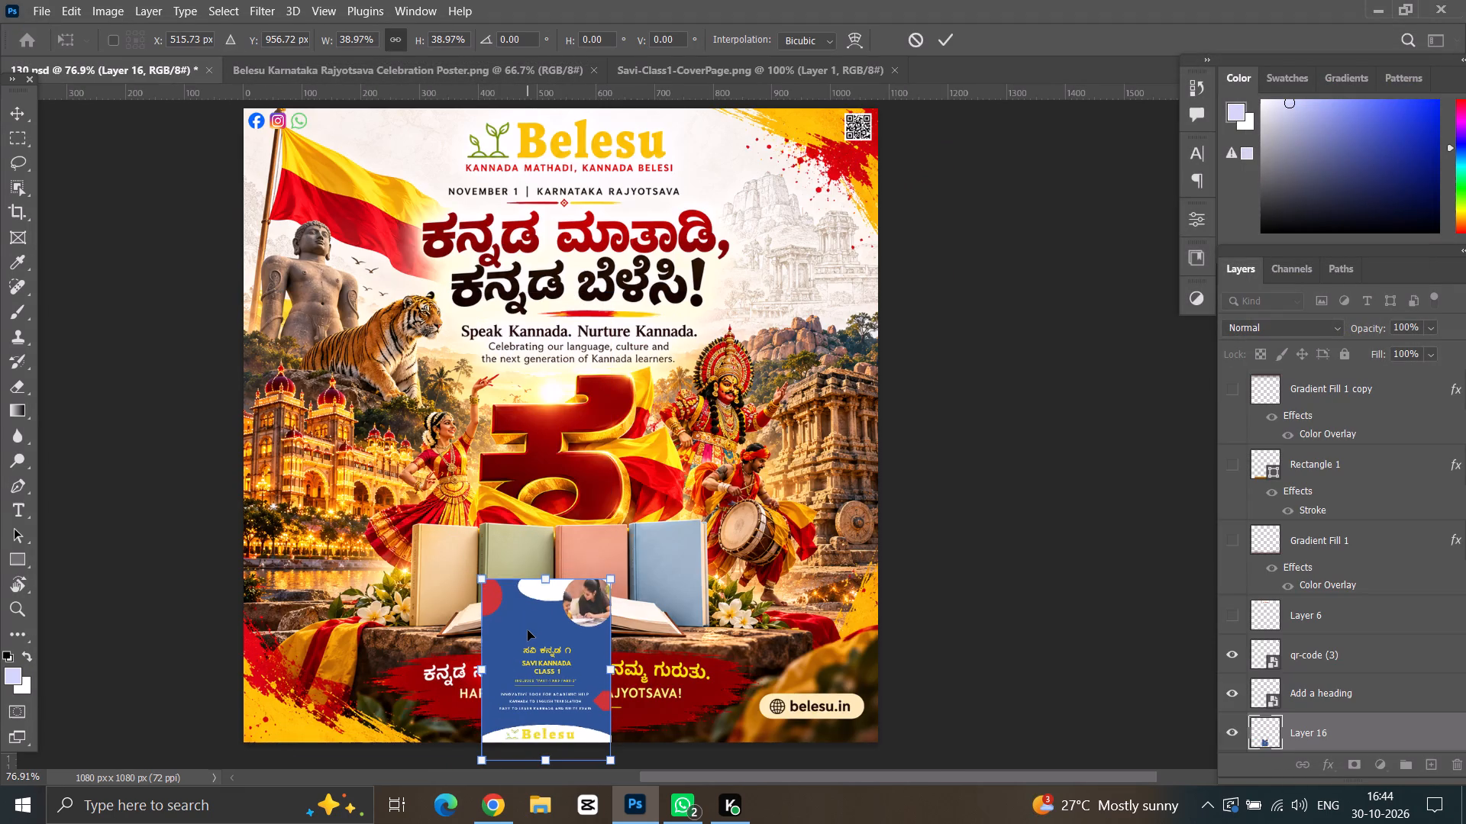
pyautogui.moveTo(528, 630); pyautogui.dragTo(506, 615)
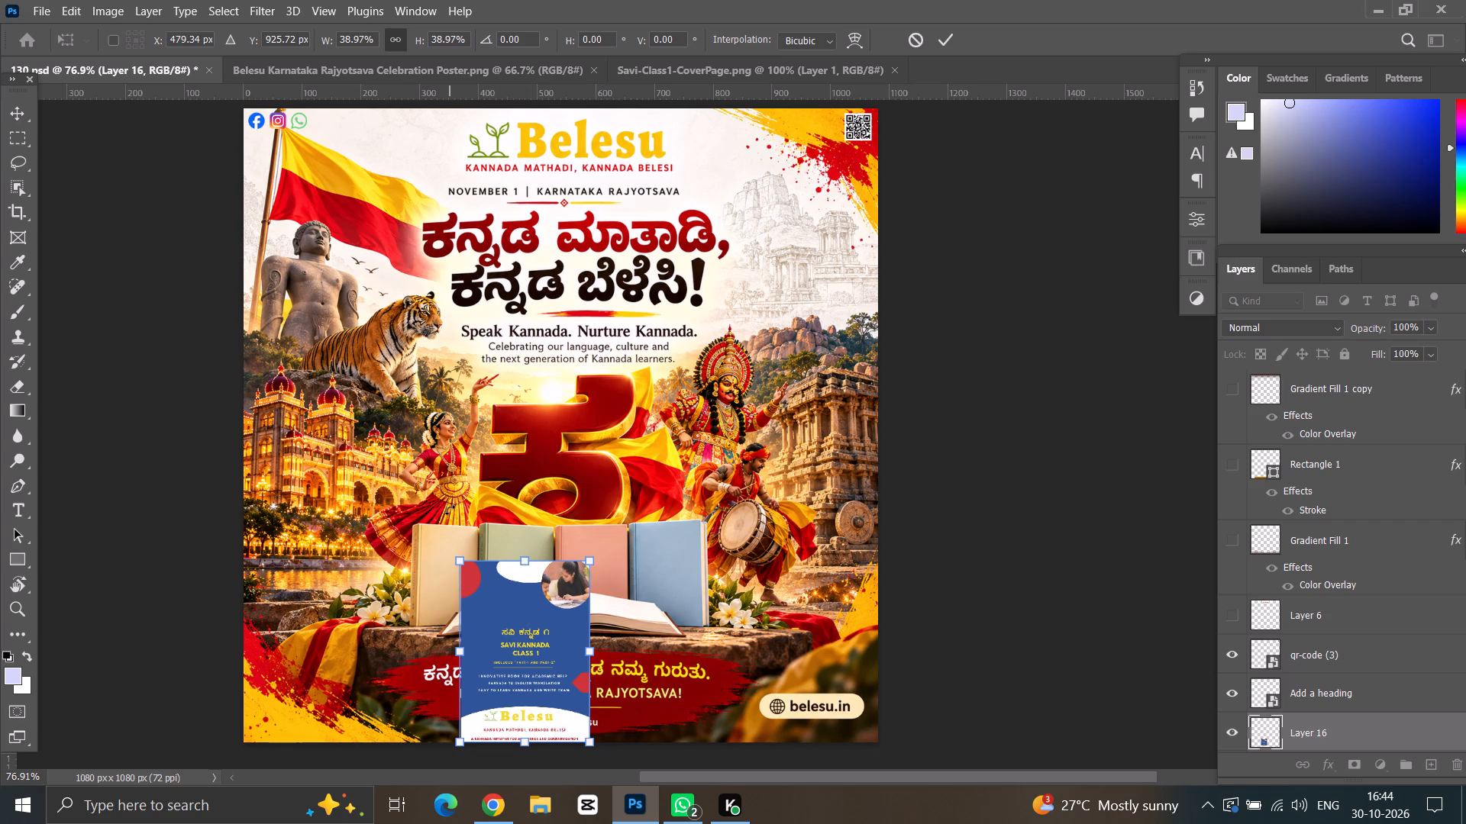
pyautogui.click(12, 112)
# Move the Savi Kannada Class 1 cover up onto the cream and green closed books.
pyautogui.scroll(-3, 446, 538)
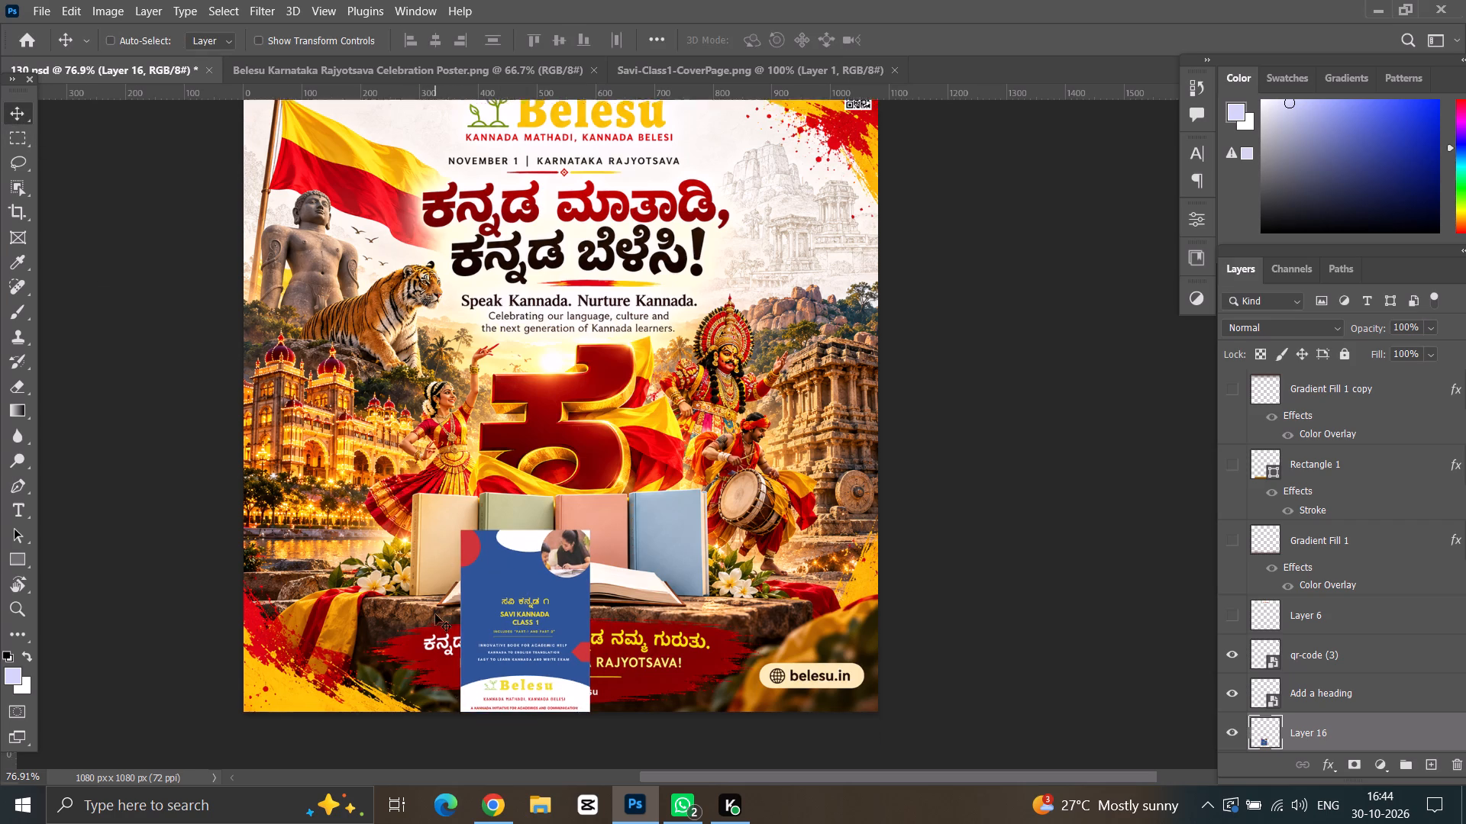
pyautogui.scroll(-1, 435, 614)
pyautogui.keyDown('alt'); pyautogui.scroll(7, 470, 613); pyautogui.keyUp('alt')
pyautogui.moveTo(514, 529); pyautogui.dragTo(438, 465)
# Distort the blue cover's upper-left corner to meet the upper-left corner of the cream book's front face.
pyautogui.keyDown('alt'); pyautogui.scroll(3, 438, 465); pyautogui.keyUp('alt')
pyautogui.hotkey('ctrl', 't')
pyautogui.keyDown('alt'); pyautogui.scroll(4, 318, 305); pyautogui.keyUp('alt')
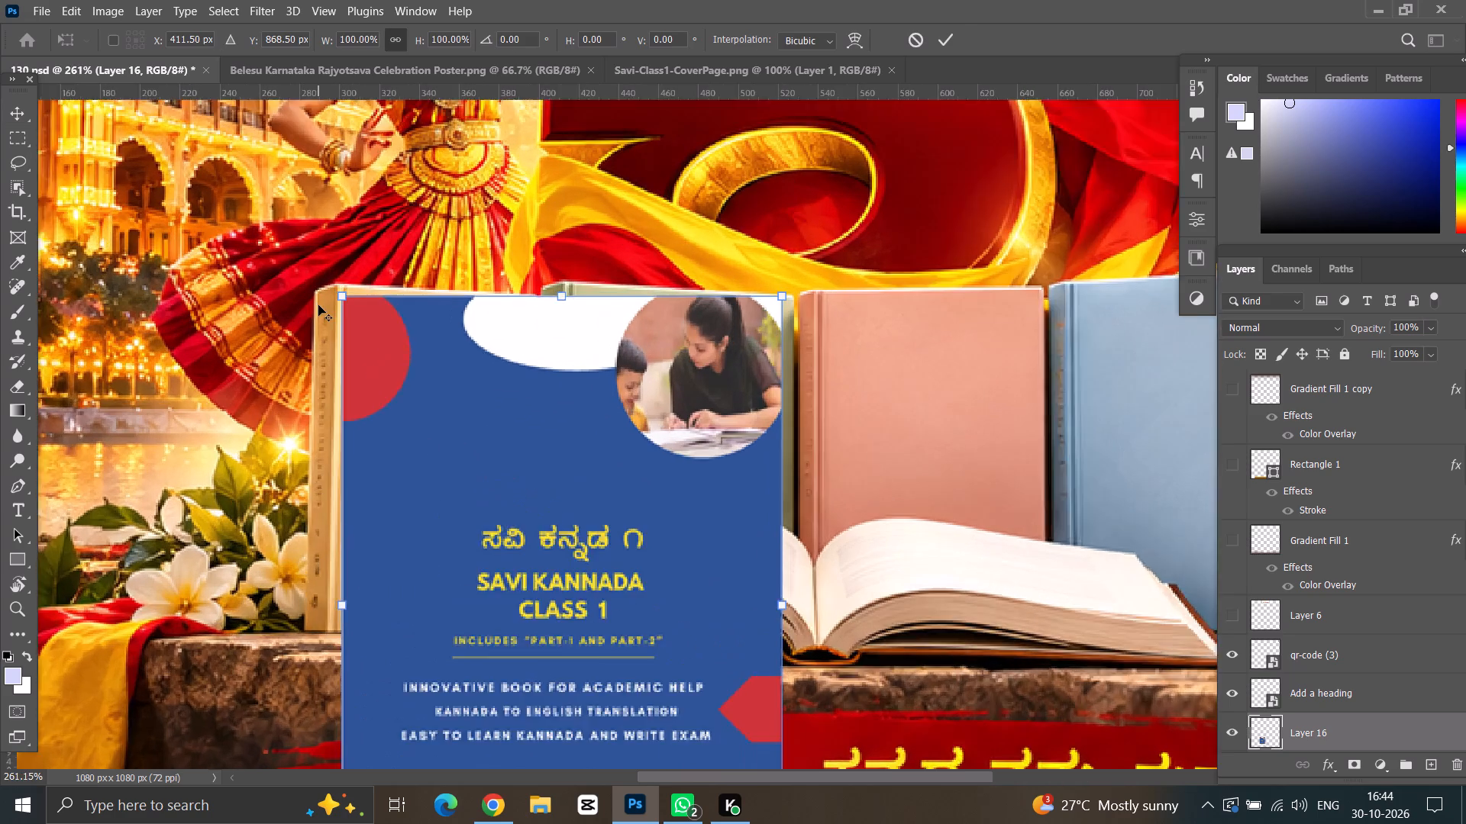
pyautogui.keyDown('alt'); pyautogui.scroll(1, 318, 305); pyautogui.keyUp('alt')
pyautogui.keyDown('ctrl'); pyautogui.moveTo(347, 291); pyautogui.dragTo(339, 280); pyautogui.keyUp('ctrl')
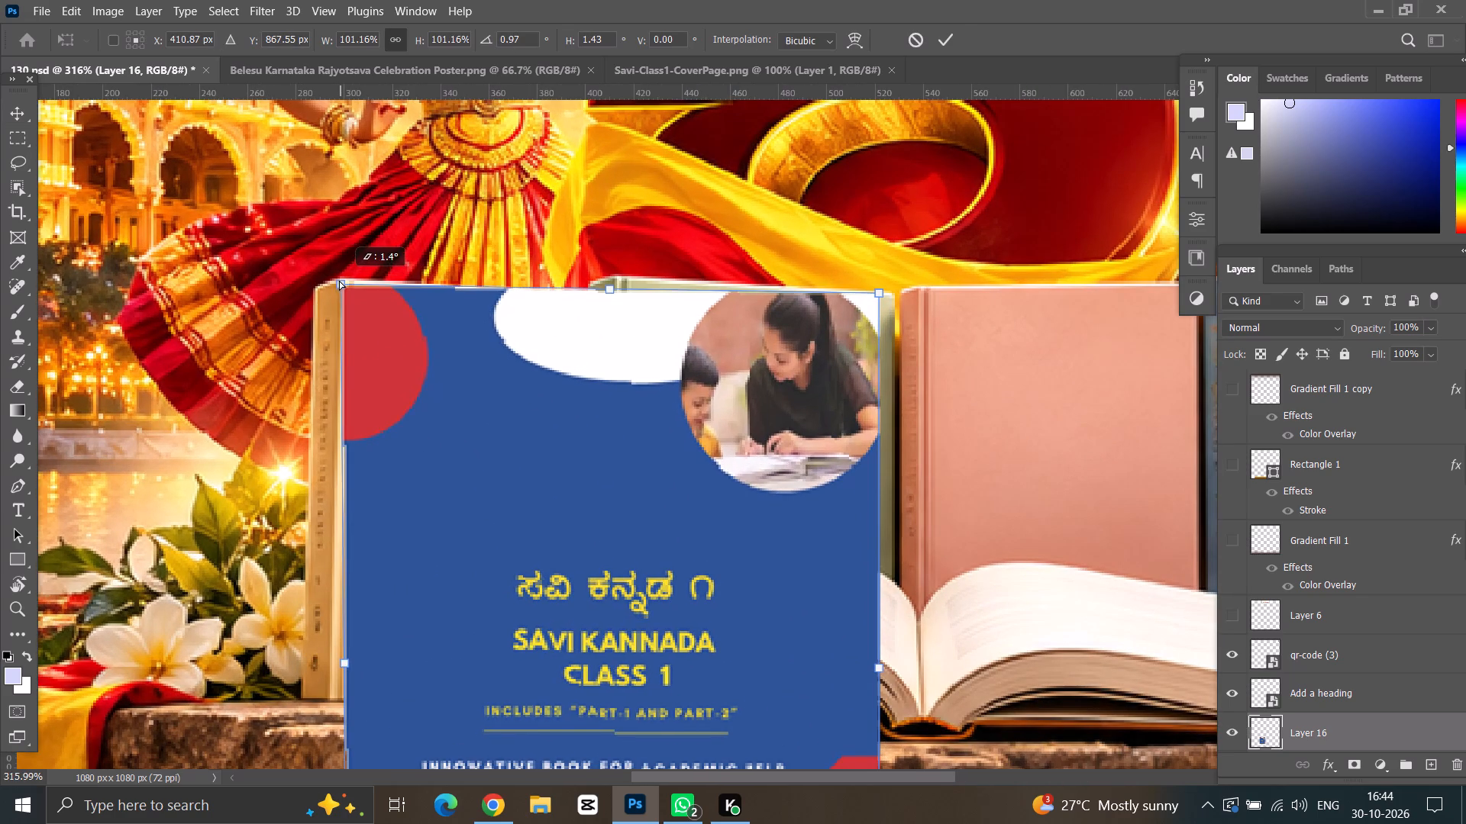
pyautogui.keyDown('ctrl'); pyautogui.moveTo(339, 280); pyautogui.dragTo(337, 279); pyautogui.keyUp('ctrl')
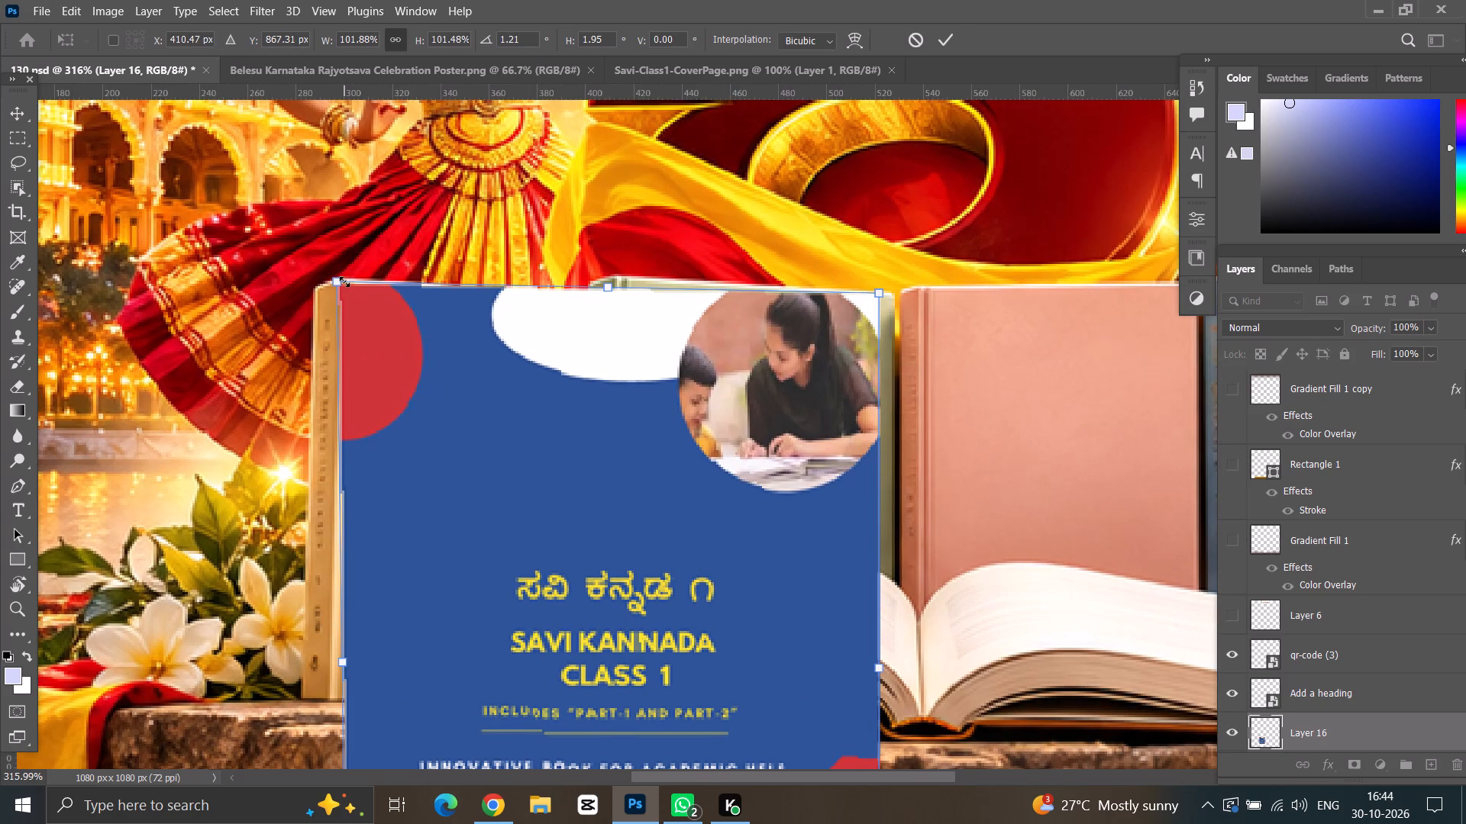
# Distort the blue cover's lower-left corner up to the bottom of the cream book's front face, beside the spine.
pyautogui.scroll(-12, 571, 355)
pyautogui.scroll(-8, 334, 708)
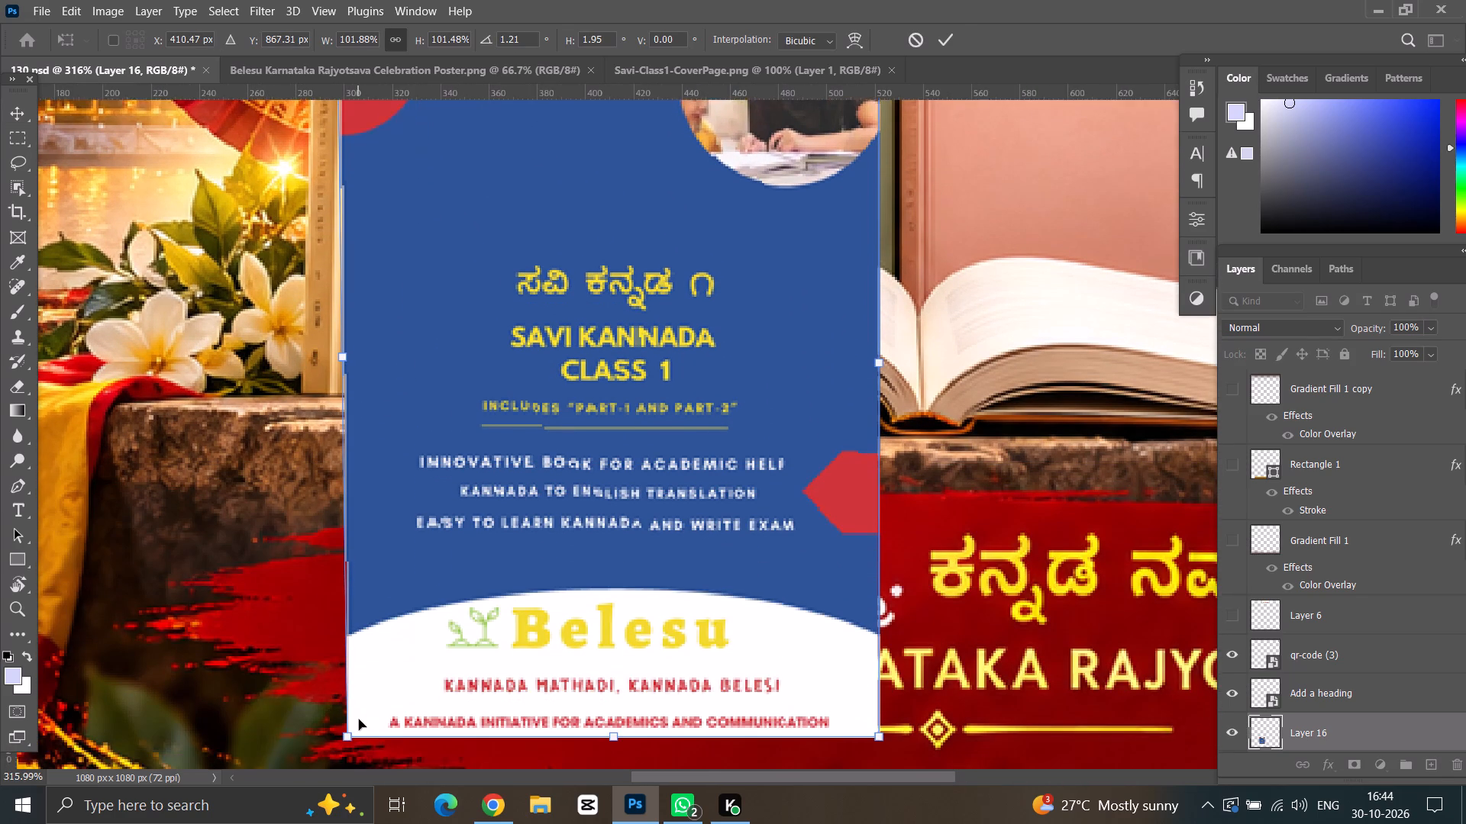
pyautogui.scroll(-2, 359, 719)
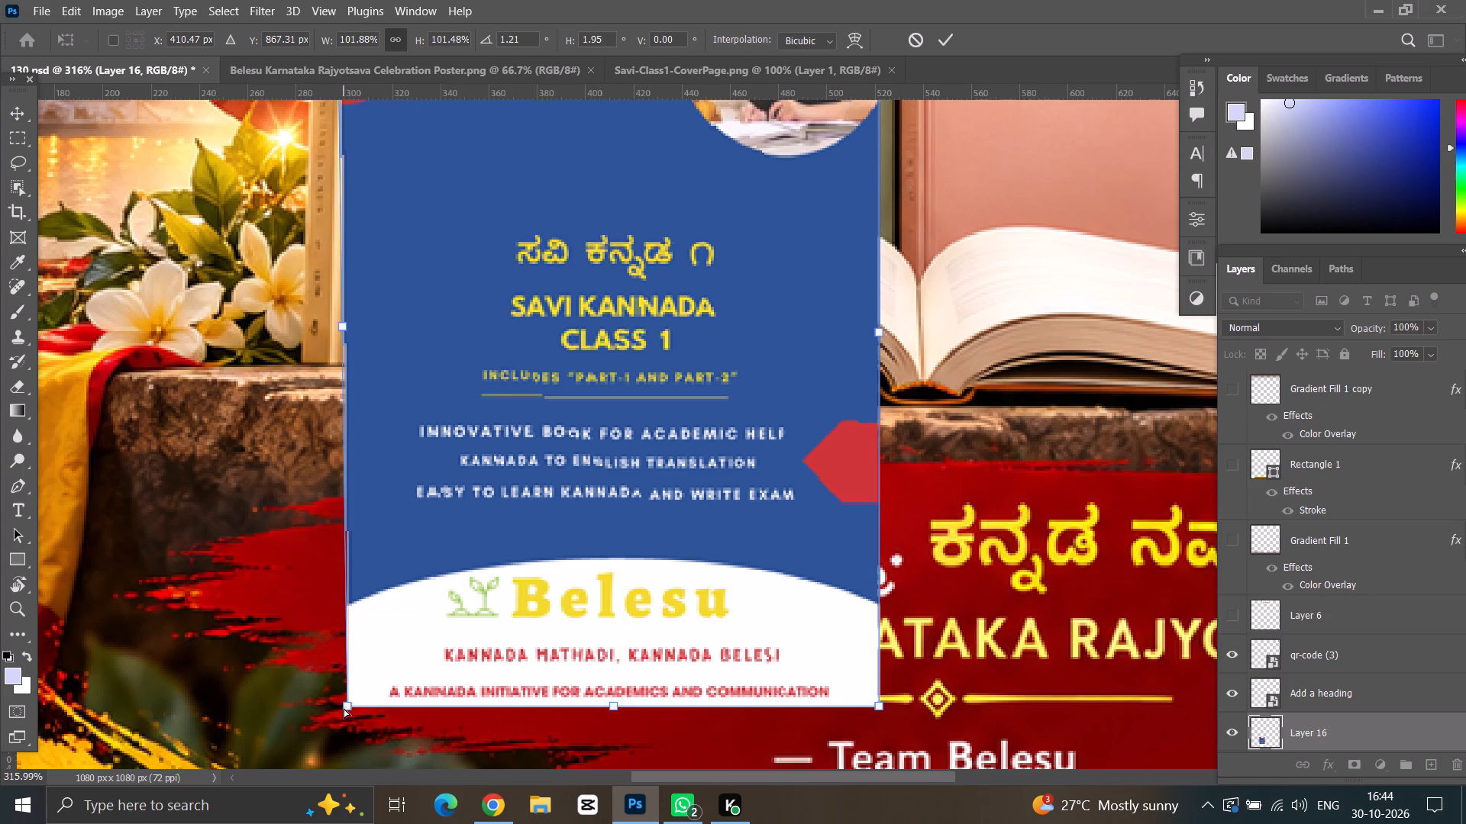
pyautogui.keyDown('ctrl'); pyautogui.moveTo(344, 707); pyautogui.dragTo(327, 365); pyautogui.keyUp('ctrl')
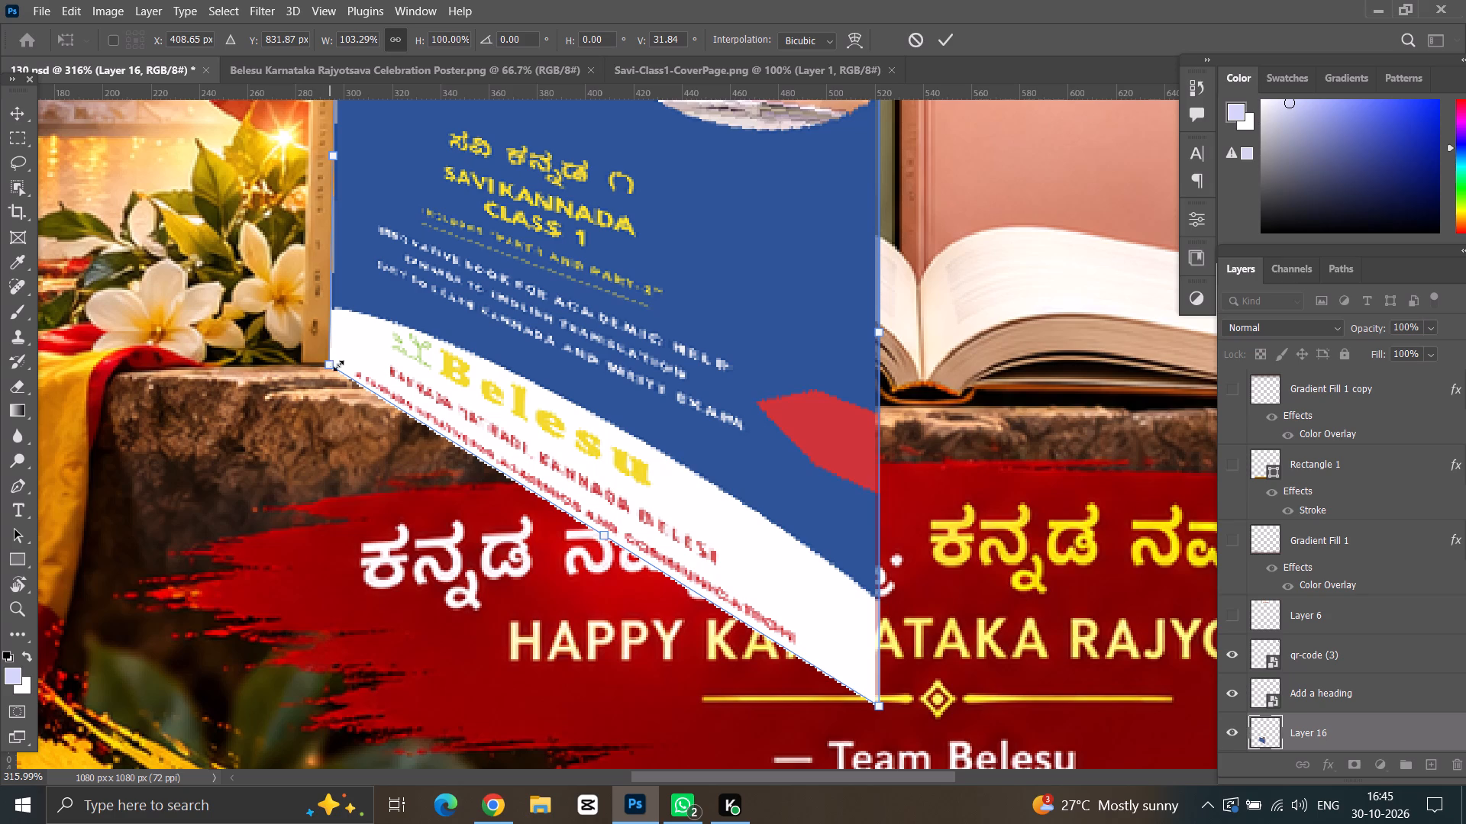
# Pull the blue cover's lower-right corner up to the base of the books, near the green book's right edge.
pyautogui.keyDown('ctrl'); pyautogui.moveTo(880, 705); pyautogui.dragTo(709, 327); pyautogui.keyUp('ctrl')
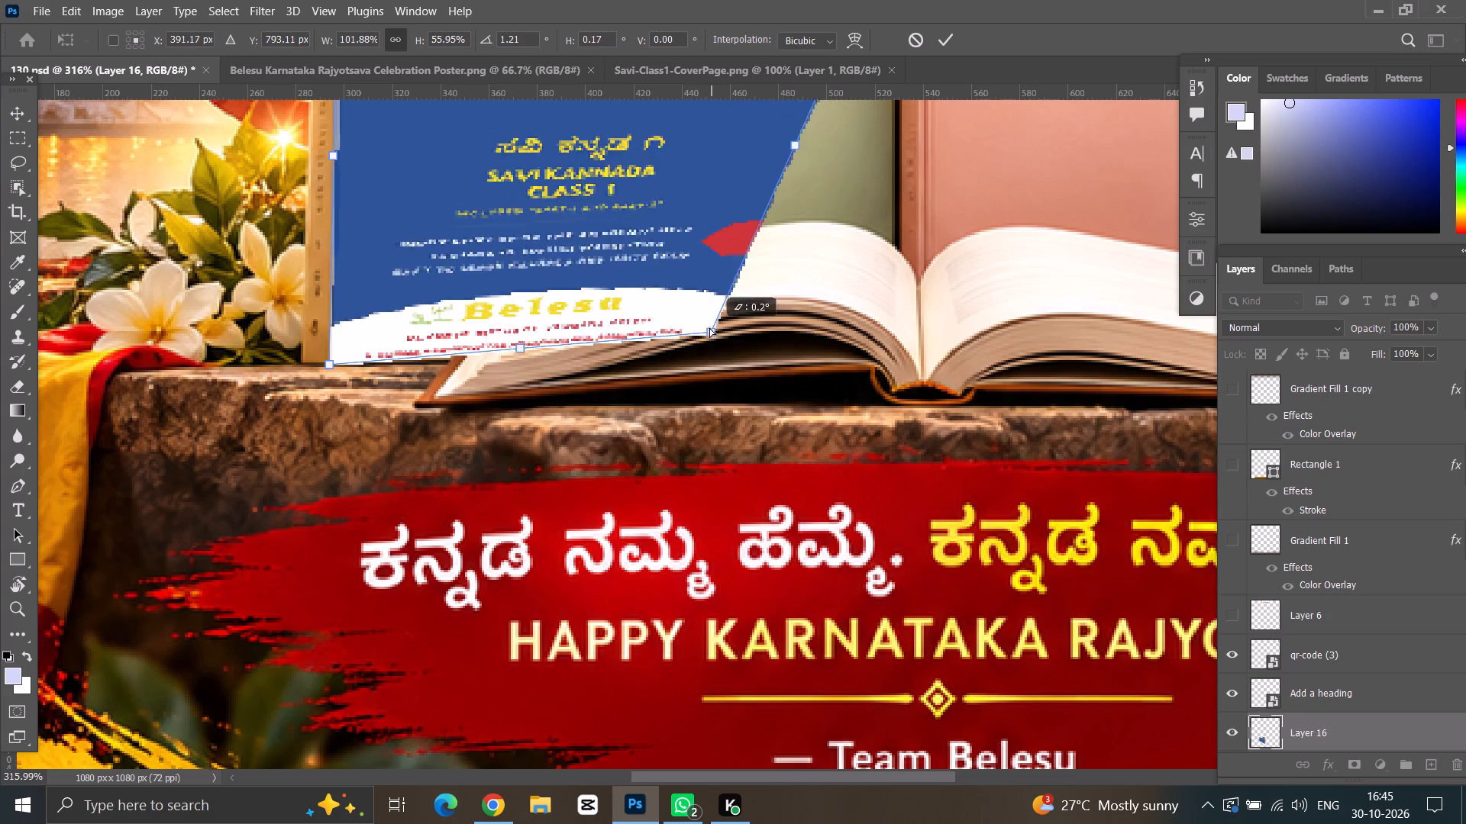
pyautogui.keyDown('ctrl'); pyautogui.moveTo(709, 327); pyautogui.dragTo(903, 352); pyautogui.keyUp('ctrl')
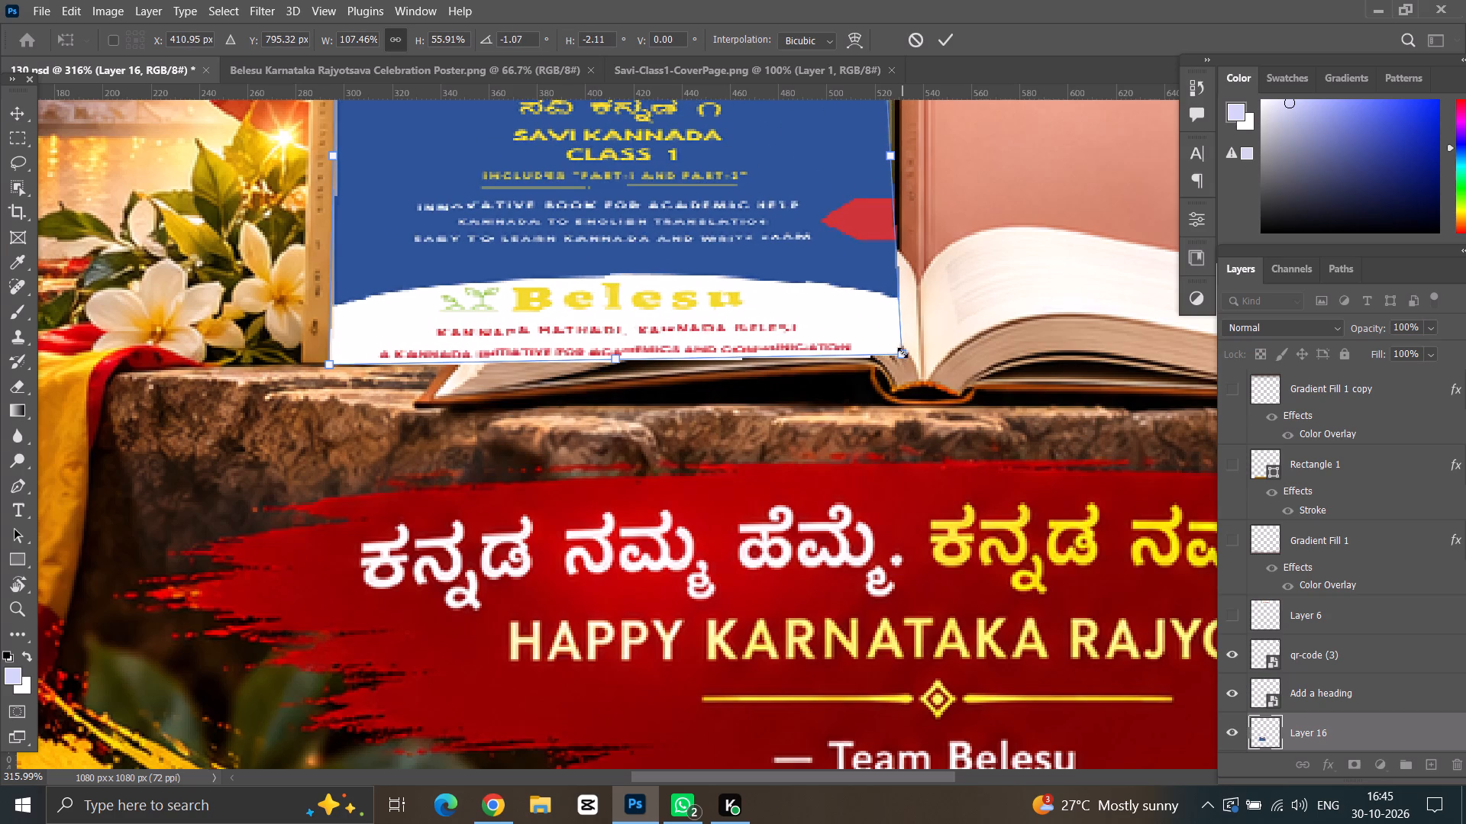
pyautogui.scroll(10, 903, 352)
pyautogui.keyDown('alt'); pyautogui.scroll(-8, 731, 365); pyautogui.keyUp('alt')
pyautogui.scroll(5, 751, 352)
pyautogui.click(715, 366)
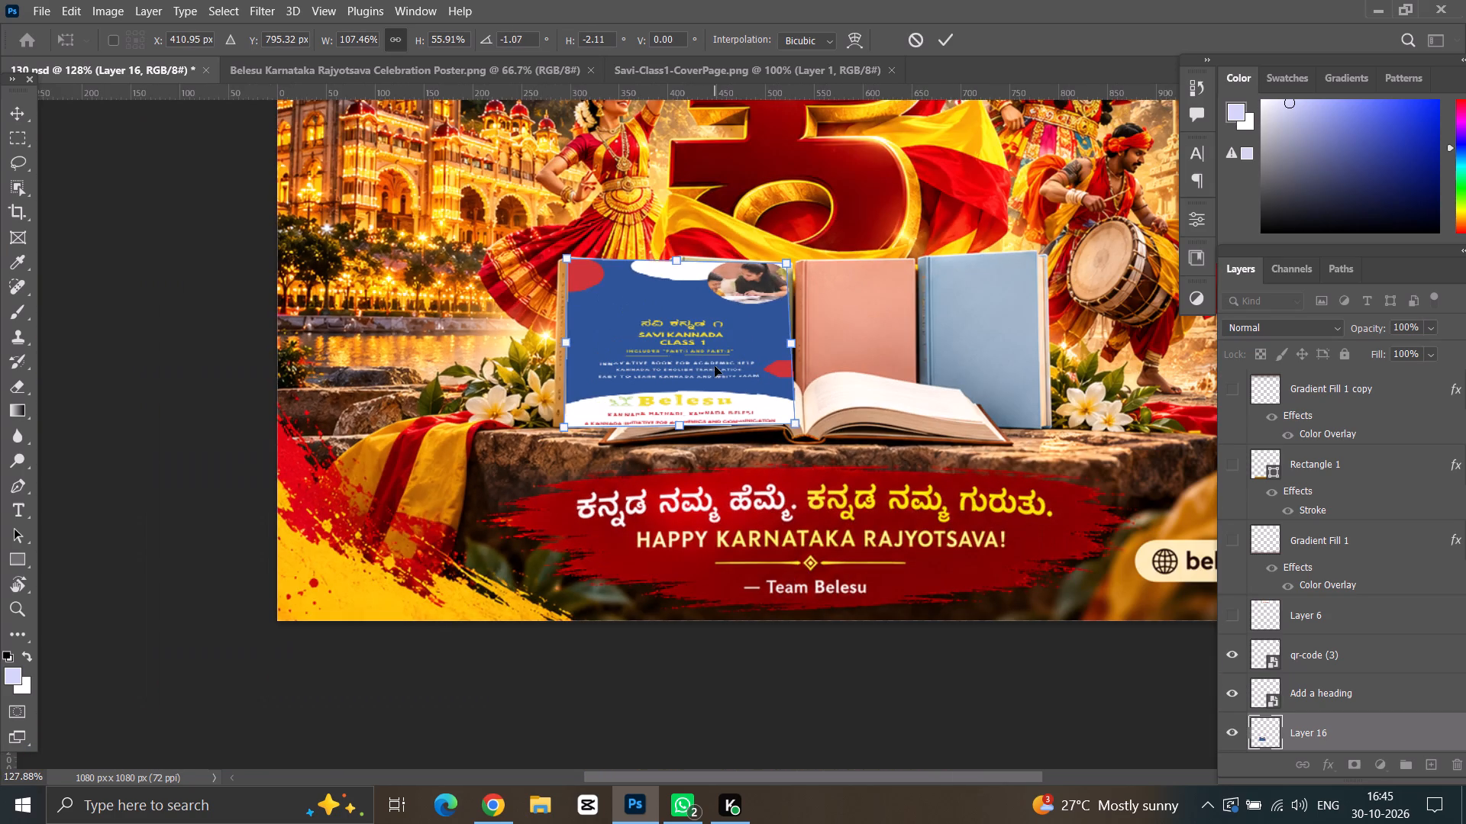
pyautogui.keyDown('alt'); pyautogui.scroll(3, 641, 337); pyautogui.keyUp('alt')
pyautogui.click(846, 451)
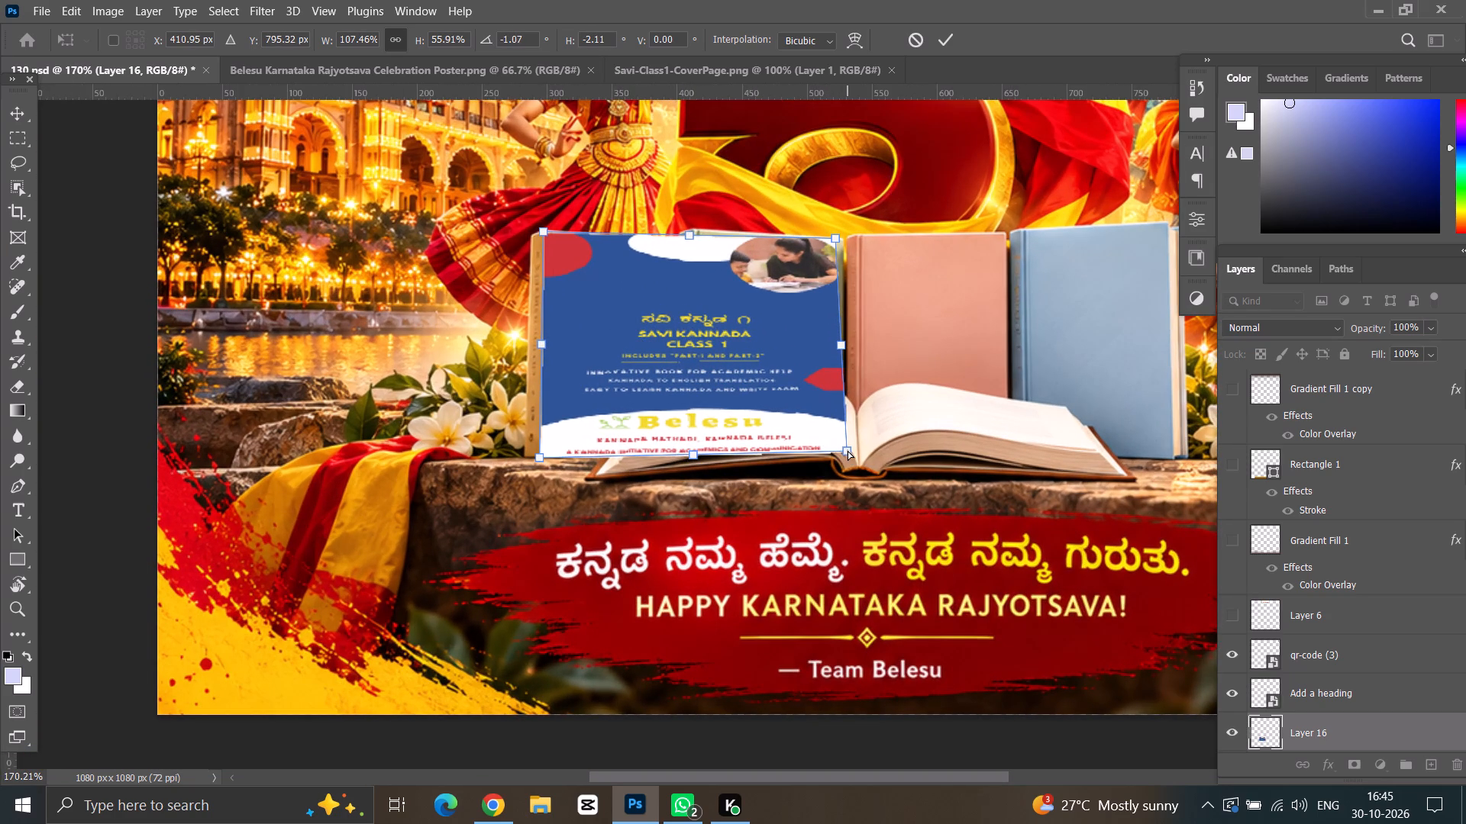
# Distort the blue cover's lower-right and upper-right corners inward to the cream book's right edge, beside the green book.
pyautogui.keyDown('ctrl'); pyautogui.moveTo(848, 450); pyautogui.dragTo(664, 445); pyautogui.keyUp('ctrl')
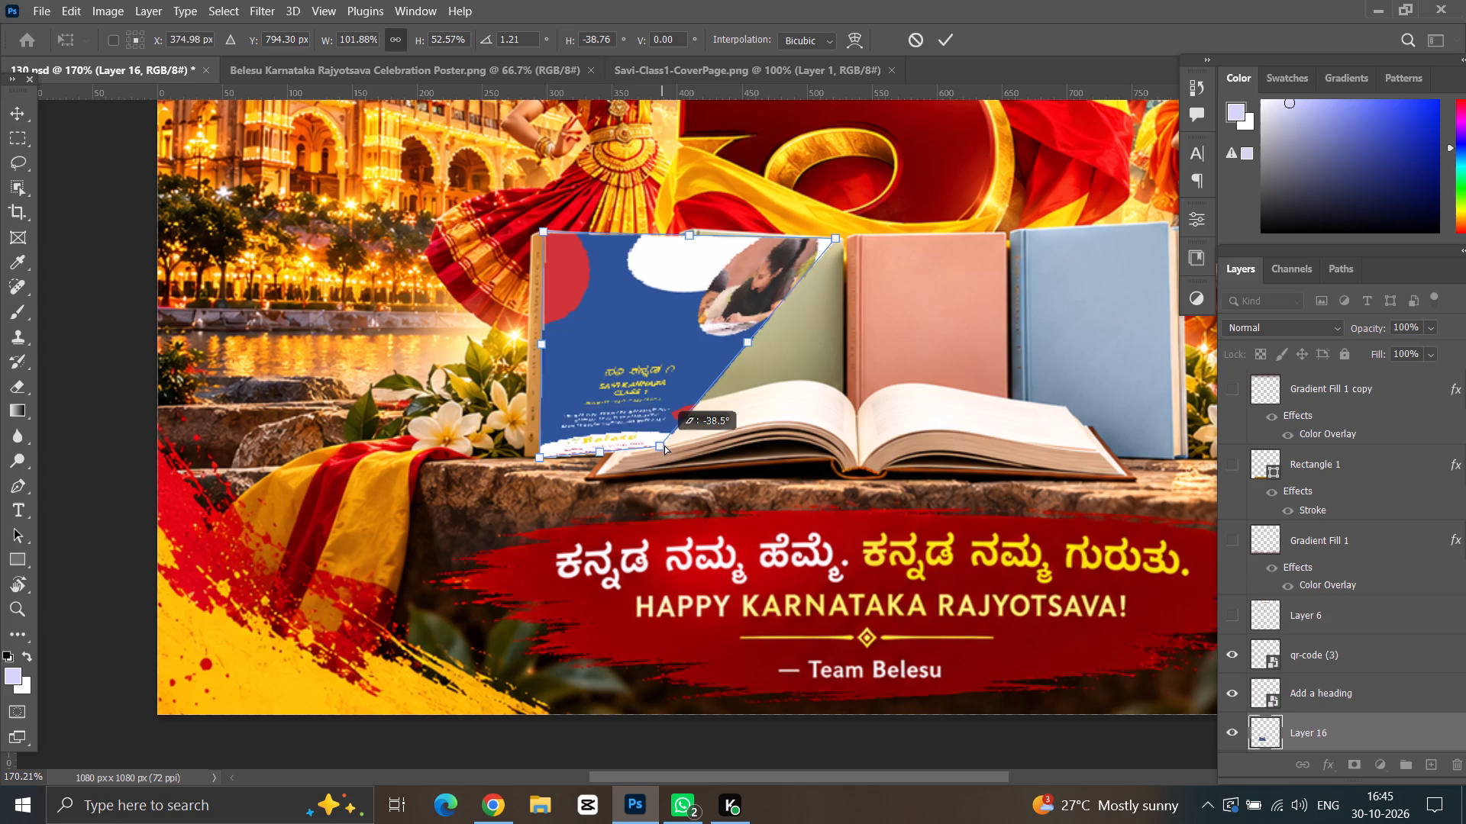
pyautogui.keyDown('ctrl'); pyautogui.moveTo(664, 445); pyautogui.dragTo(667, 445); pyautogui.keyUp('ctrl')
pyautogui.keyDown('ctrl'); pyautogui.moveTo(838, 234); pyautogui.dragTo(573, 278); pyautogui.keyUp('ctrl')
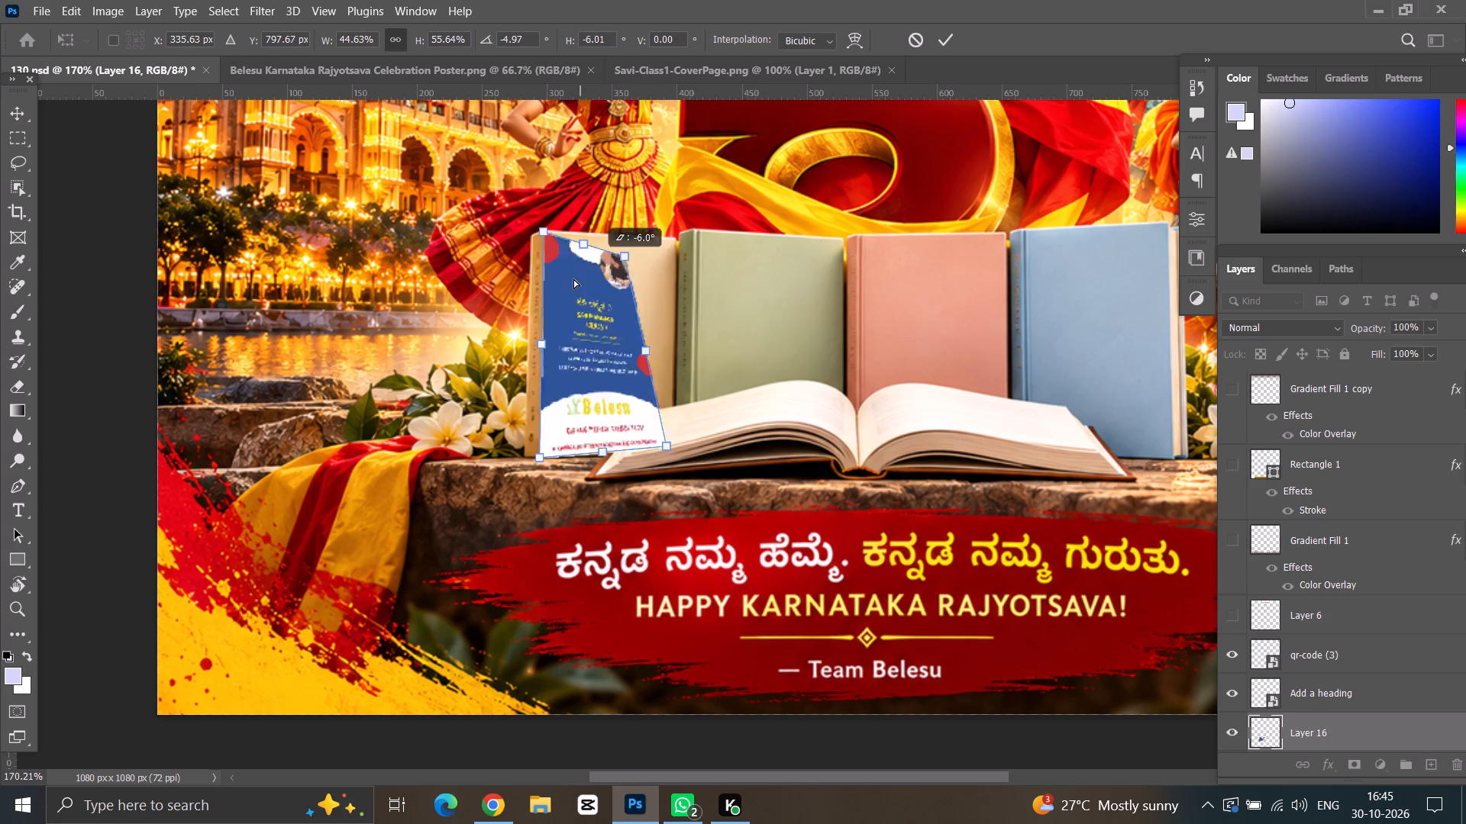
pyautogui.keyDown('ctrl'); pyautogui.moveTo(573, 278); pyautogui.dragTo(676, 237); pyautogui.keyUp('ctrl')
# Fine-tune the blue cover's four corners to the edges of the cream book's front face and apply the transform.
pyautogui.keyDown('alt'); pyautogui.scroll(2, 617, 279); pyautogui.keyUp('alt')
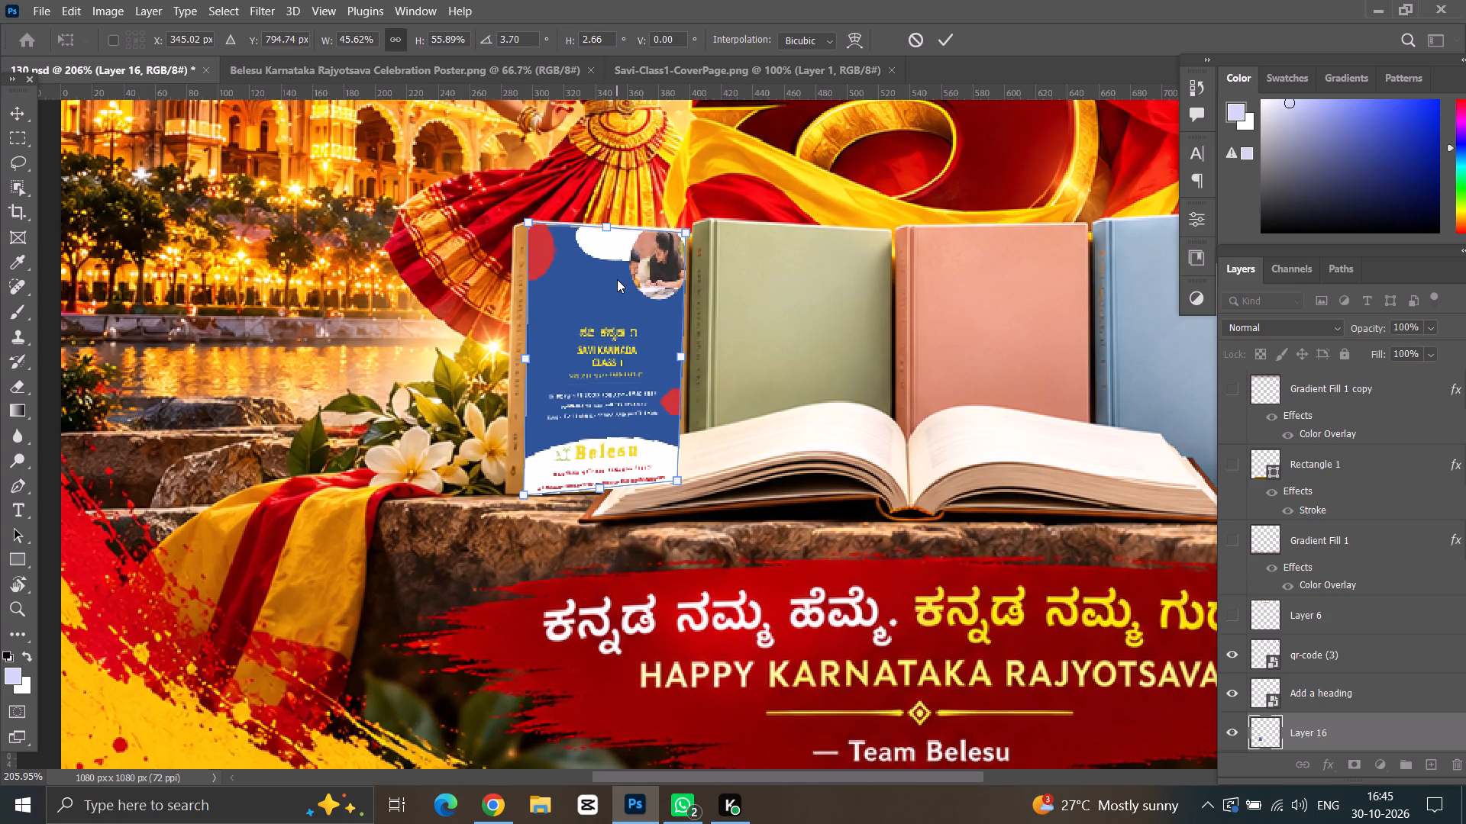
pyautogui.scroll(2, 617, 279)
pyautogui.click(616, 279)
pyautogui.keyDown('alt'); pyautogui.scroll(3, 622, 373); pyautogui.keyUp('alt')
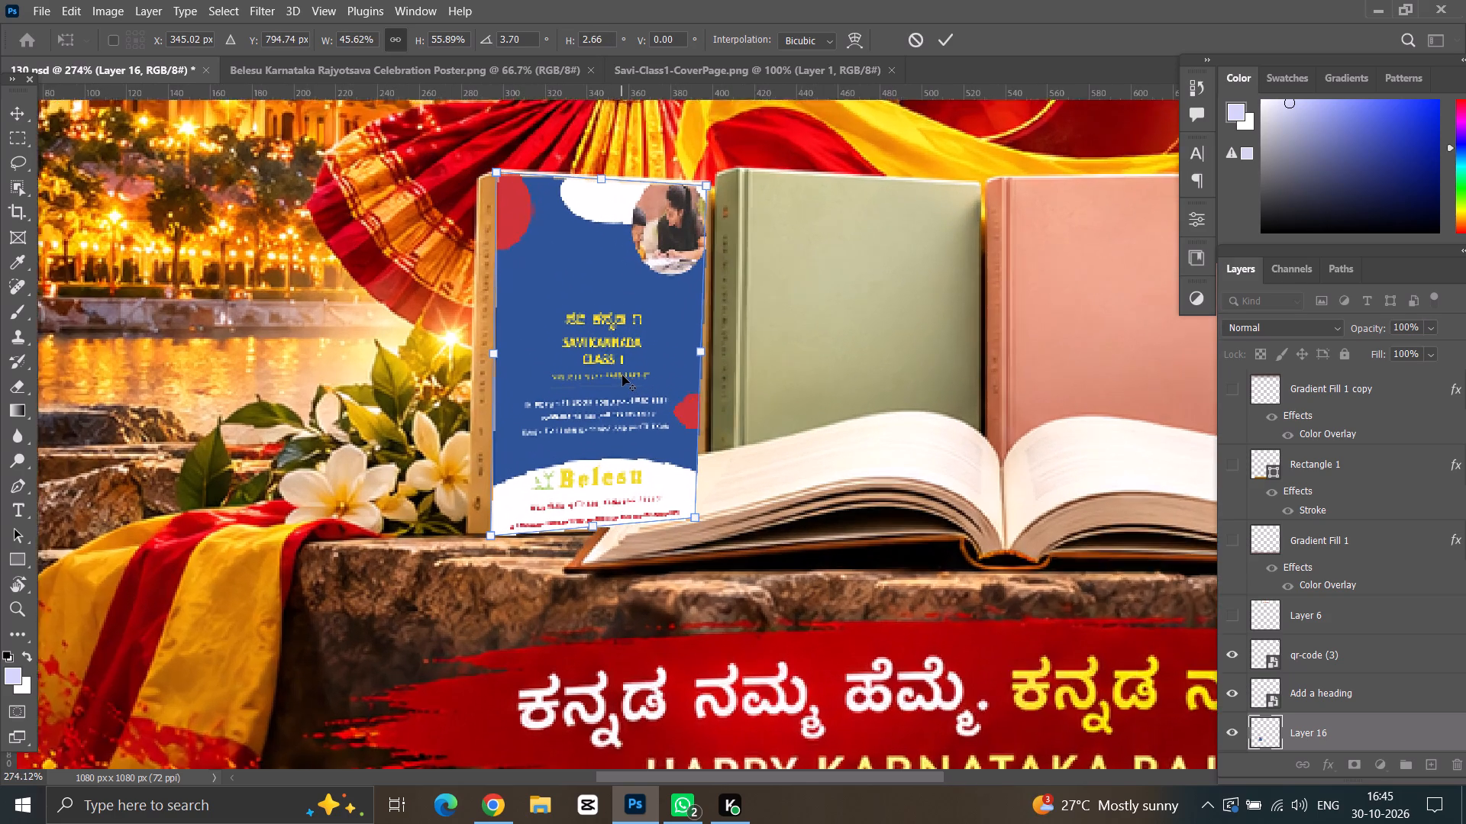
pyautogui.keyDown('alt'); pyautogui.scroll(1, 622, 375); pyautogui.keyUp('alt')
pyautogui.click(705, 533)
pyautogui.keyDown('ctrl'); pyautogui.moveTo(703, 532); pyautogui.dragTo(713, 533); pyautogui.keyUp('ctrl')
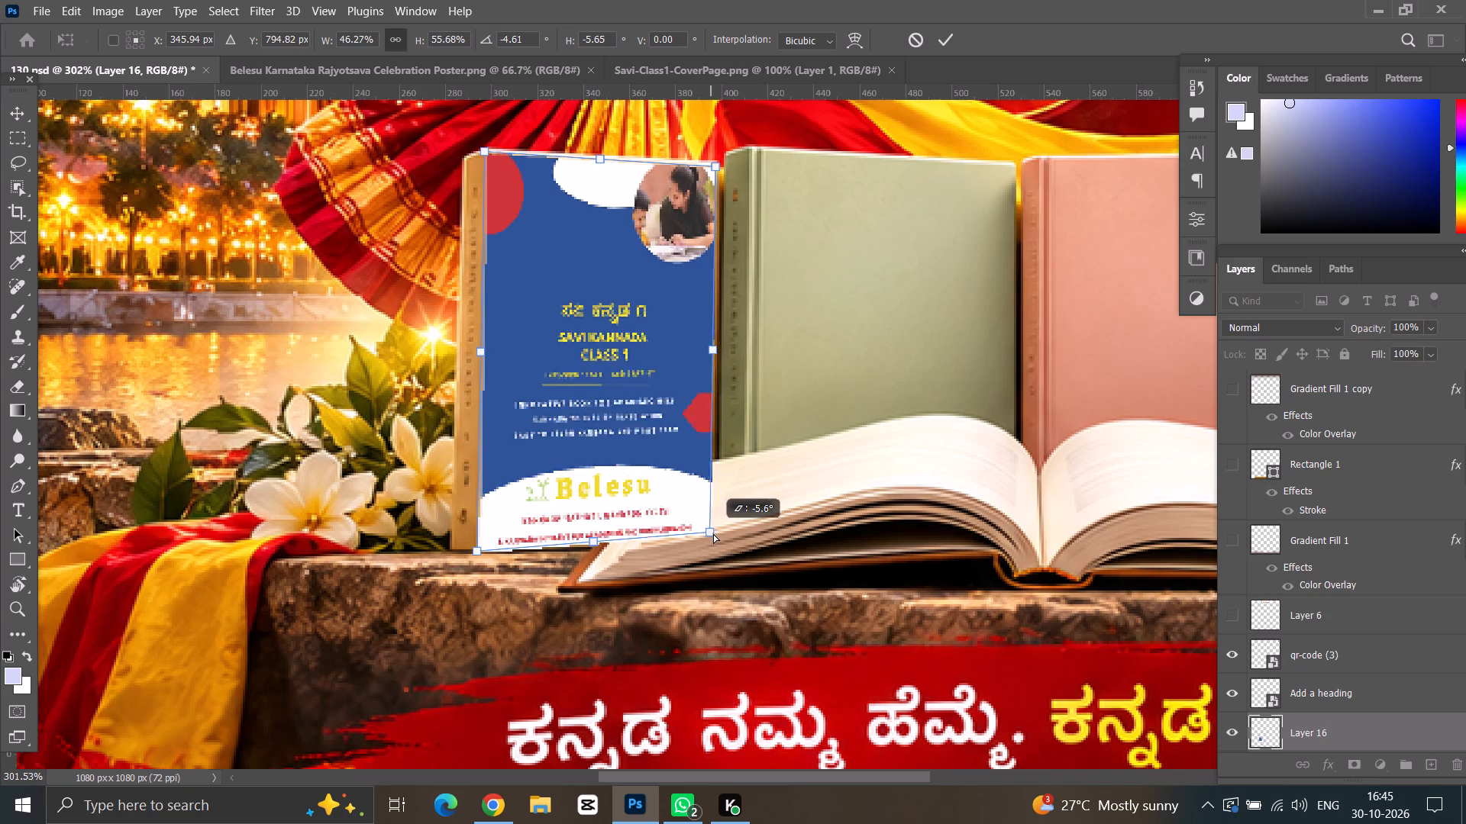
pyautogui.keyDown('ctrl'); pyautogui.moveTo(713, 533); pyautogui.dragTo(715, 536); pyautogui.keyUp('ctrl')
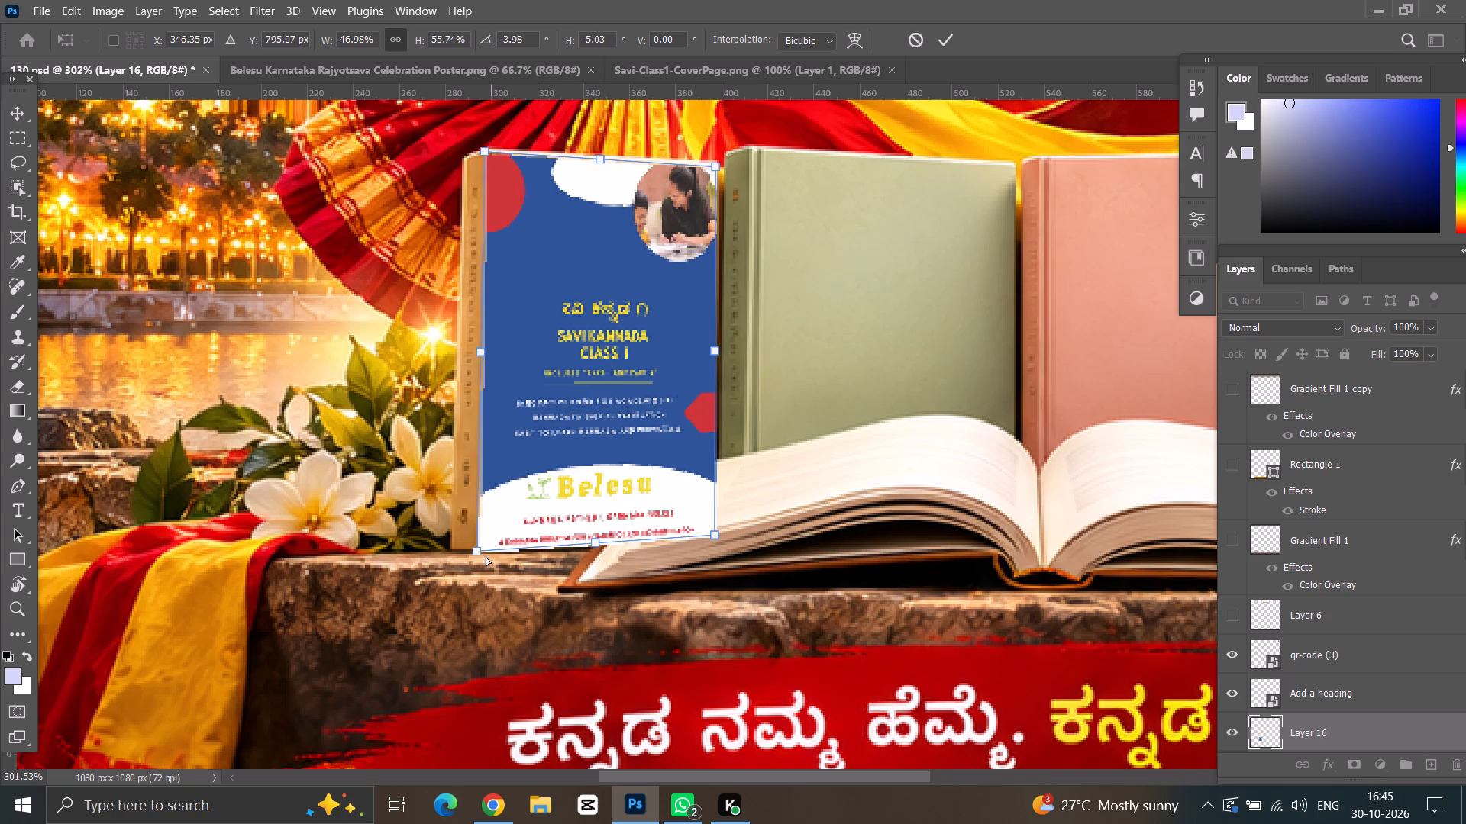
pyautogui.keyDown('ctrl'); pyautogui.click(472, 552); pyautogui.keyUp('ctrl')
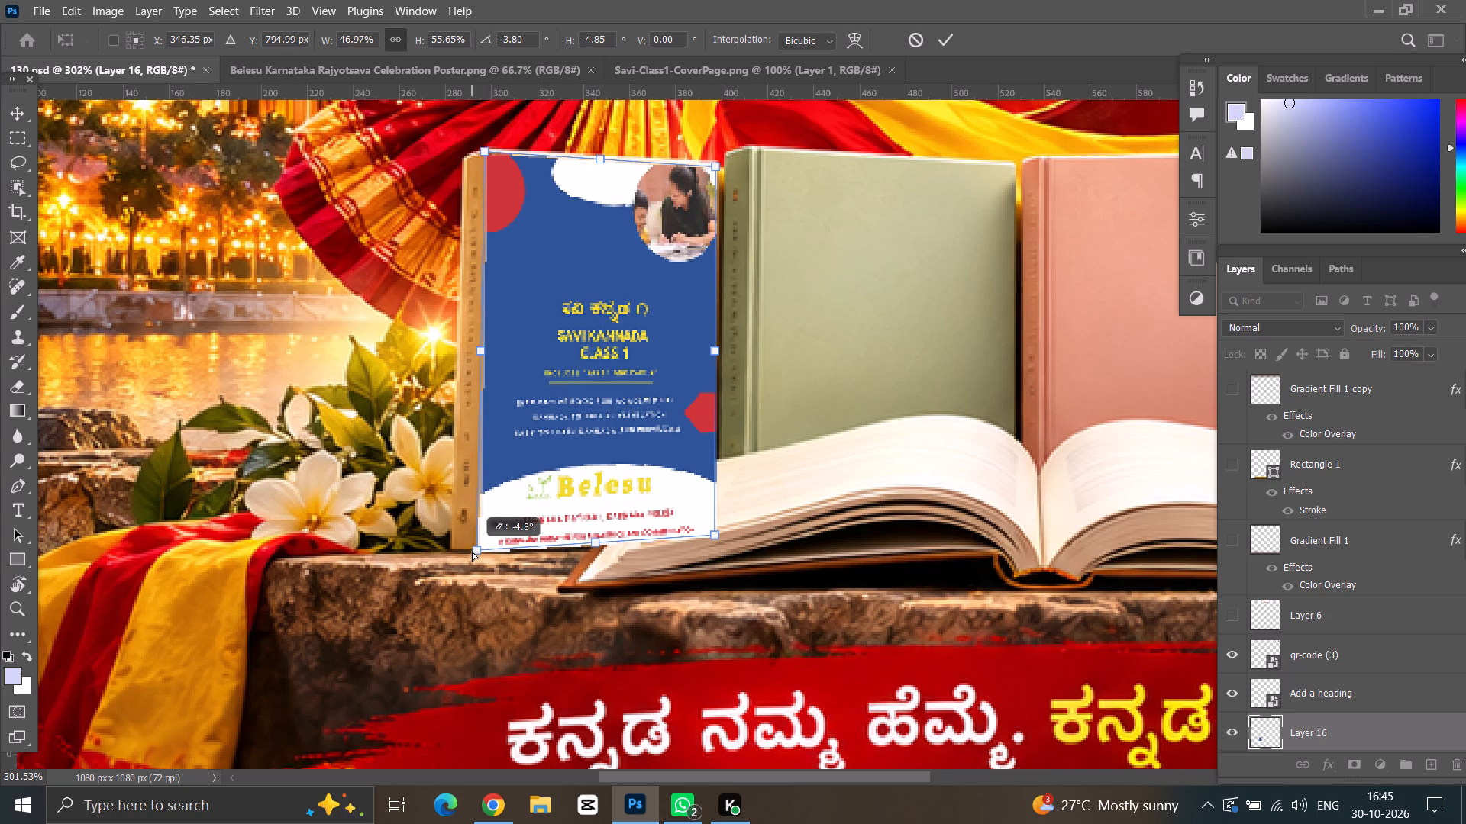
pyautogui.keyDown('ctrl'); pyautogui.click(484, 149); pyautogui.keyUp('ctrl')
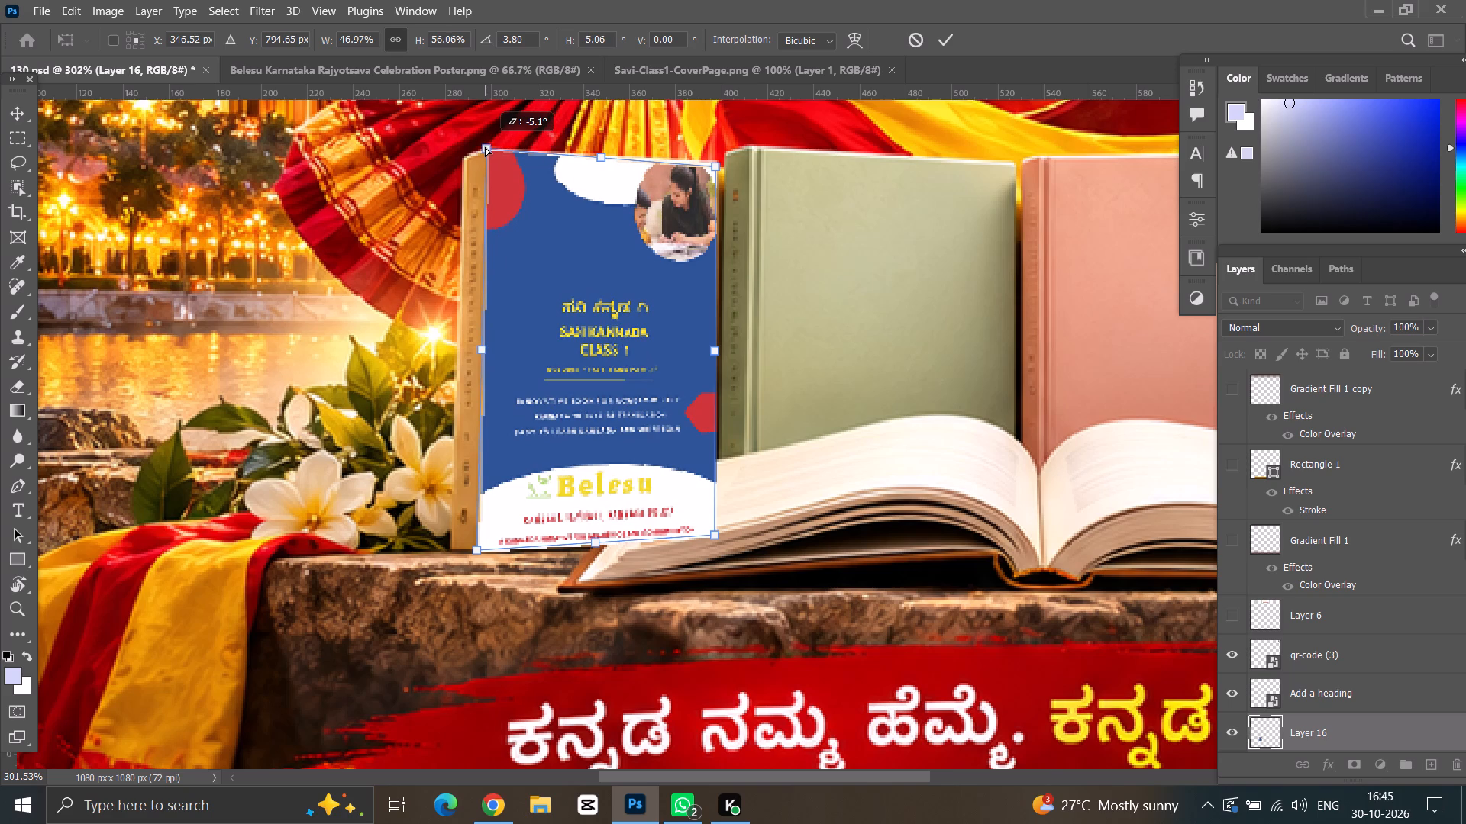
pyautogui.keyDown('ctrl'); pyautogui.click(717, 166); pyautogui.keyUp('ctrl')
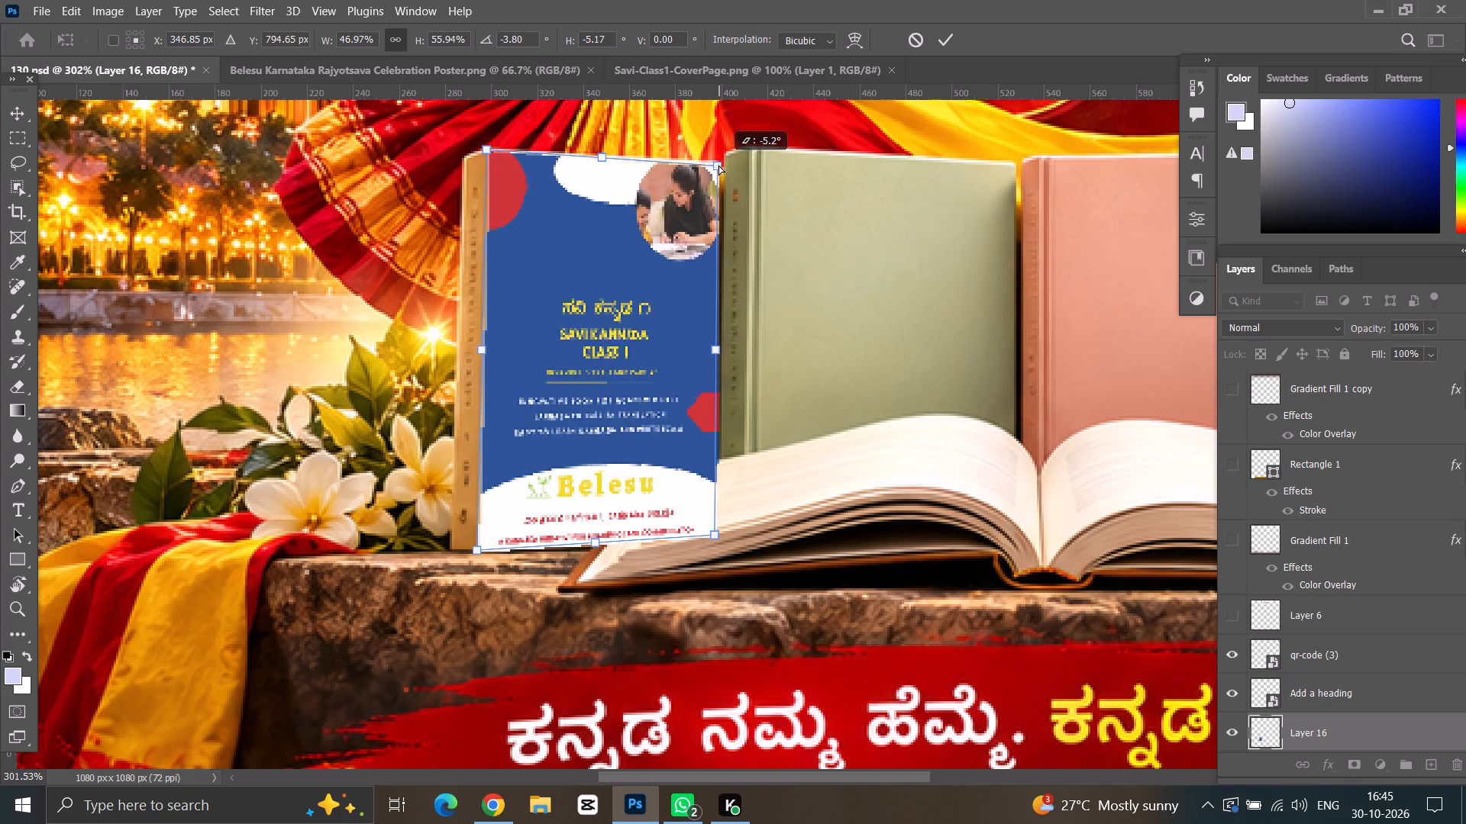
pyautogui.click(9, 103)
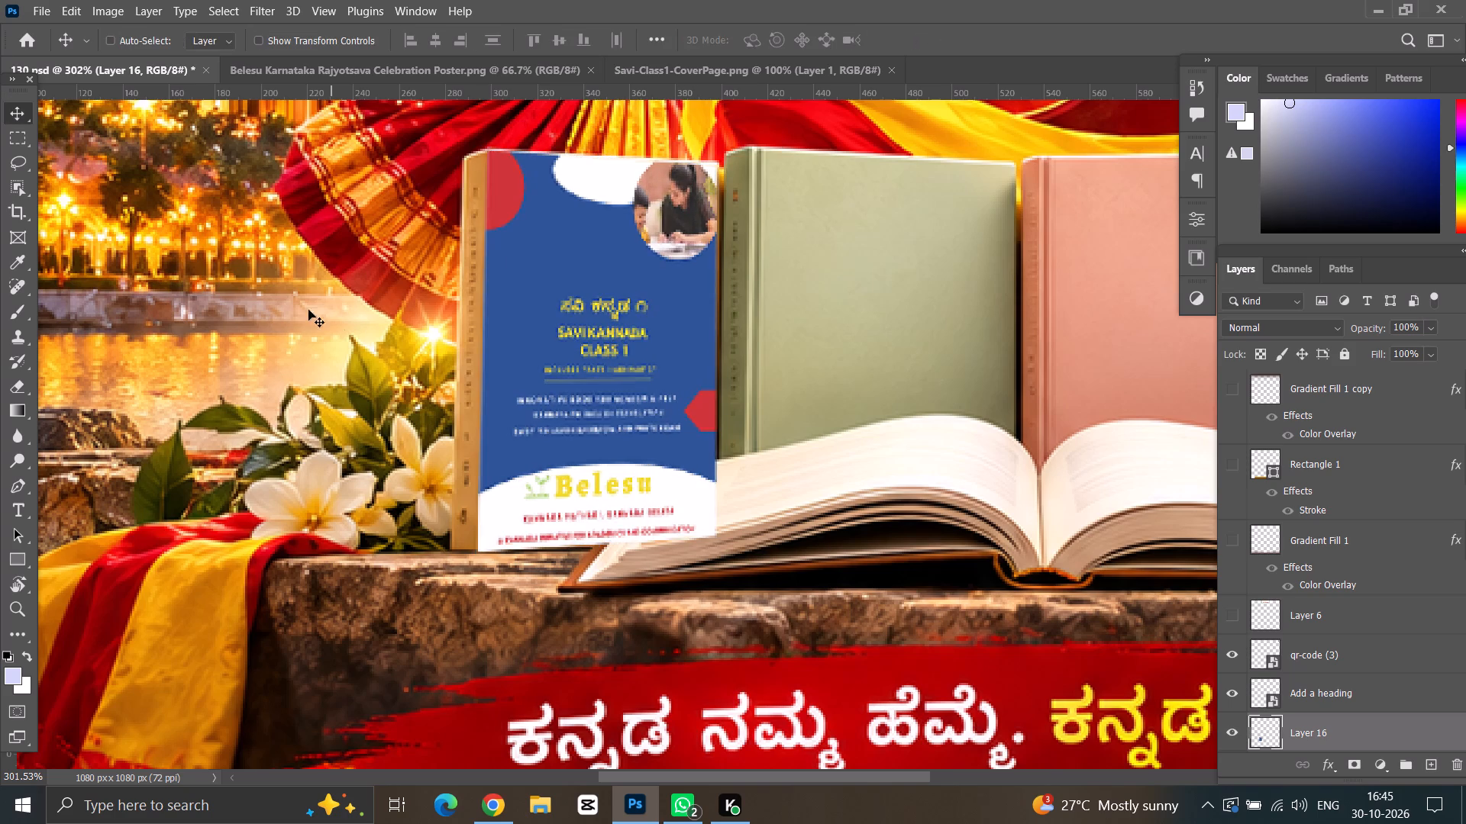
# Examine the fit of the blue Savi Kannada cover on the cream book, up close and within the whole poster.
pyautogui.keyDown('alt'); pyautogui.scroll(-13, 286, 317); pyautogui.keyUp('alt')
pyautogui.scroll(12, 478, 325)
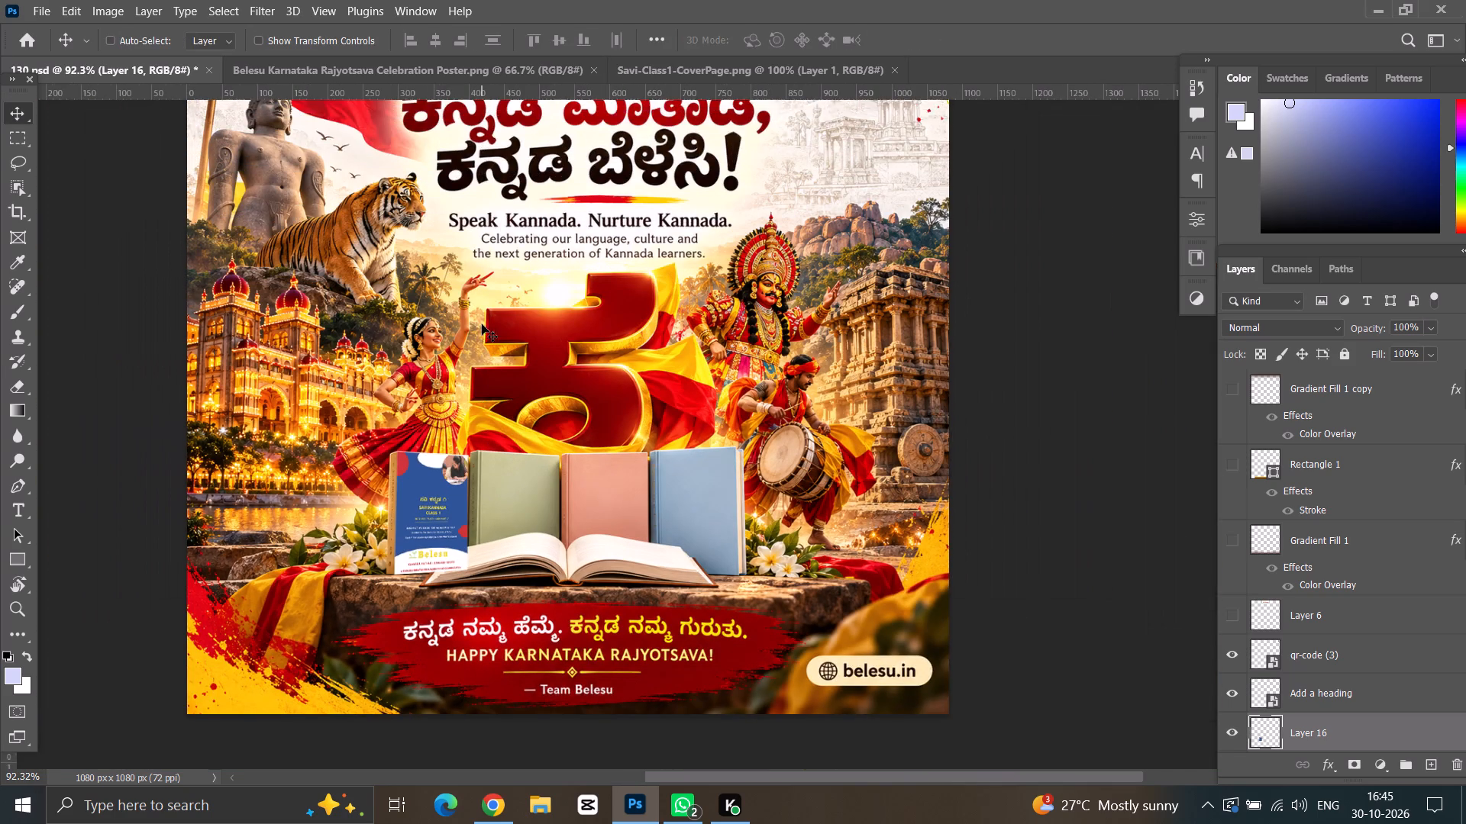
pyautogui.keyDown('alt'); pyautogui.scroll(-4, 624, 295); pyautogui.keyUp('alt')
pyautogui.scroll(4, 623, 292)
pyautogui.keyDown('alt'); pyautogui.scroll(2, 599, 309); pyautogui.keyUp('alt')
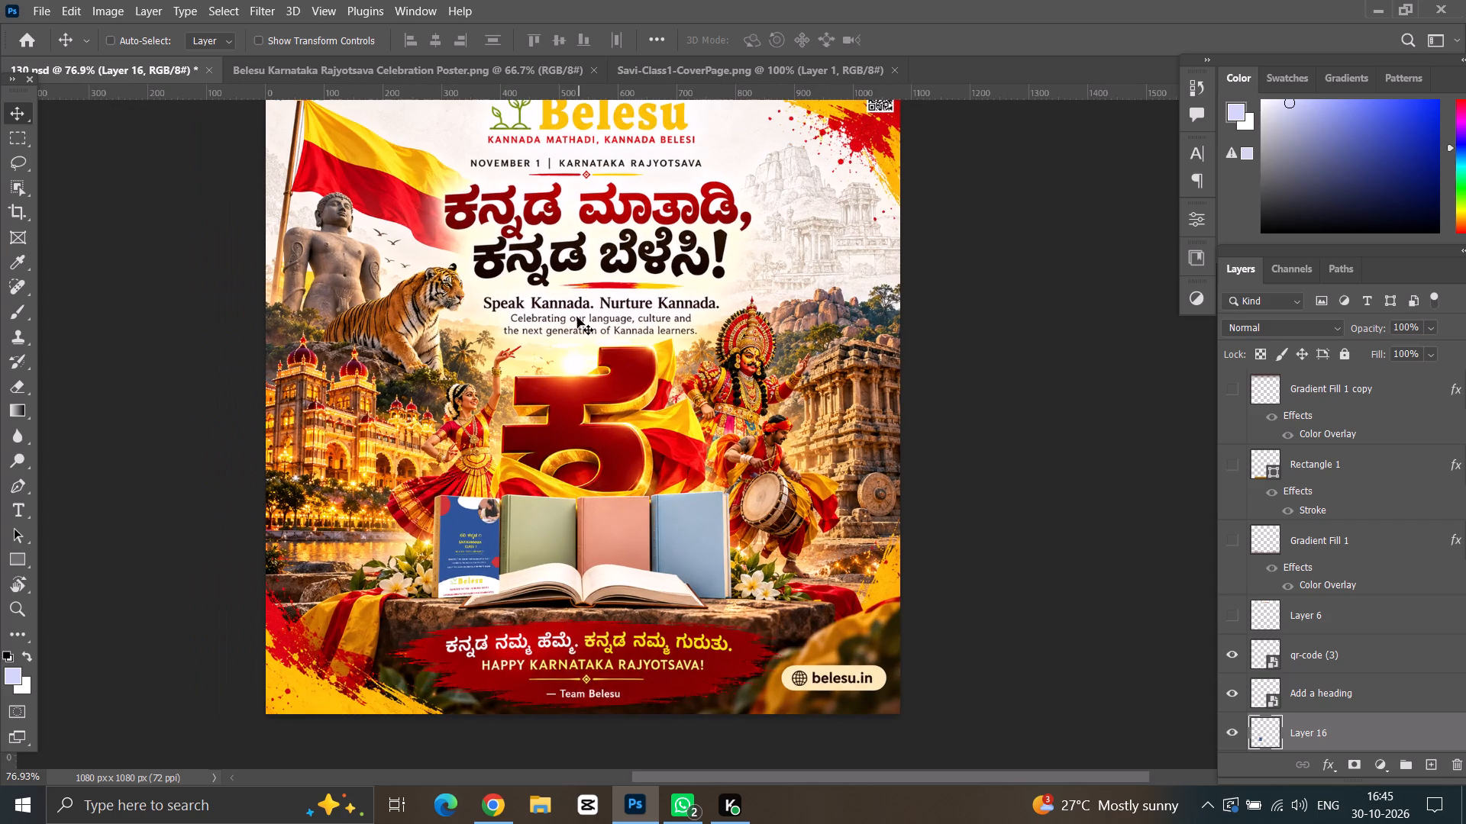
pyautogui.scroll(-3, 523, 540)
pyautogui.keyDown('alt'); pyautogui.scroll(3, 396, 555); pyautogui.keyUp('alt')
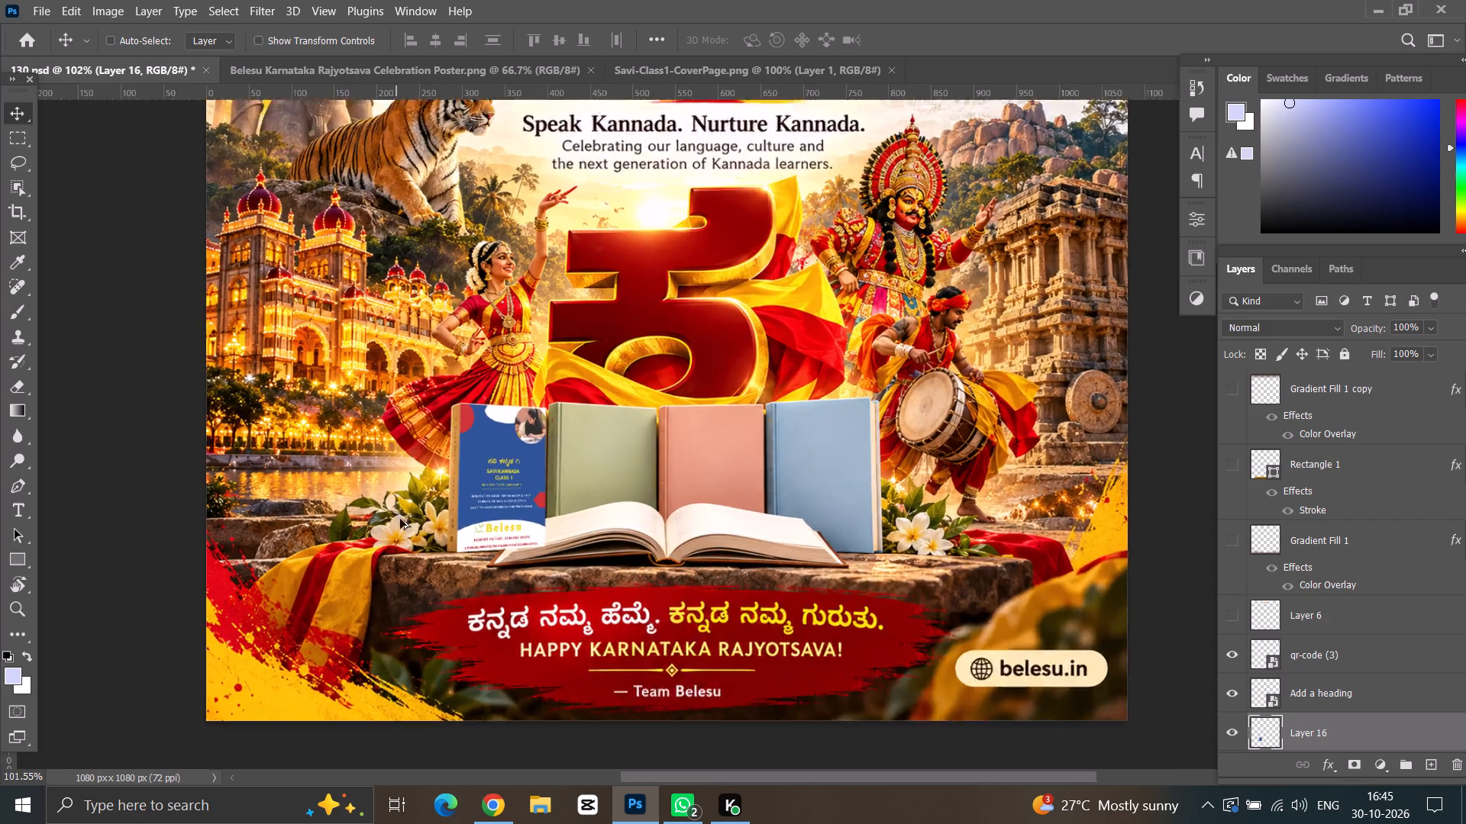
pyautogui.keyDown('alt'); pyautogui.scroll(9, 400, 519); pyautogui.keyUp('alt')
pyautogui.scroll(-4, 456, 426)
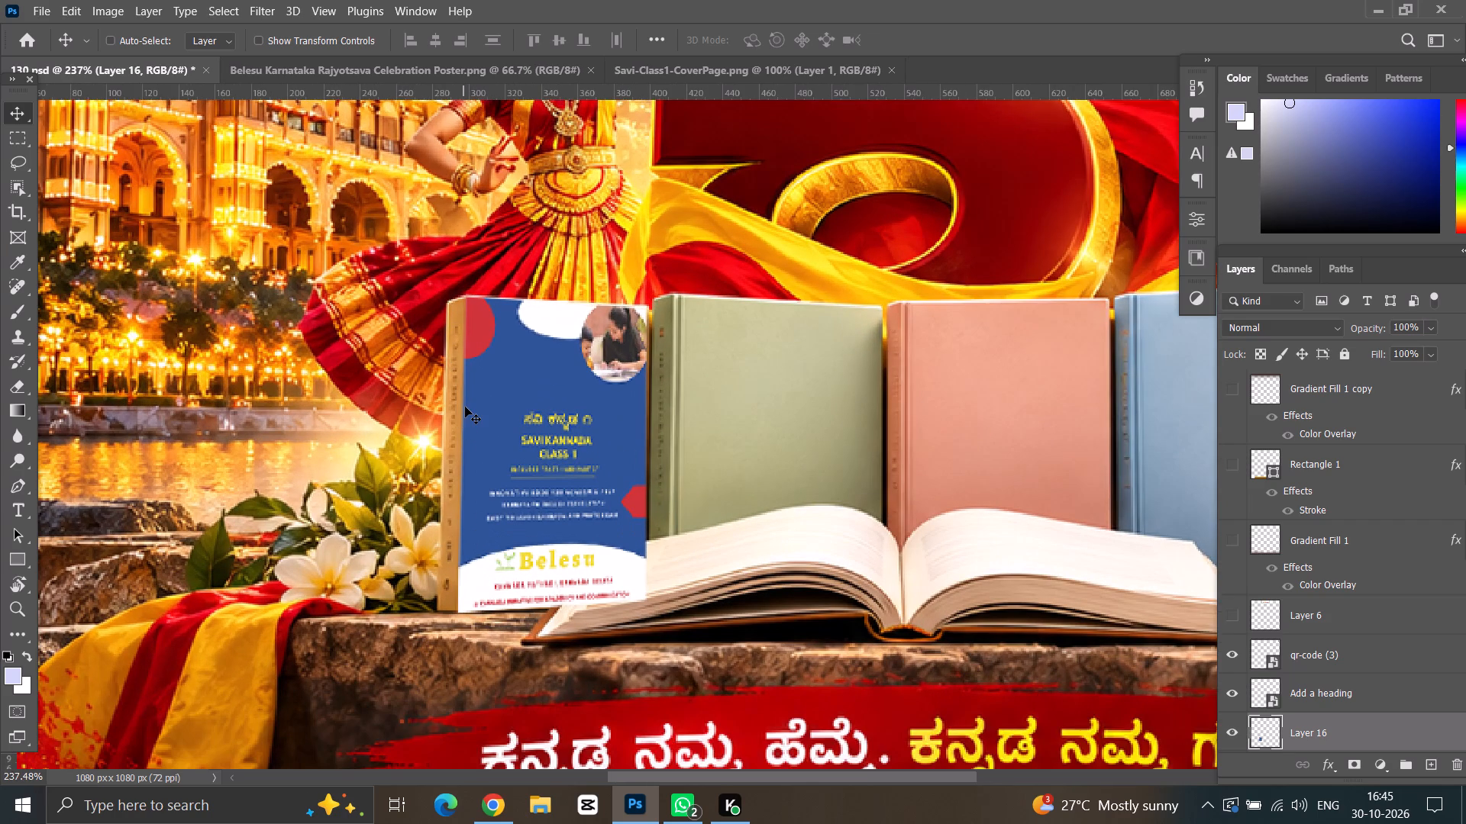
pyautogui.keyDown('alt'); pyautogui.scroll(2, 465, 407); pyautogui.keyUp('alt')
pyautogui.scroll(-1, 465, 407)
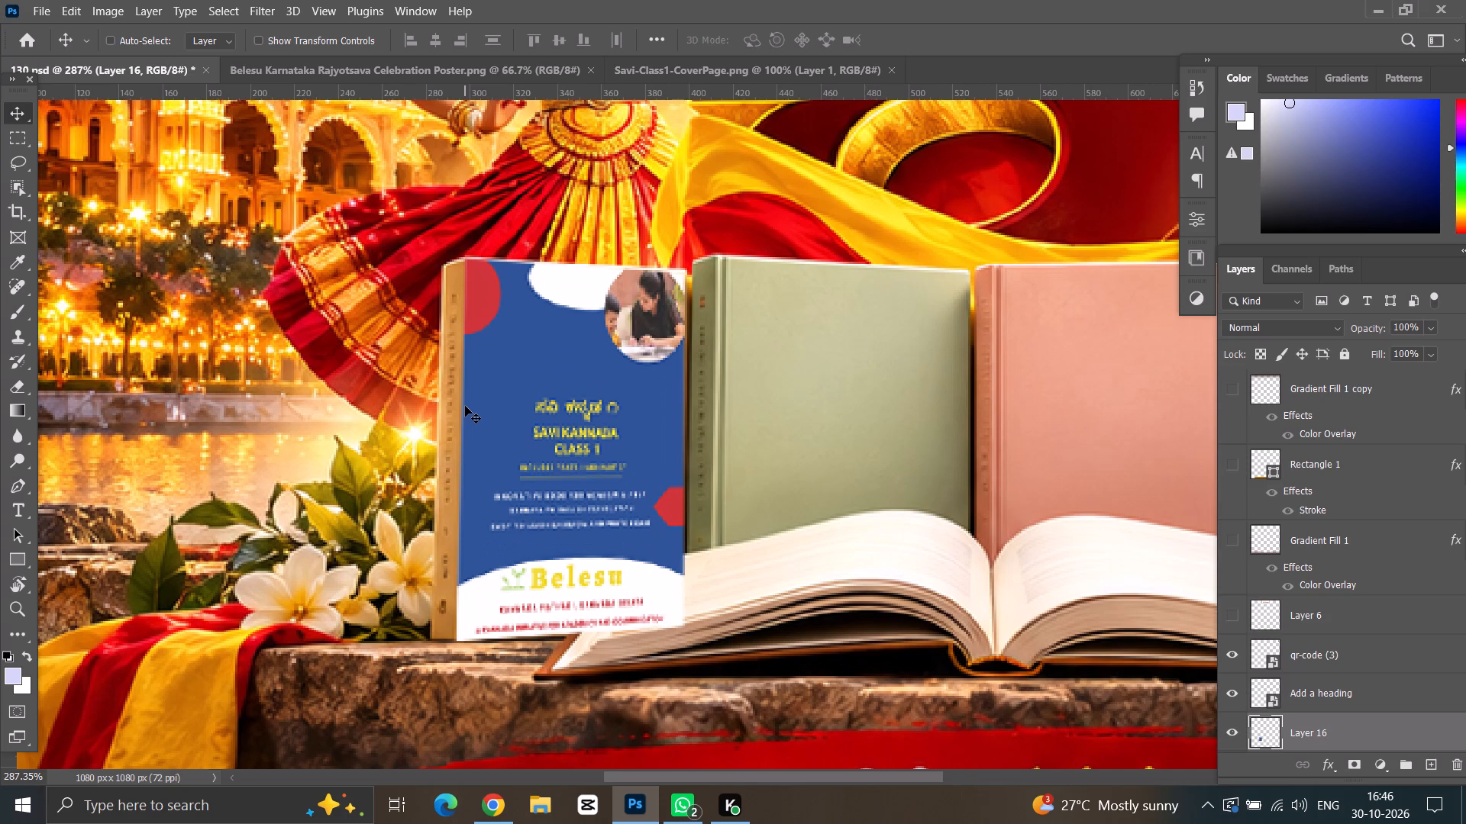
pyautogui.keyDown('alt'); pyautogui.scroll(-13, 425, 399); pyautogui.keyUp('alt')
pyautogui.scroll(7, 423, 399)
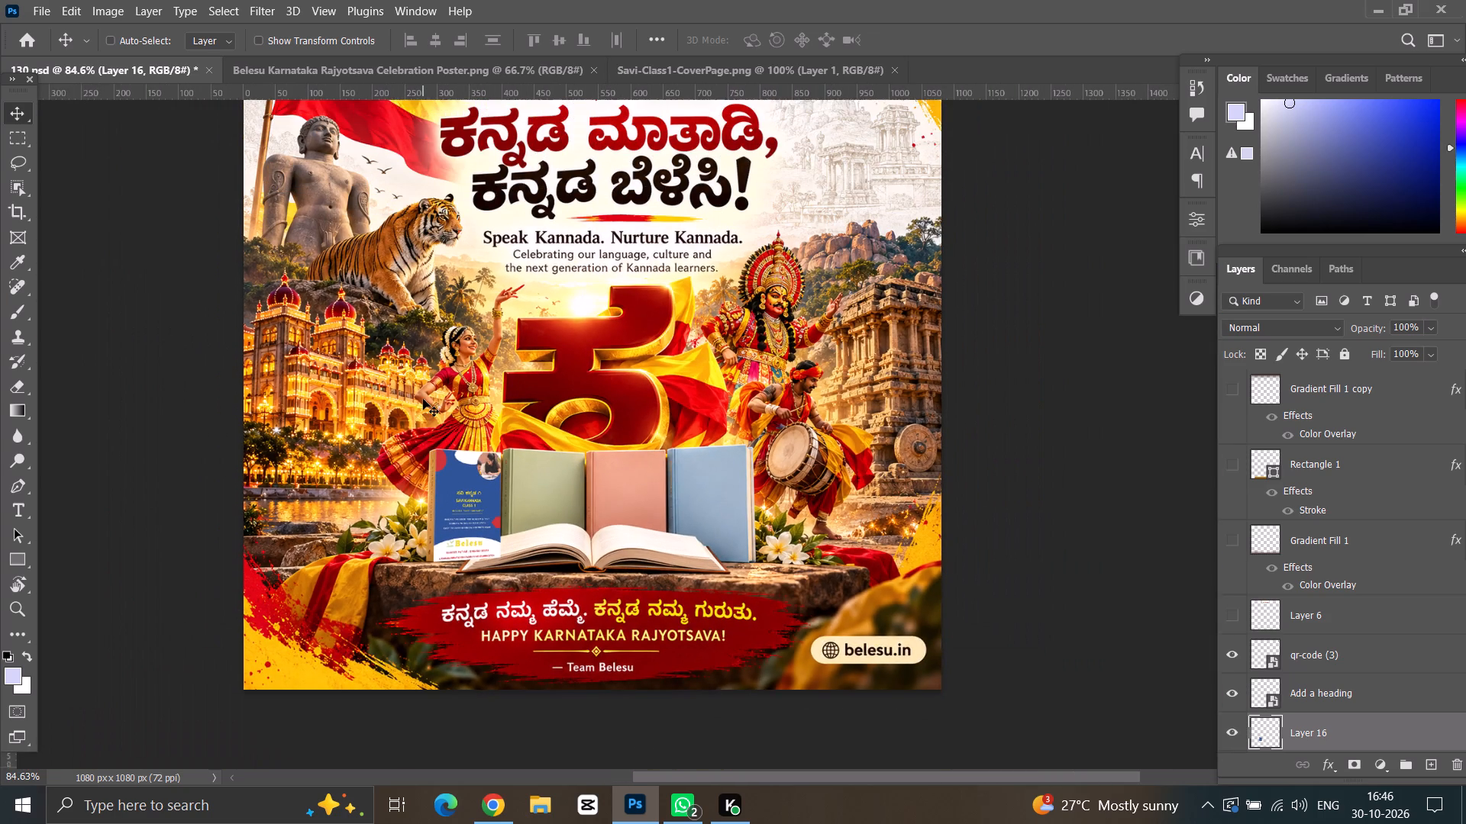
pyautogui.scroll(1, 423, 399)
# Close Belesu Karnataka Rajyotsava Celebration Poster.png and Savi-Class1-CoverPage.png, leaving only 130.psd open.
pyautogui.click(414, 72)
pyautogui.click(593, 69)
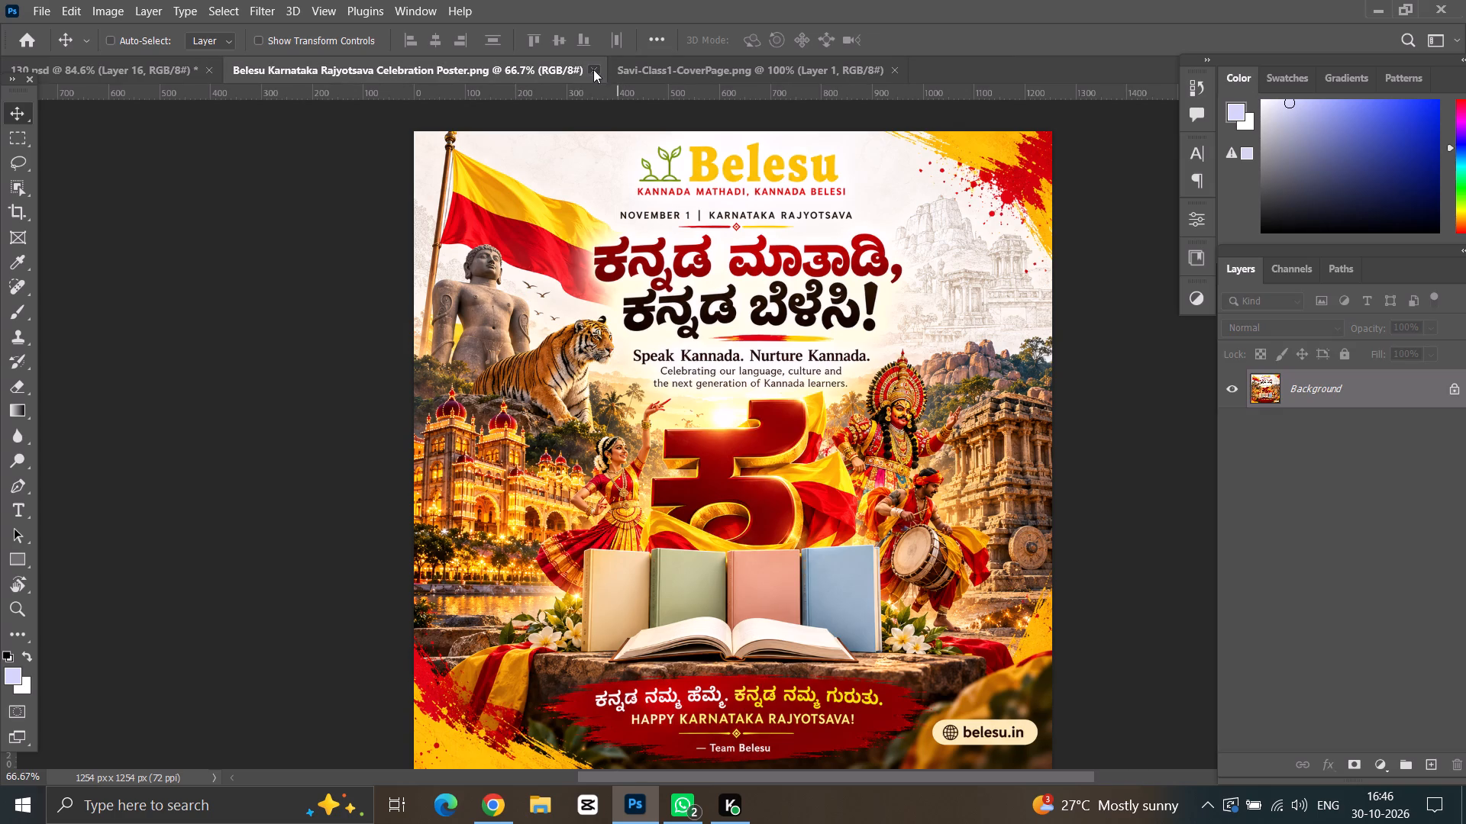
pyautogui.click(460, 63)
pyautogui.click(511, 72)
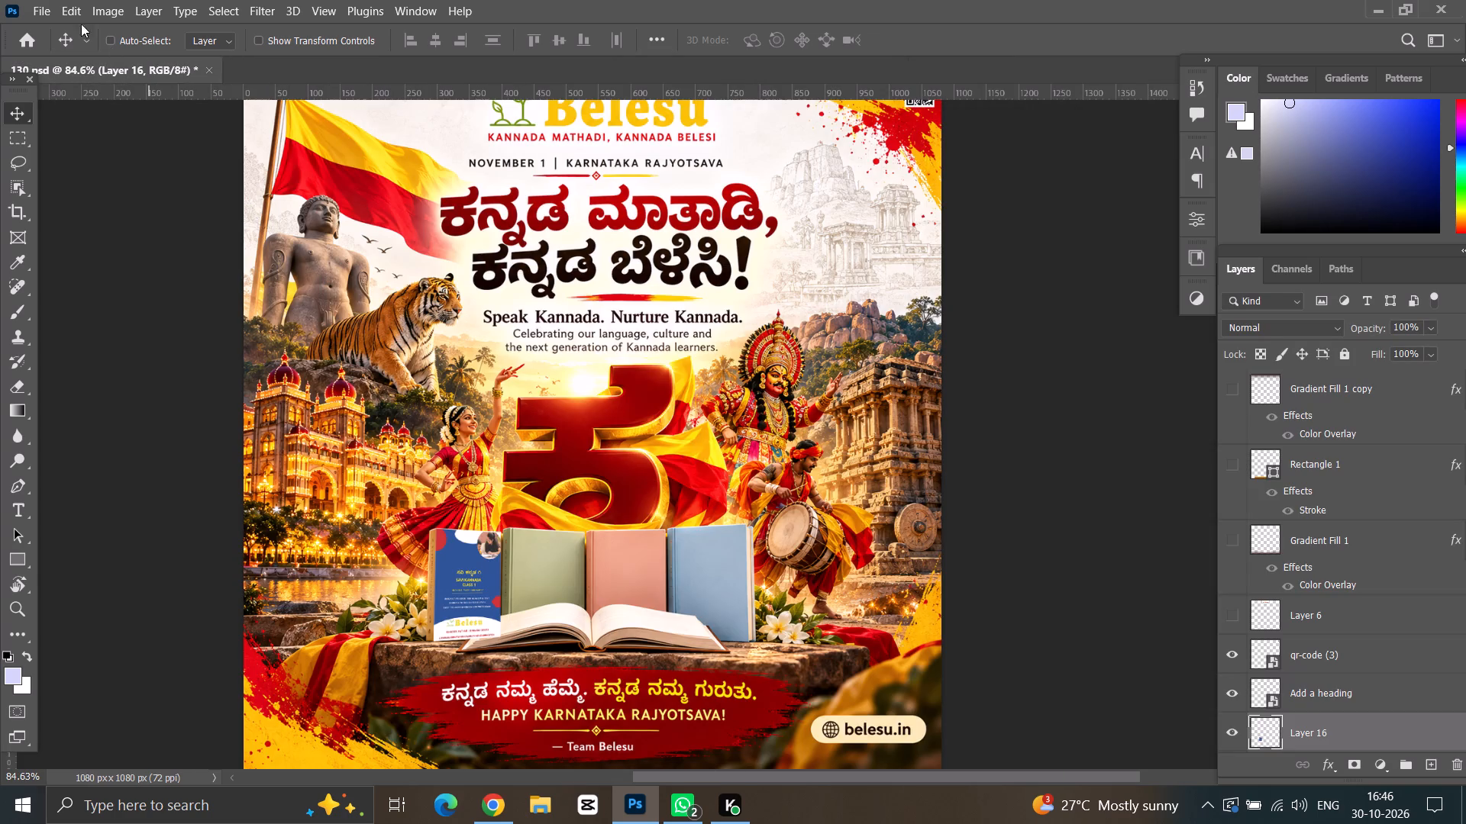
# Open the Kali-Class 1-CoverPage, Siri-Class5-CoverPage and Tili-Class 5 - CoverPage images together from the Digital Marketing folder.
pyautogui.click(44, 1)
pyautogui.click(63, 48)
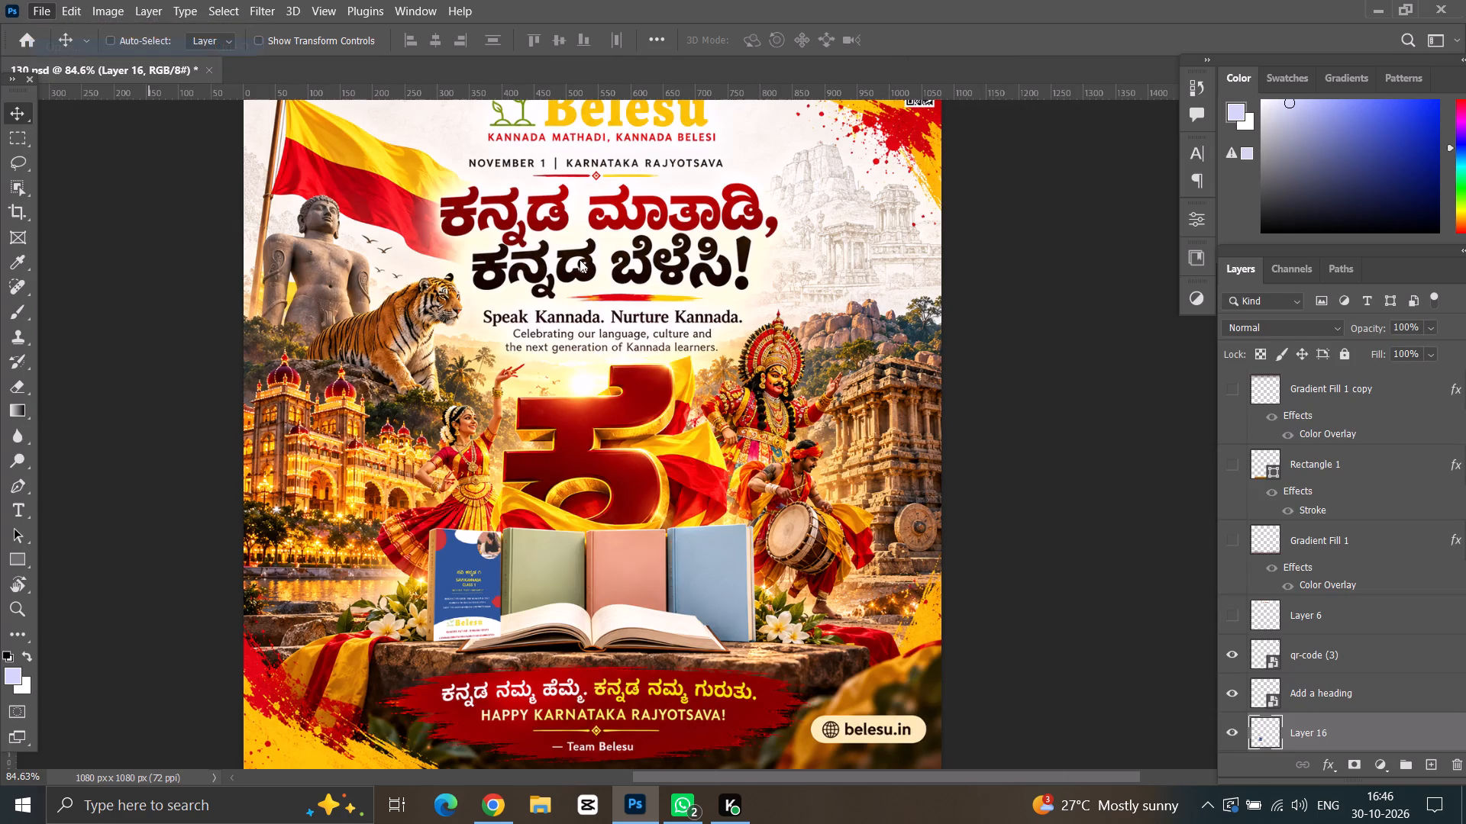
pyautogui.scroll(-2, 650, 443)
pyautogui.scroll(-1, 745, 446)
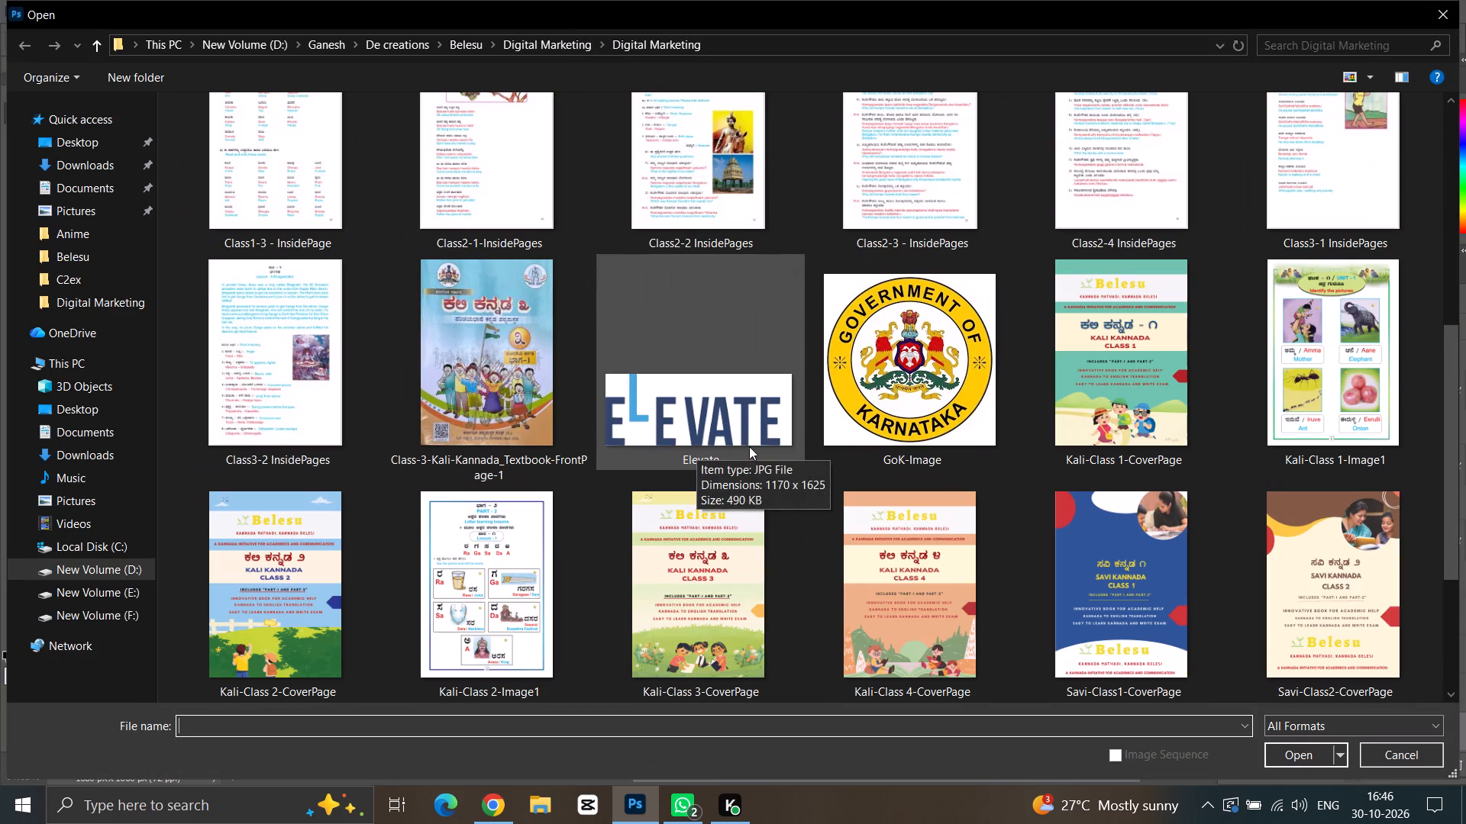
pyautogui.click(1108, 375)
pyautogui.scroll(-2, 1006, 396)
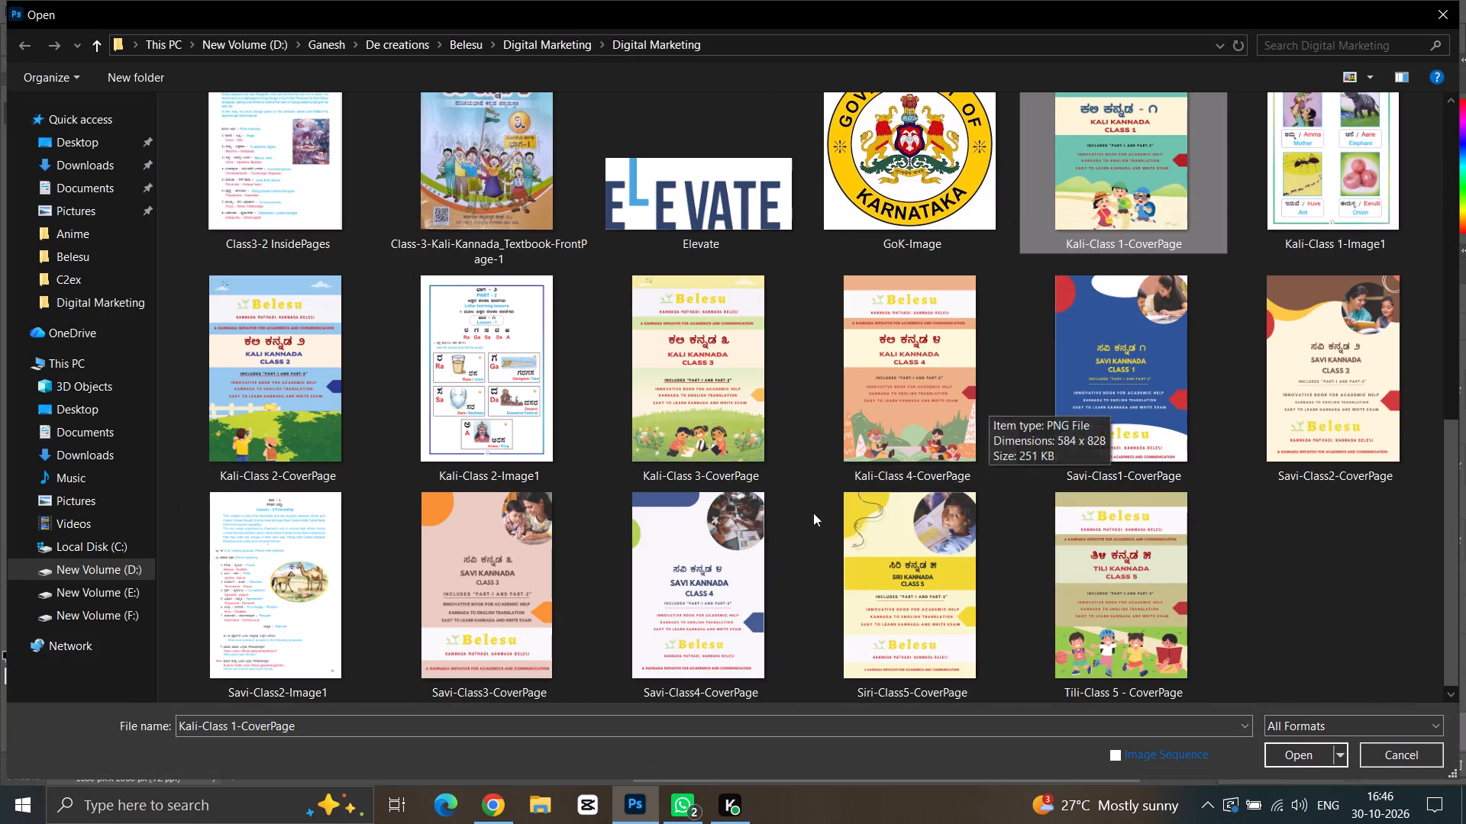
pyautogui.keyDown('ctrl'); pyautogui.click(886, 584); pyautogui.keyUp('ctrl')
pyautogui.keyDown('ctrl'); pyautogui.click(1056, 591); pyautogui.keyUp('ctrl')
pyautogui.click(1294, 756)
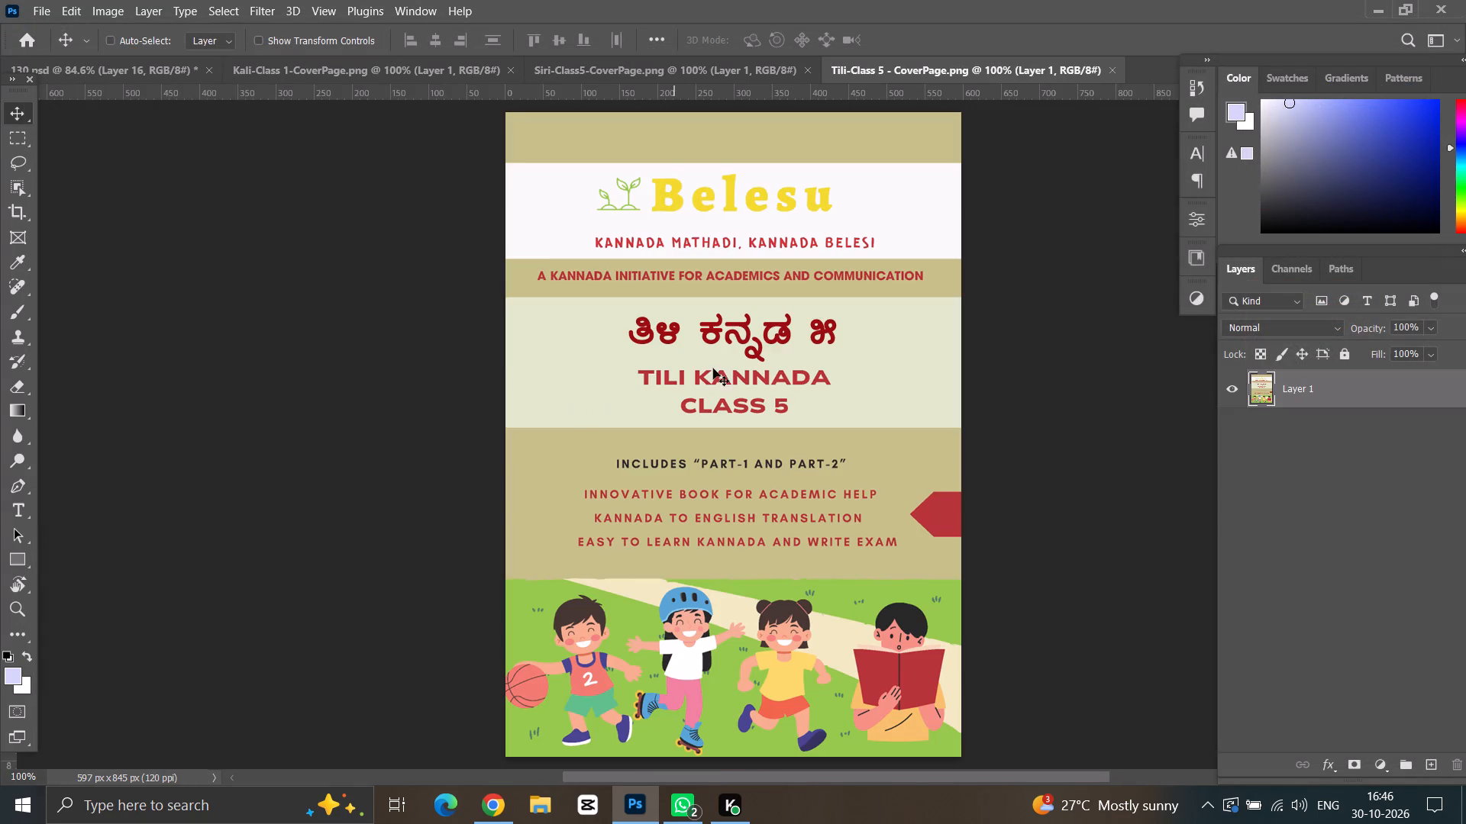
# Copy the Kali Kannada Class 1 cover layer from its document into 130.psd, onto the row of books.
pyautogui.click(304, 84)
pyautogui.click(297, 69)
pyautogui.moveTo(703, 342); pyautogui.dragTo(157, 103)
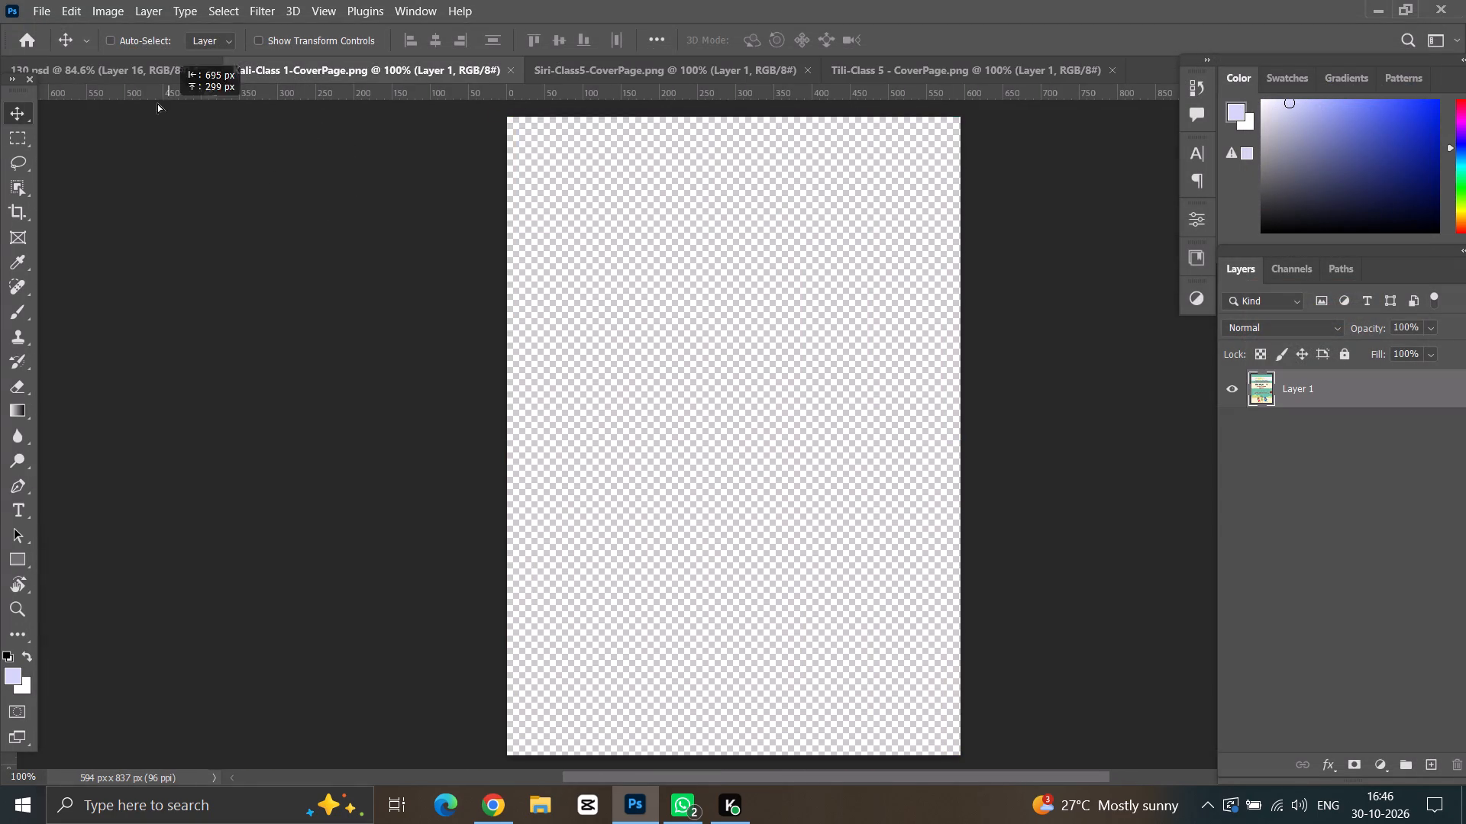
pyautogui.moveTo(157, 103); pyautogui.dragTo(521, 565)
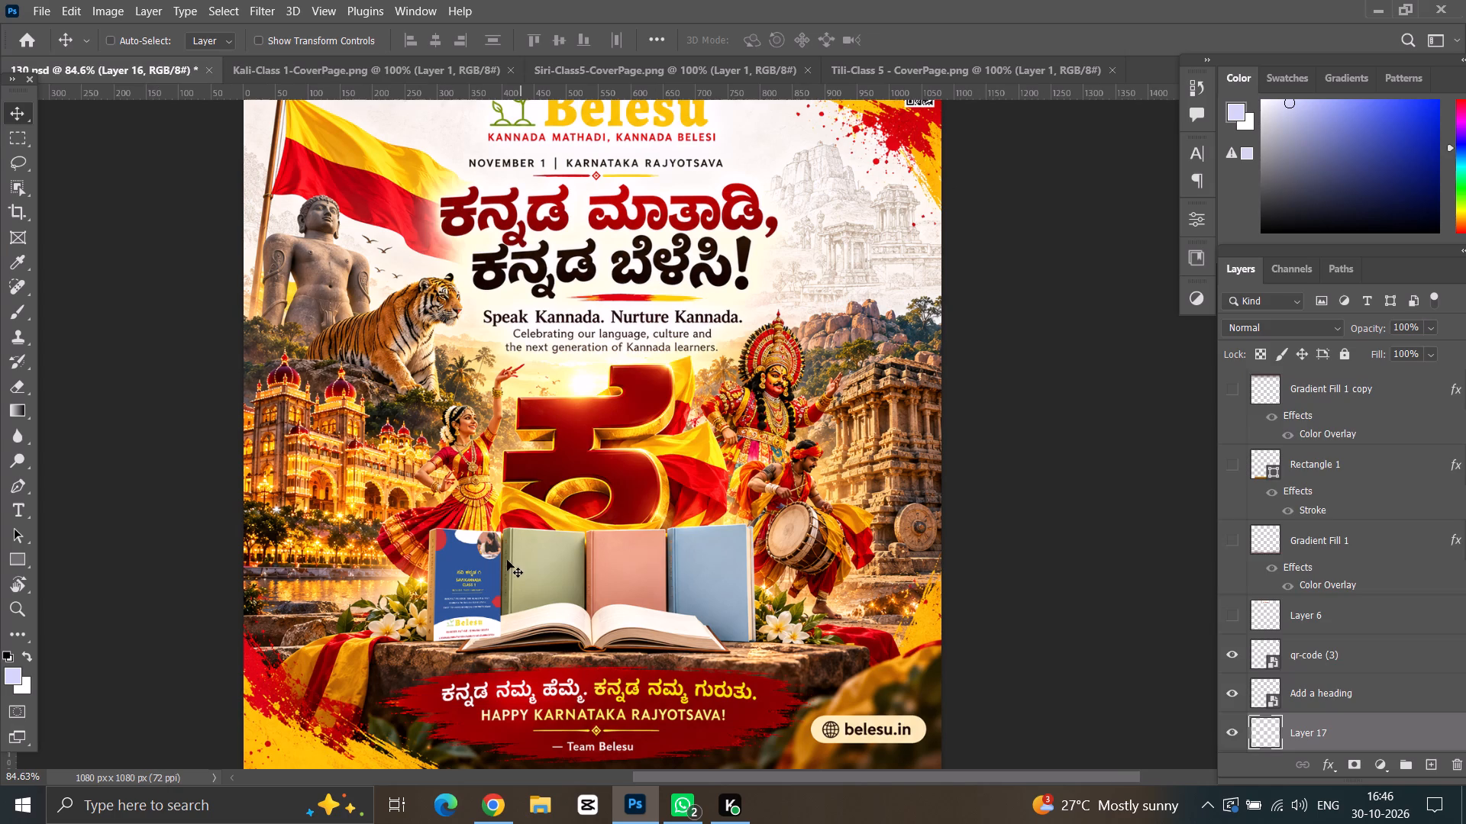
# Scale the Kali Kannada Class 1 cover down to about 26% and place it over the green and pink books.
pyautogui.hotkey('ctrl', 't')
pyautogui.moveTo(334, 299); pyautogui.dragTo(534, 532)
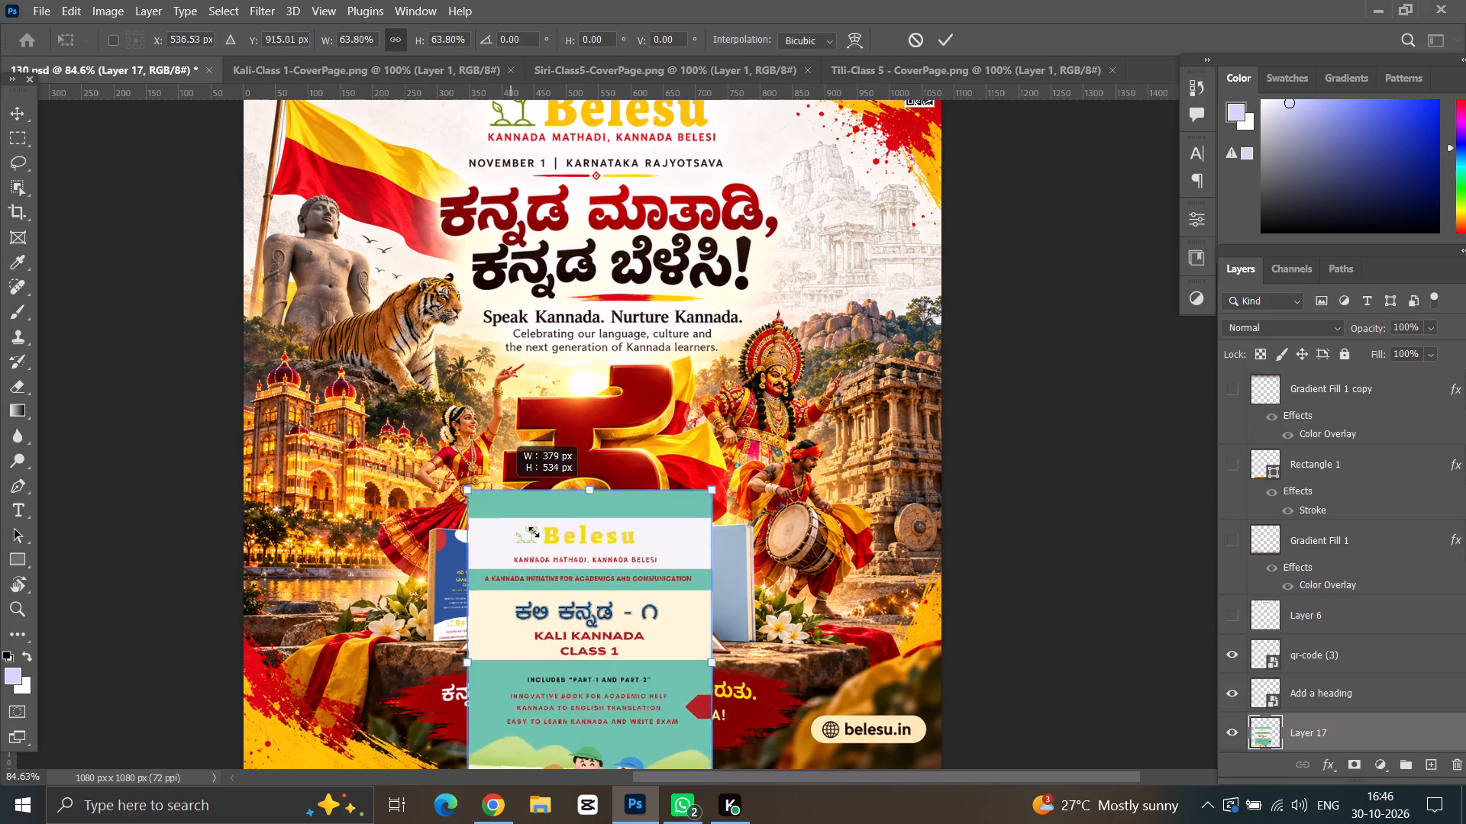
pyautogui.moveTo(534, 532); pyautogui.dragTo(585, 607)
pyautogui.moveTo(639, 720); pyautogui.dragTo(599, 561)
pyautogui.scroll(-2, 596, 550)
pyautogui.keyDown('alt'); pyautogui.scroll(6, 520, 547); pyautogui.keyUp('alt')
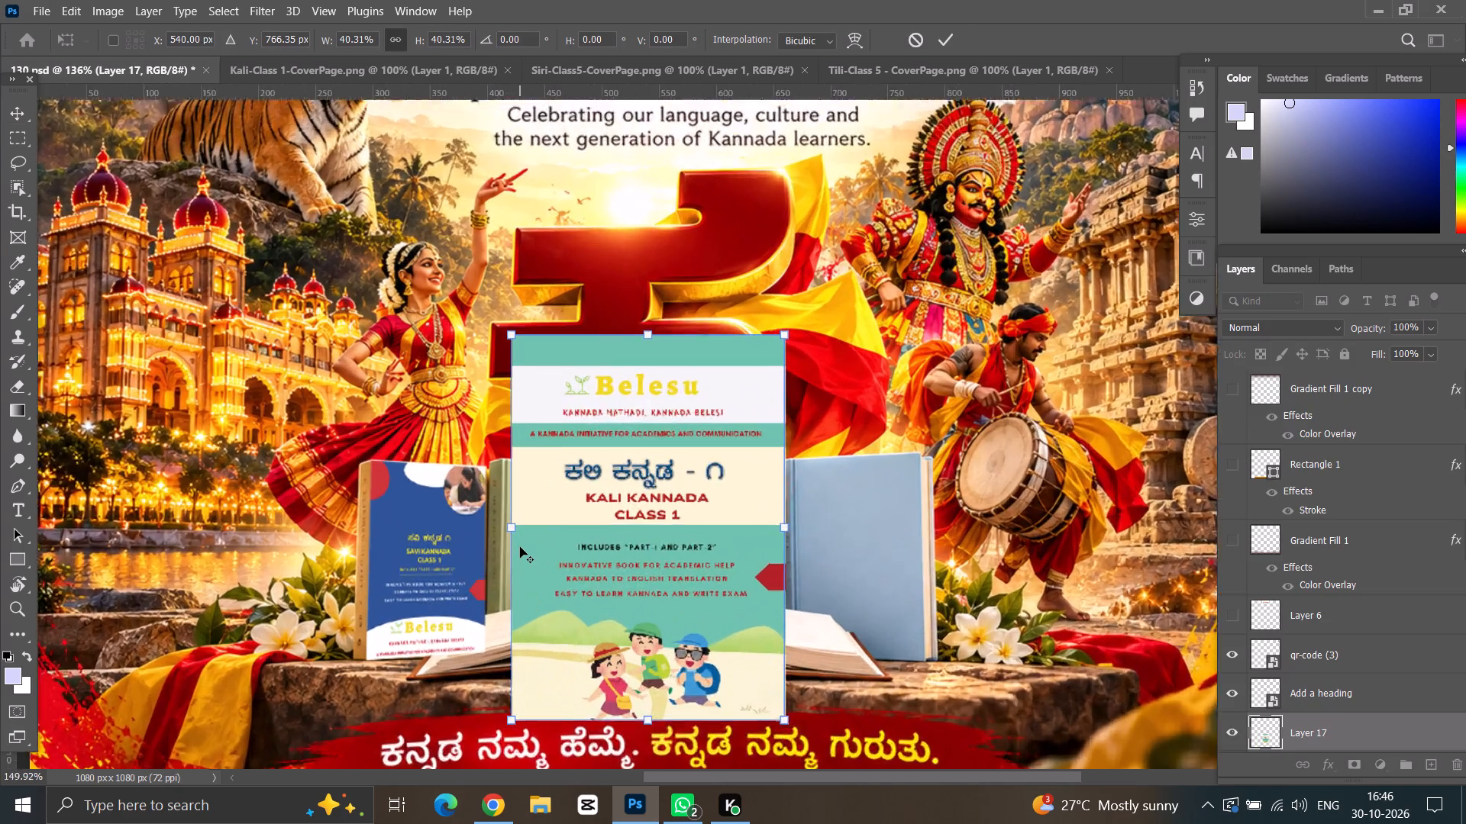
pyautogui.keyDown('alt'); pyautogui.scroll(4, 520, 547); pyautogui.keyUp('alt')
pyautogui.moveTo(578, 483); pyautogui.dragTo(581, 571)
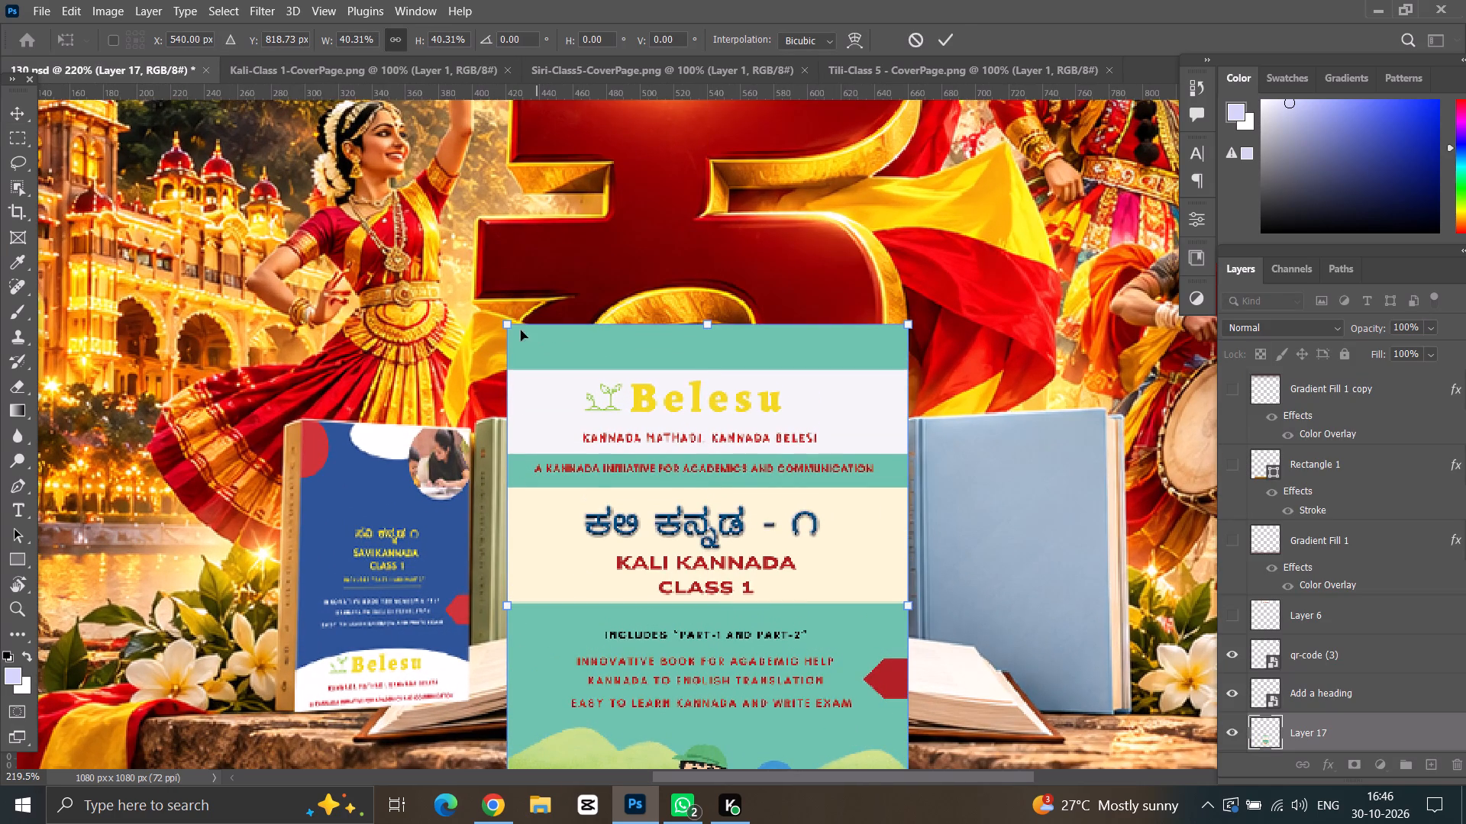
pyautogui.moveTo(504, 324); pyautogui.dragTo(674, 512)
pyautogui.moveTo(754, 662); pyautogui.dragTo(654, 568)
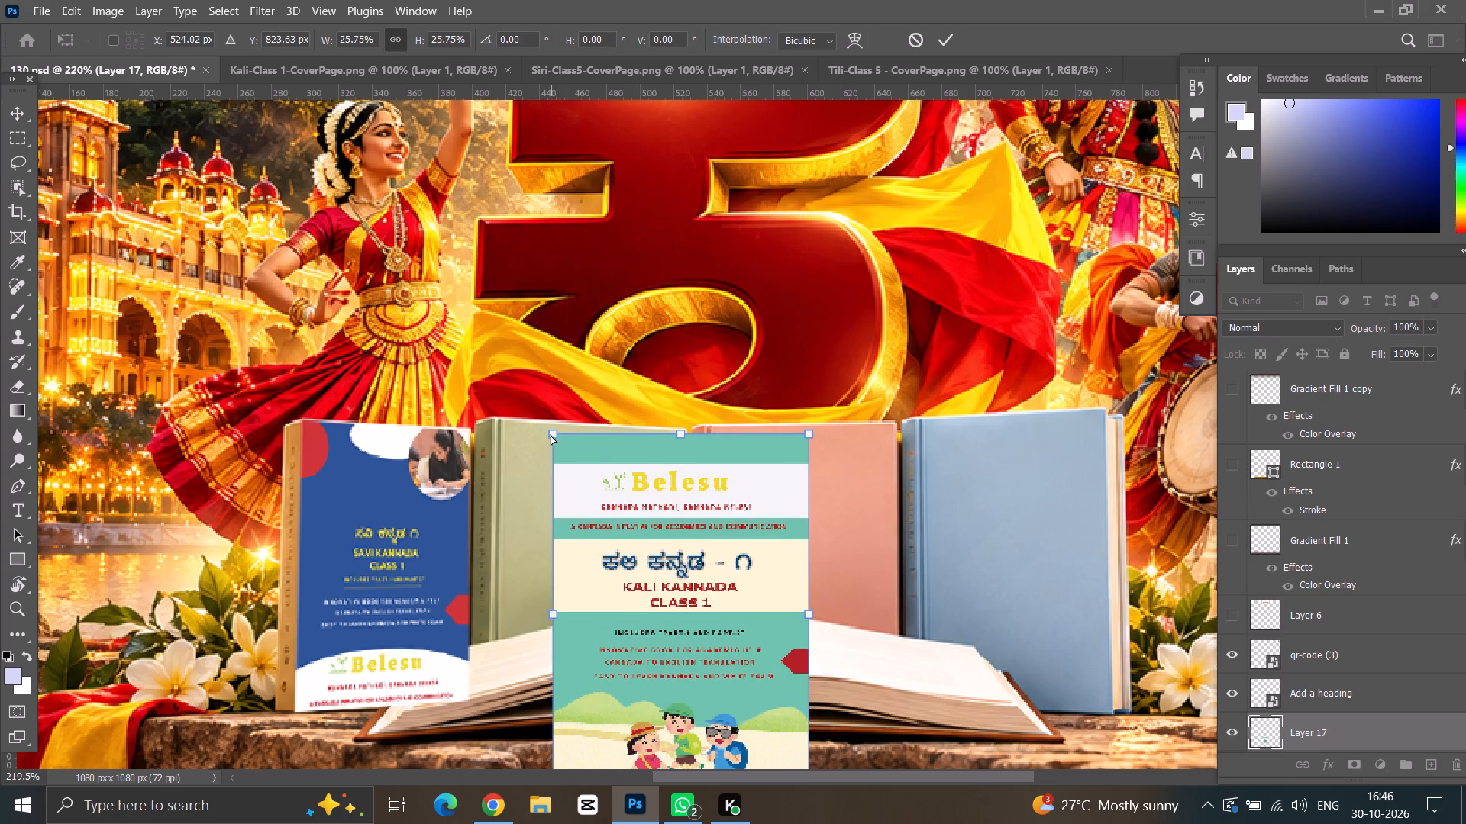
# Distort the Kali cover's upper-left and upper-right corners to the top corners of the green book's front face.
pyautogui.keyDown('ctrl'); pyautogui.moveTo(550, 433); pyautogui.dragTo(489, 420); pyautogui.keyUp('ctrl')
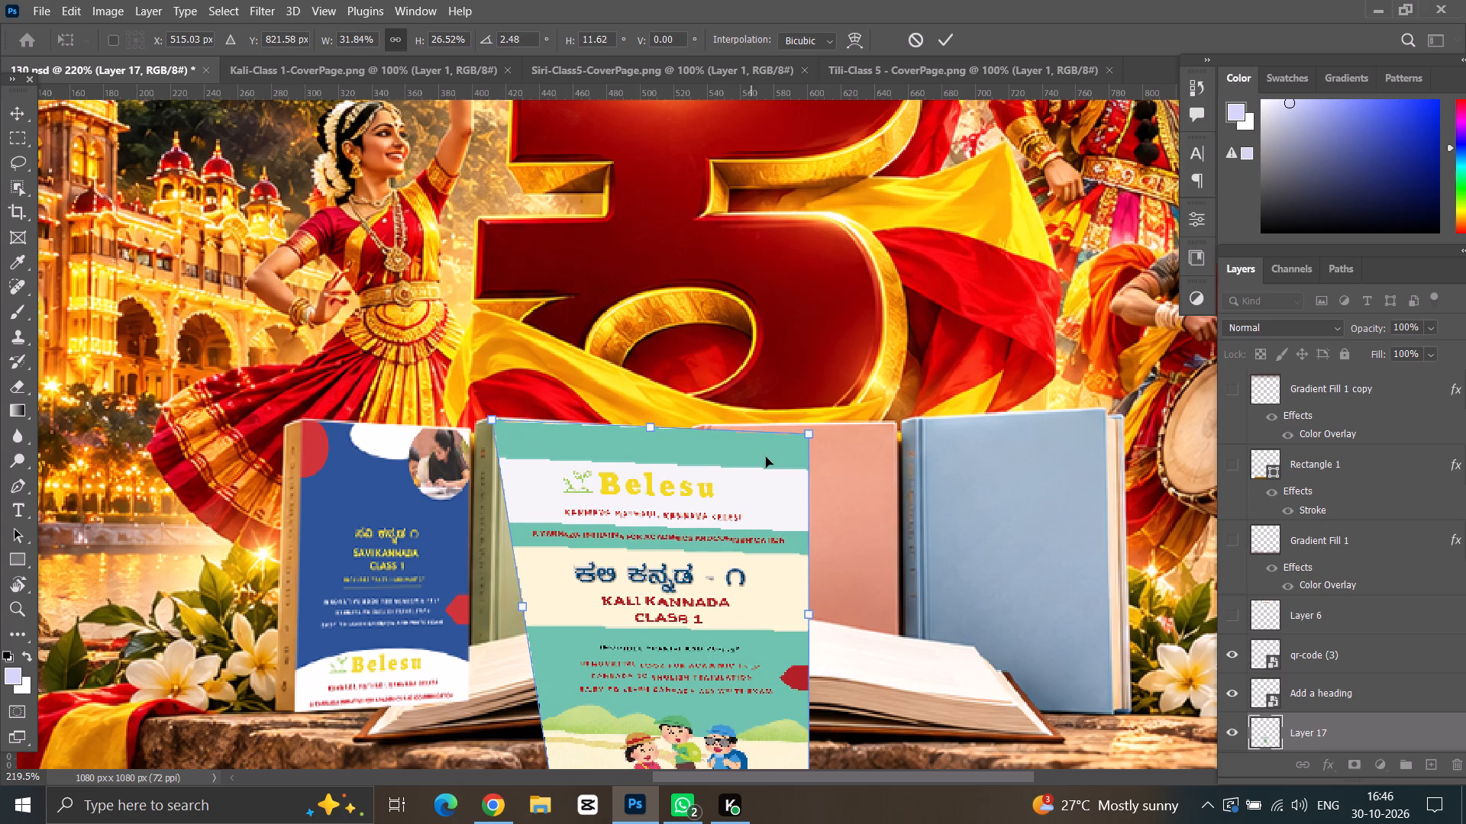
pyautogui.keyDown('ctrl'); pyautogui.moveTo(812, 430); pyautogui.dragTo(688, 431); pyautogui.keyUp('ctrl')
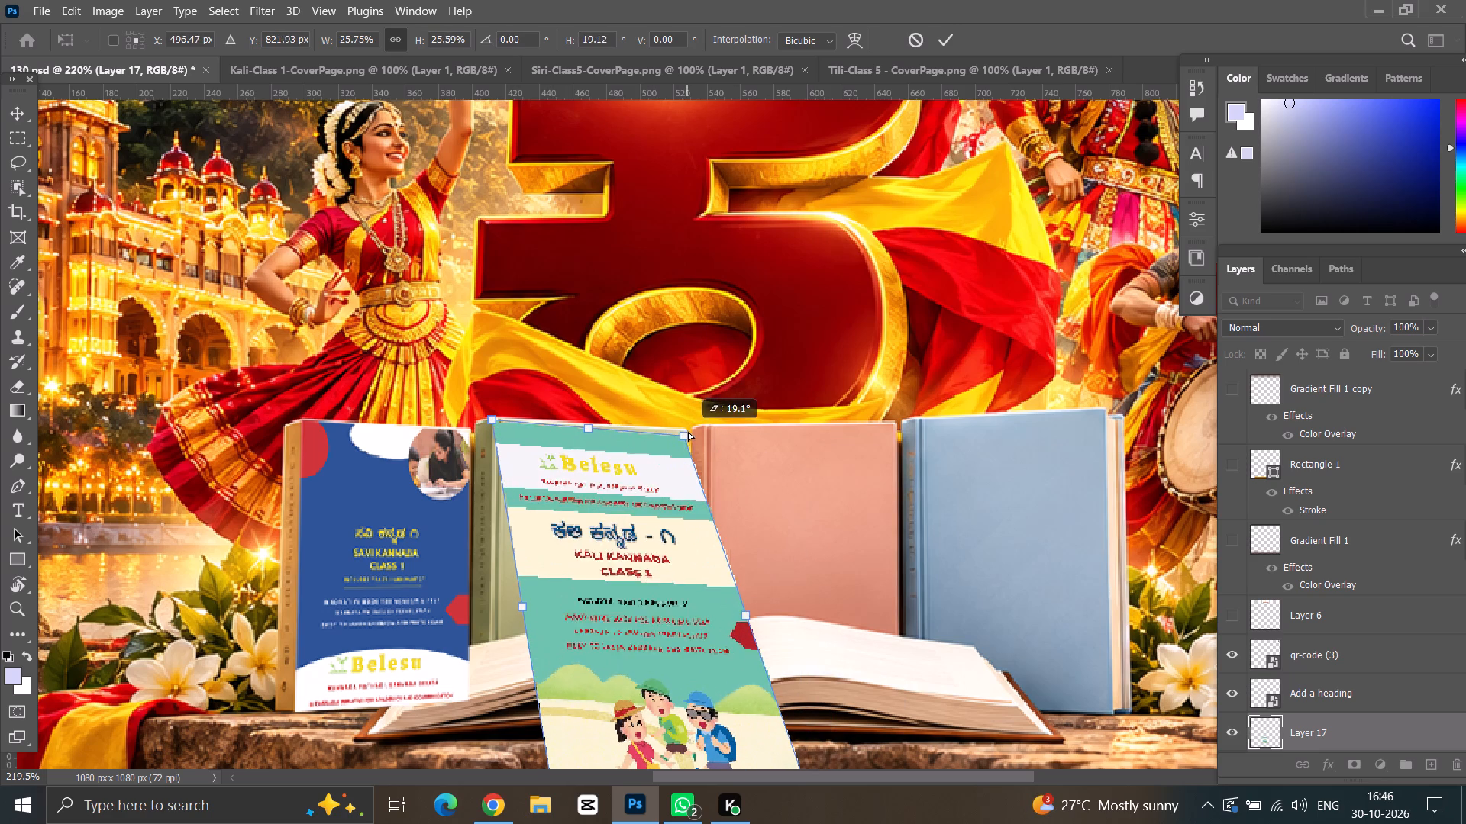
pyautogui.keyDown('ctrl'); pyautogui.moveTo(688, 431); pyautogui.dragTo(689, 426); pyautogui.keyUp('ctrl')
# Distort the Kali cover's lower-left and lower-right corners to the bottom of the green book's face, overlapping the open book's pages.
pyautogui.scroll(-9, 687, 435)
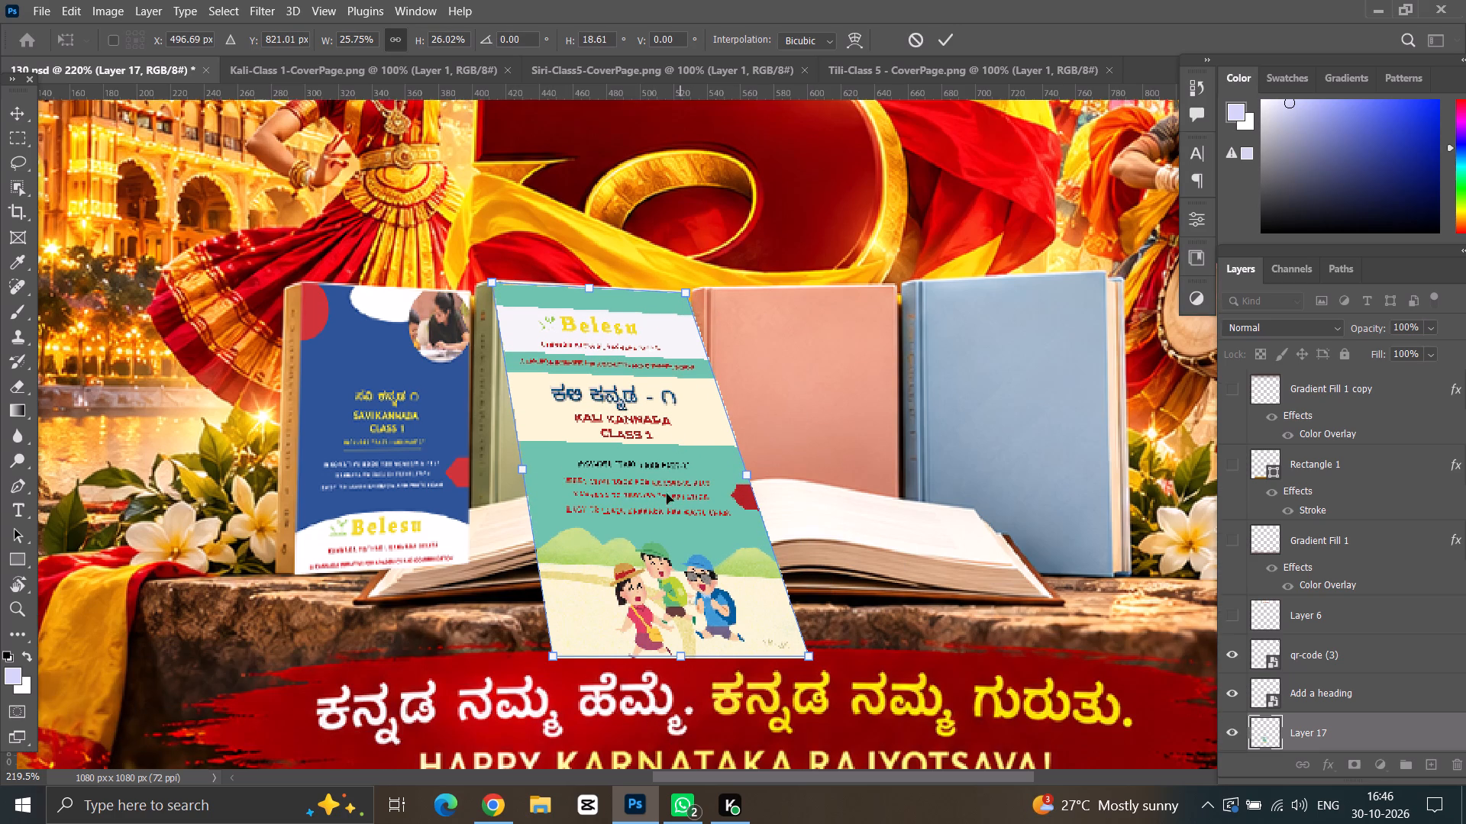
pyautogui.keyDown('ctrl'); pyautogui.moveTo(552, 654); pyautogui.dragTo(499, 549); pyautogui.keyUp('ctrl')
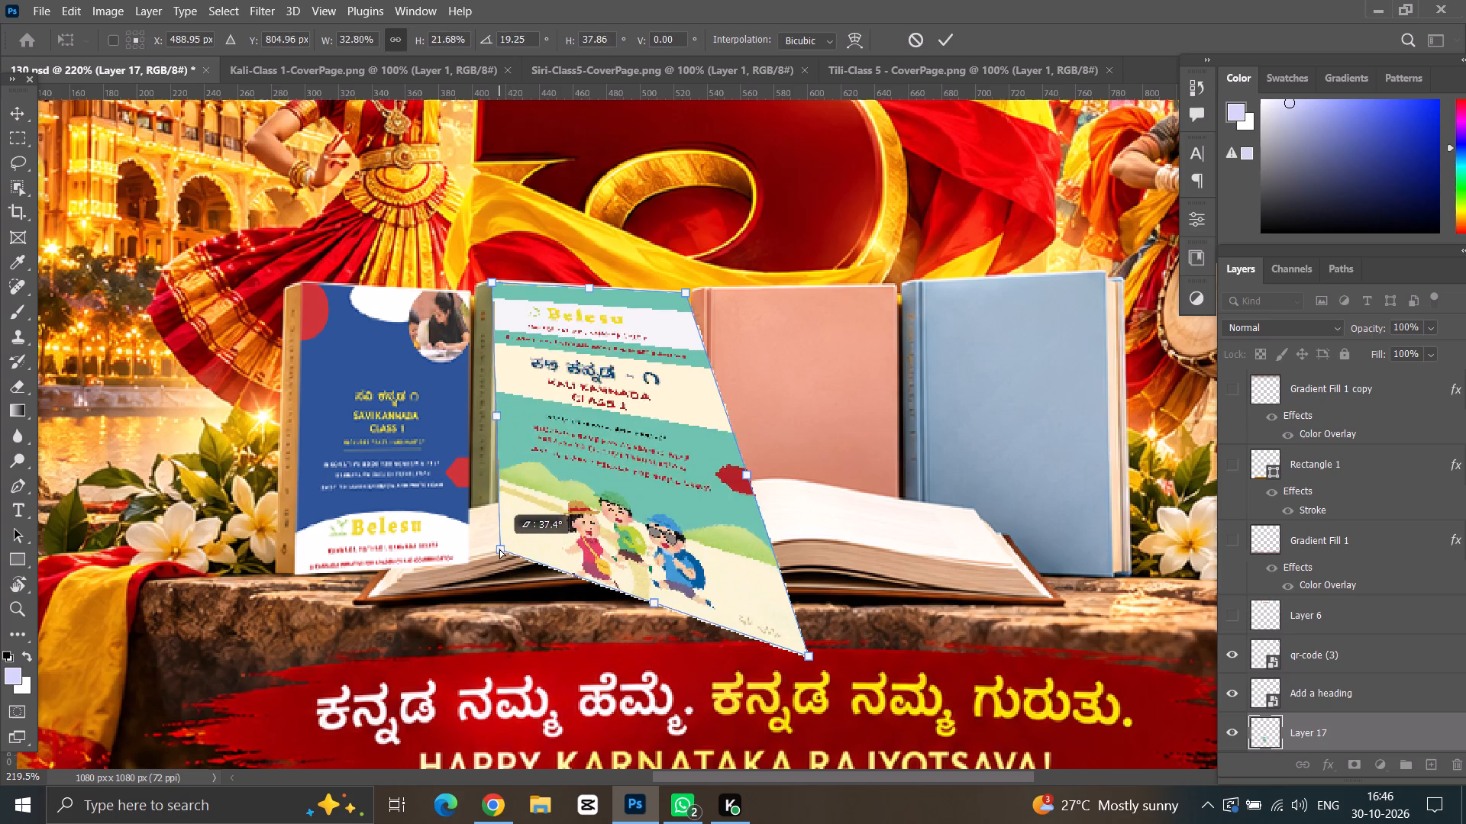
pyautogui.keyDown('ctrl'); pyautogui.moveTo(499, 549); pyautogui.dragTo(489, 558); pyautogui.keyUp('ctrl')
pyautogui.keyDown('ctrl'); pyautogui.moveTo(809, 655); pyautogui.dragTo(683, 526); pyautogui.keyUp('ctrl')
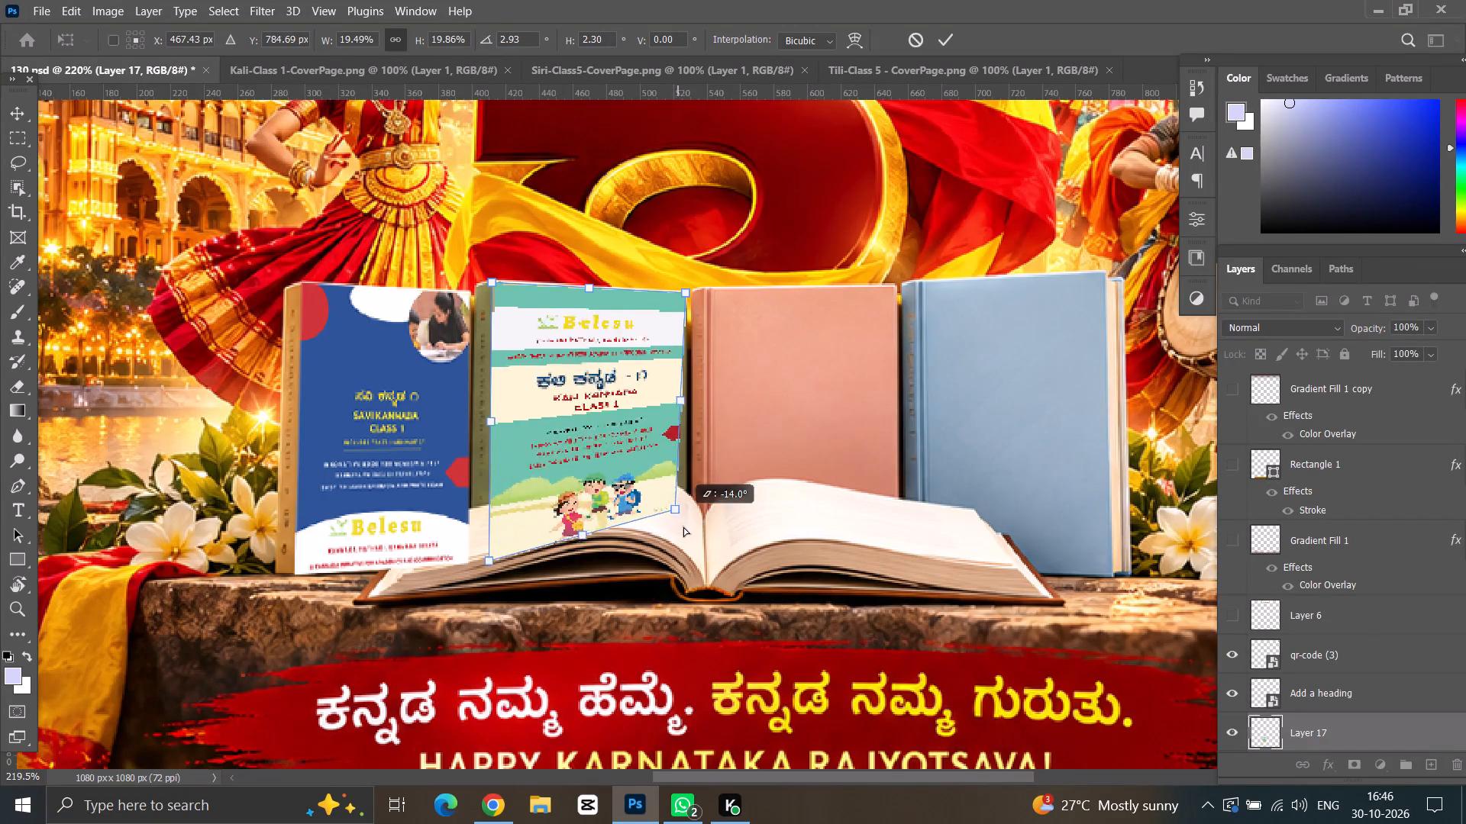
pyautogui.keyDown('ctrl'); pyautogui.moveTo(683, 526); pyautogui.dragTo(683, 554); pyautogui.keyUp('ctrl')
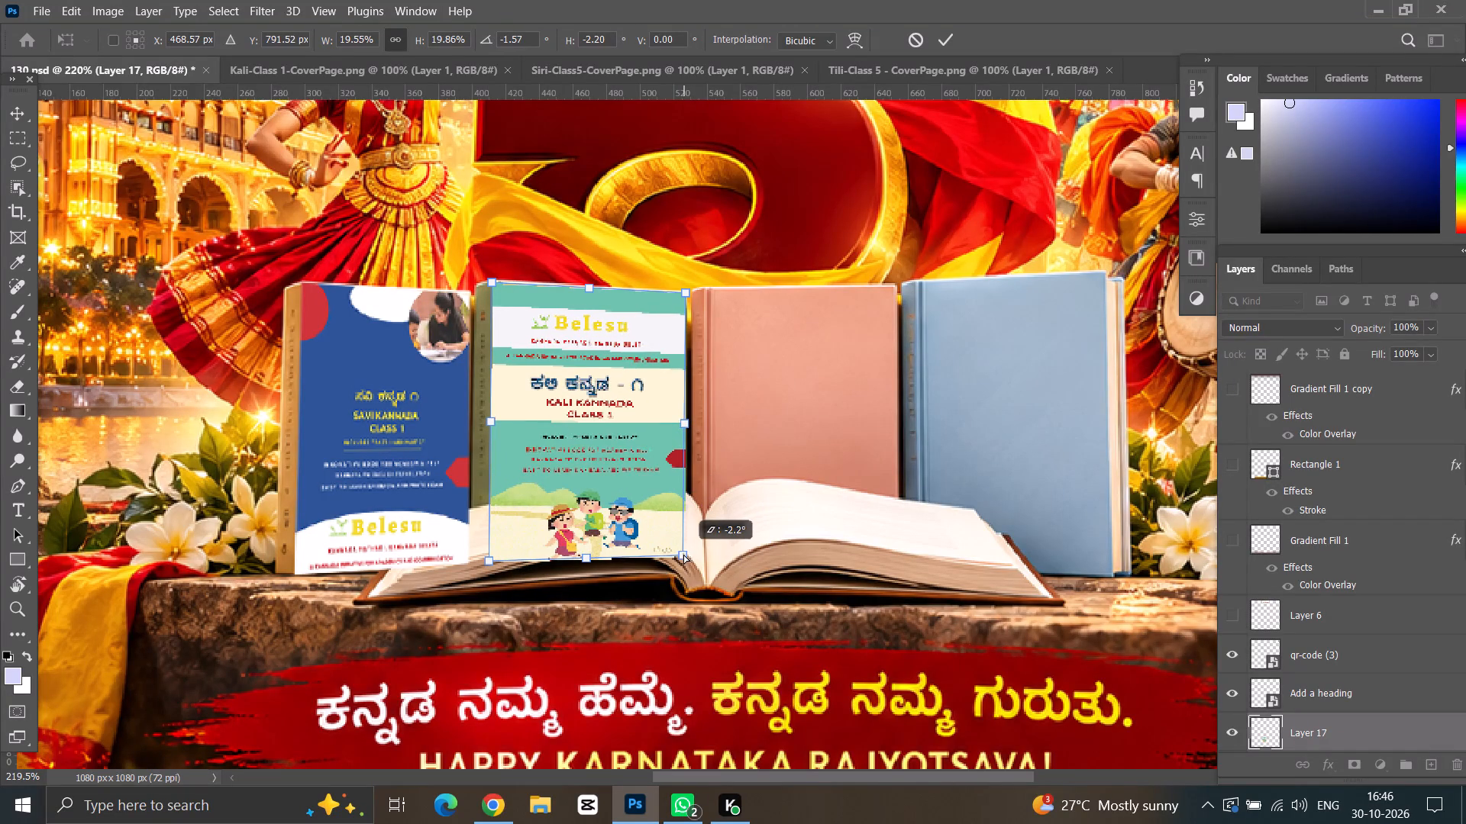
pyautogui.keyDown('ctrl'); pyautogui.moveTo(683, 554); pyautogui.dragTo(689, 555); pyautogui.keyUp('ctrl')
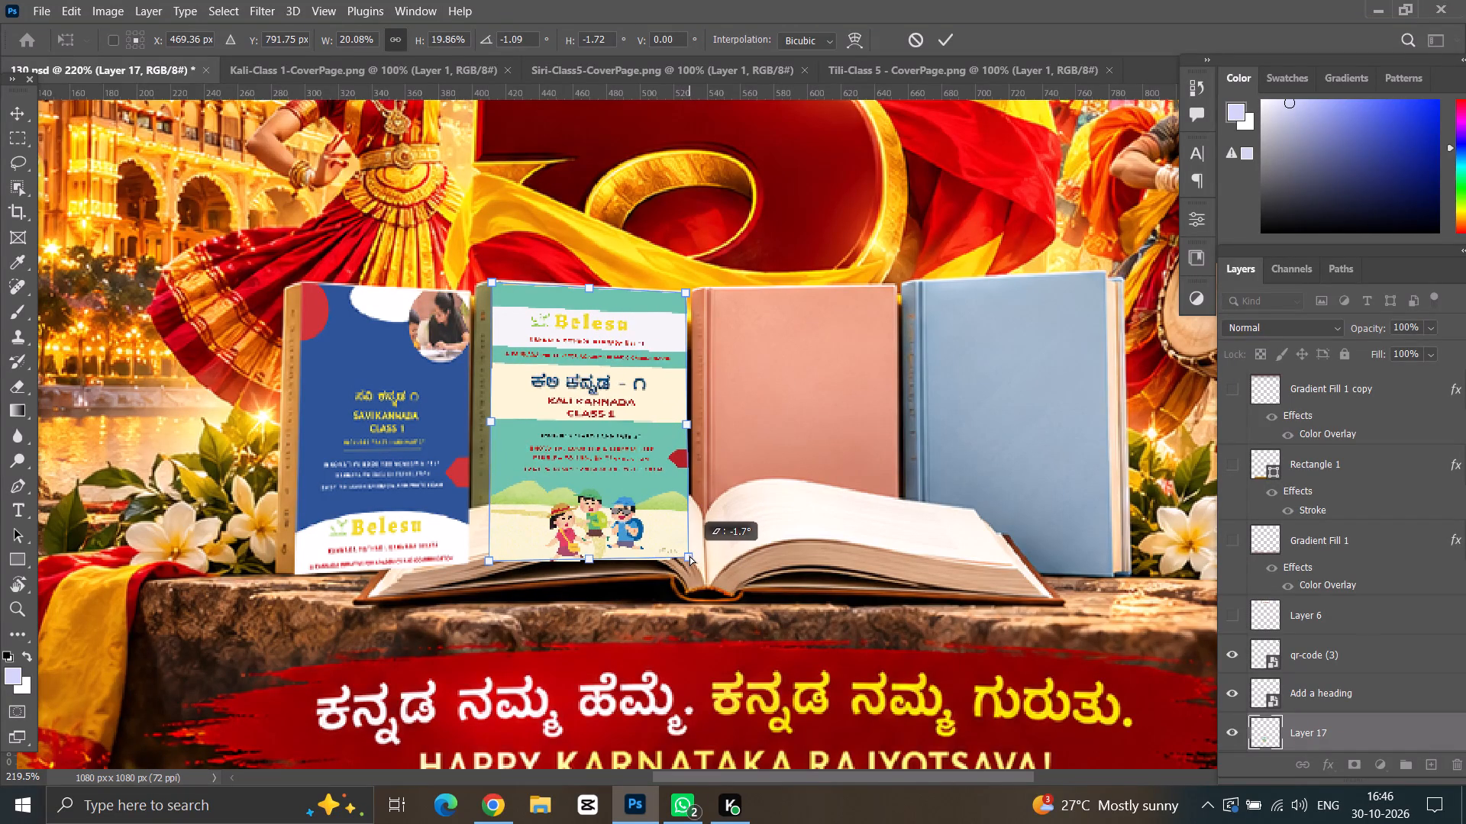
pyautogui.keyDown('ctrl'); pyautogui.moveTo(689, 555); pyautogui.dragTo(686, 556); pyautogui.keyUp('ctrl')
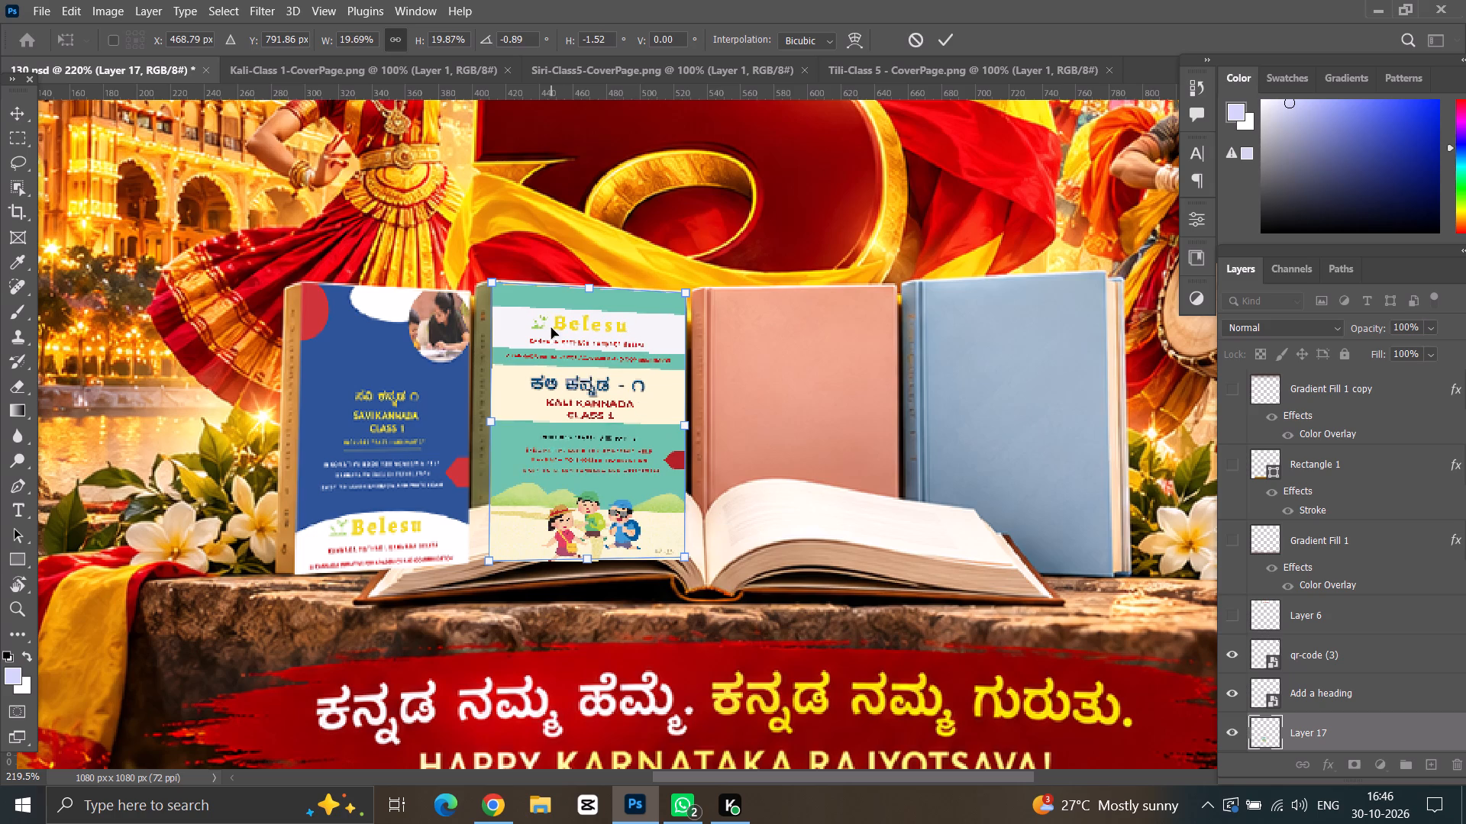
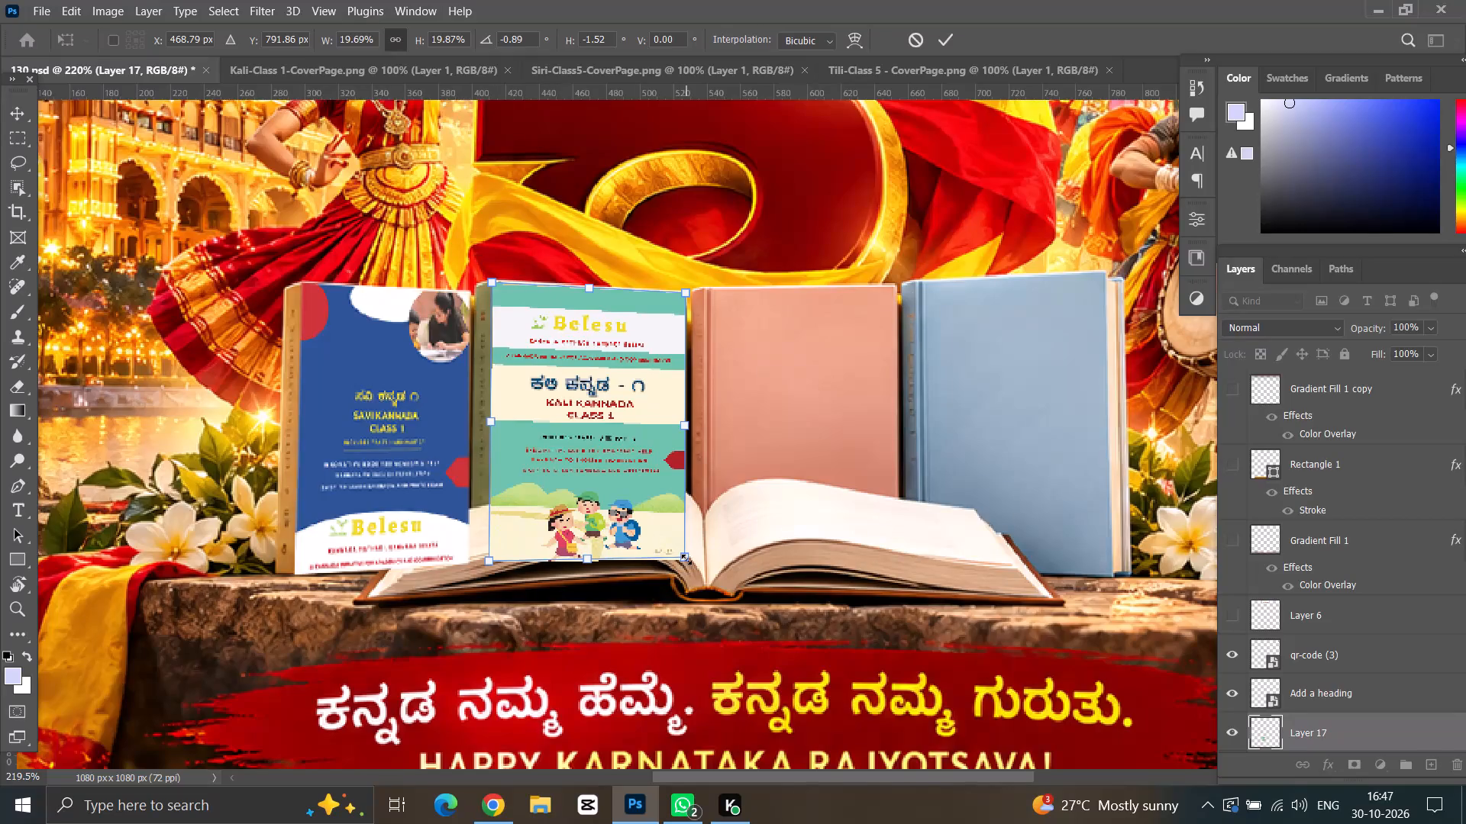
# Fine-tune the Kali cover's lower-right corner on the green book and apply the transform.
pyautogui.keyDown('alt'); pyautogui.scroll(2, 686, 559); pyautogui.keyUp('alt')
pyautogui.keyDown('ctrl'); pyautogui.click(683, 559); pyautogui.keyUp('ctrl')
pyautogui.keyDown('ctrl'); pyautogui.click(683, 558); pyautogui.keyUp('ctrl')
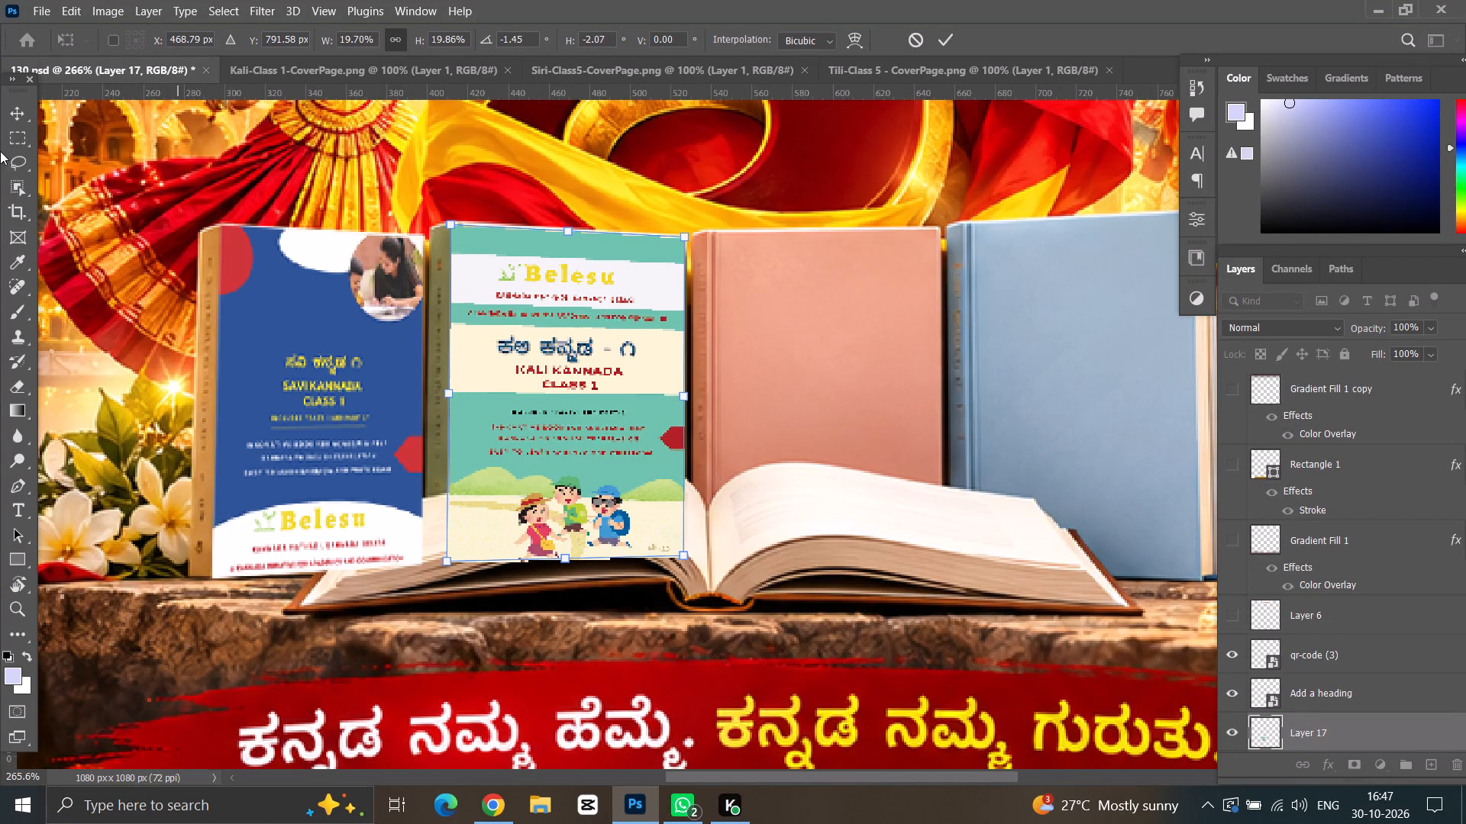
pyautogui.click(18, 103)
# Copy the Siri Kannada Class 5 cover layer from its document into 130.psd, over the row of books.
pyautogui.keyDown('alt'); pyautogui.scroll(-6, 467, 427); pyautogui.keyUp('alt')
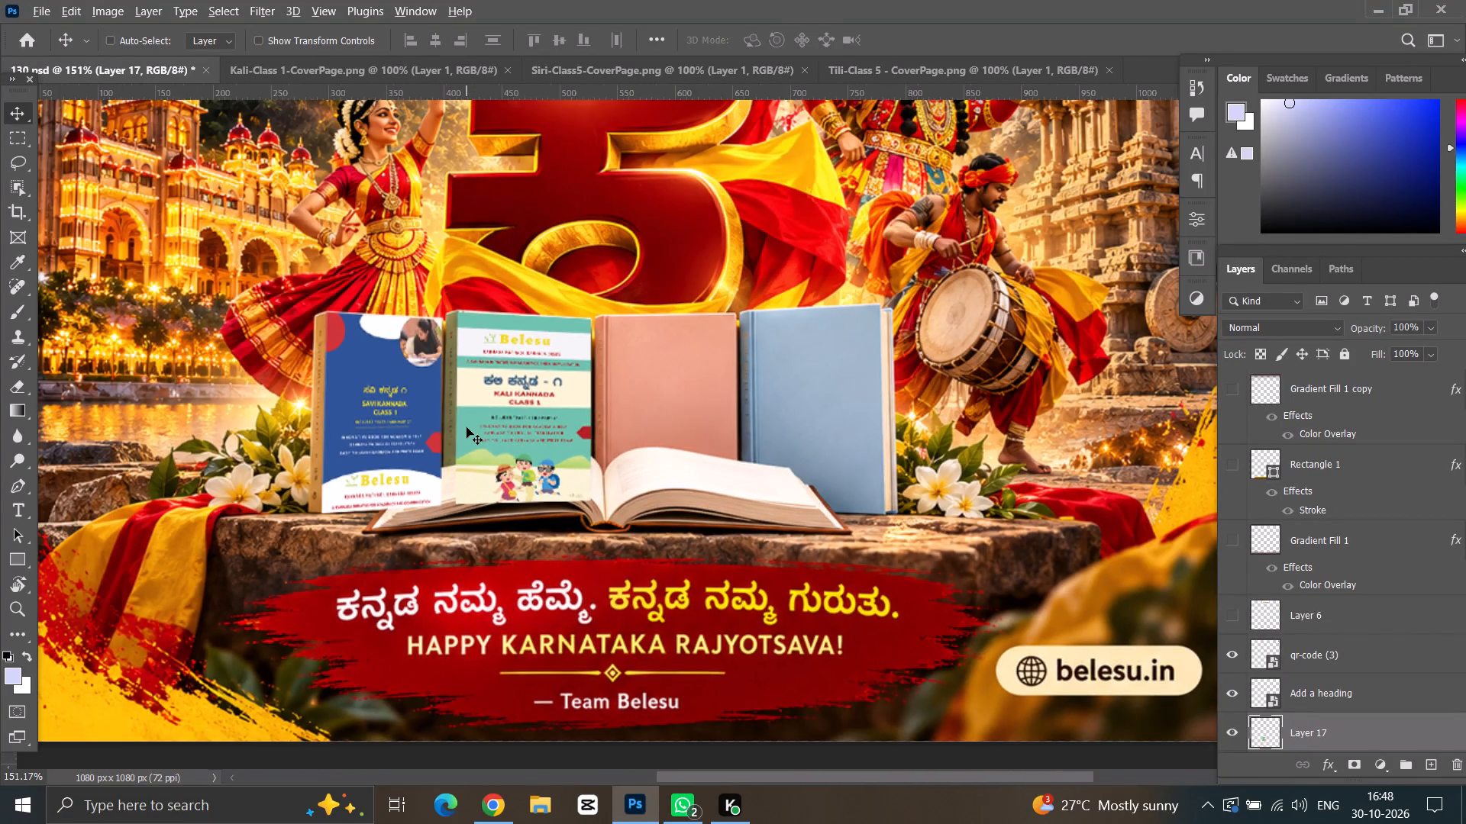
pyautogui.keyDown('alt'); pyautogui.scroll(-3, 467, 427); pyautogui.keyUp('alt')
pyautogui.scroll(3, 465, 426)
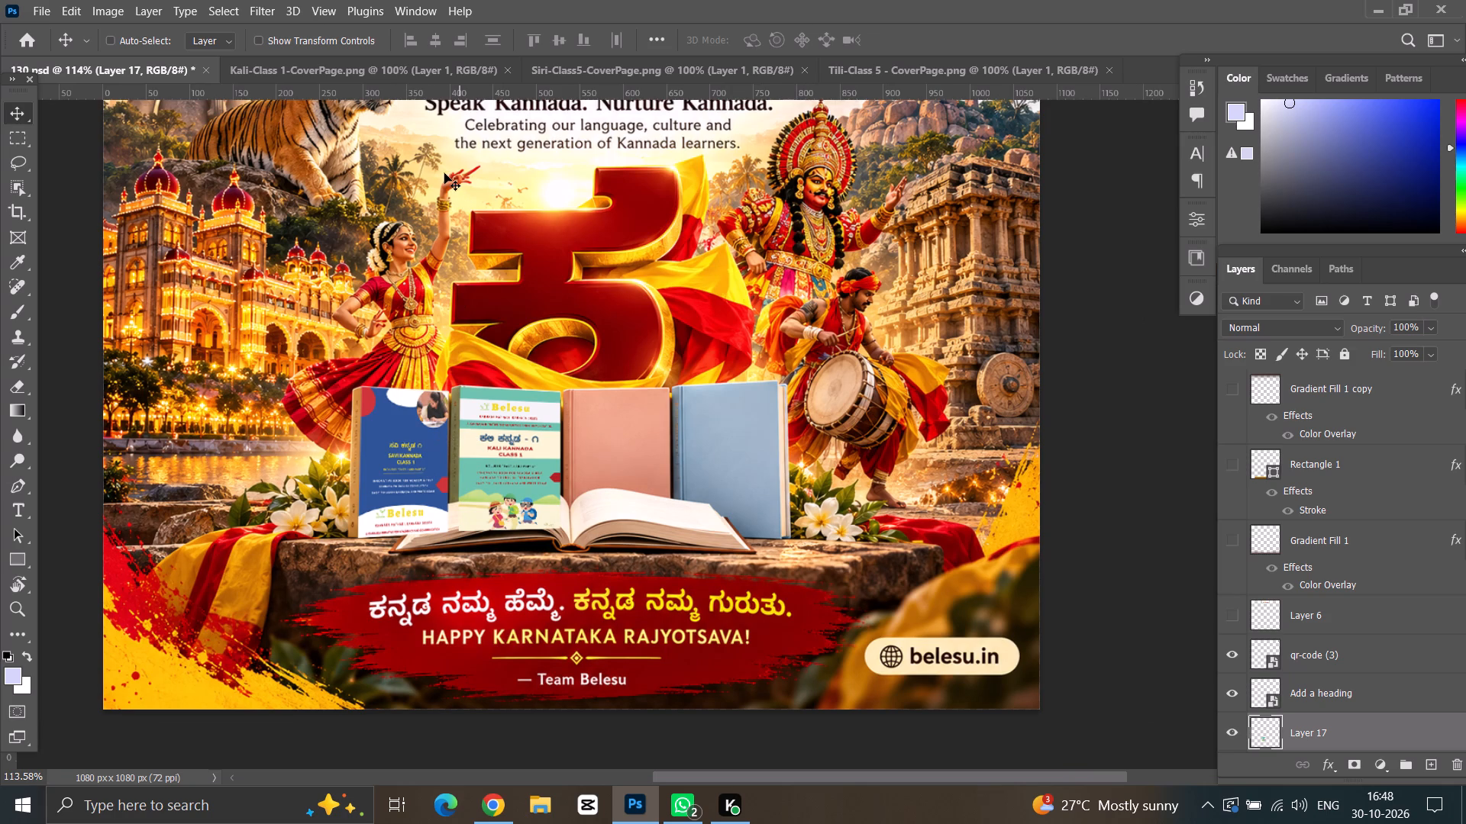
pyautogui.click(371, 72)
pyautogui.click(585, 71)
pyautogui.moveTo(667, 285); pyautogui.dragTo(263, 114)
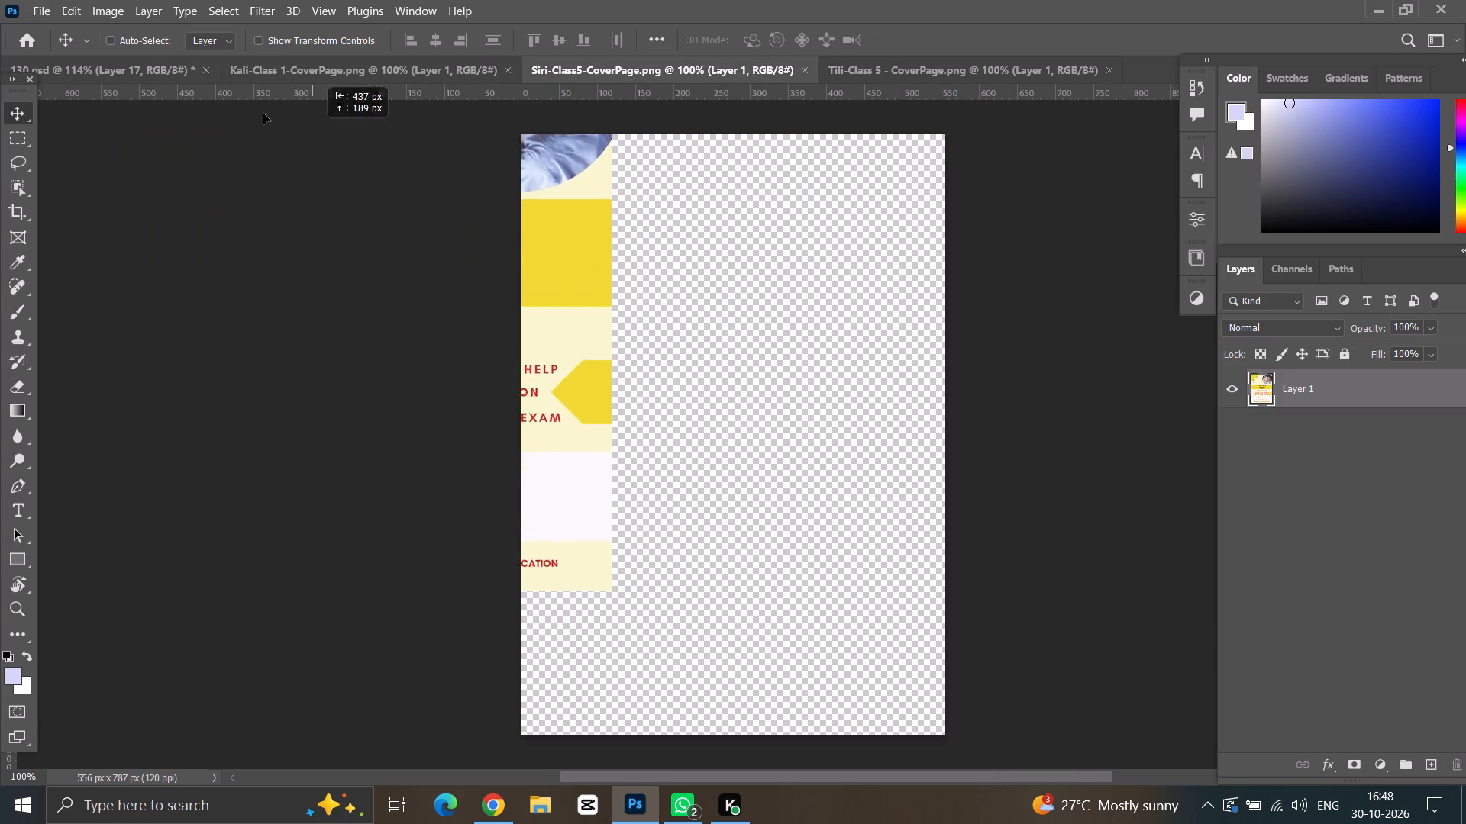
pyautogui.moveTo(263, 114); pyautogui.dragTo(631, 490)
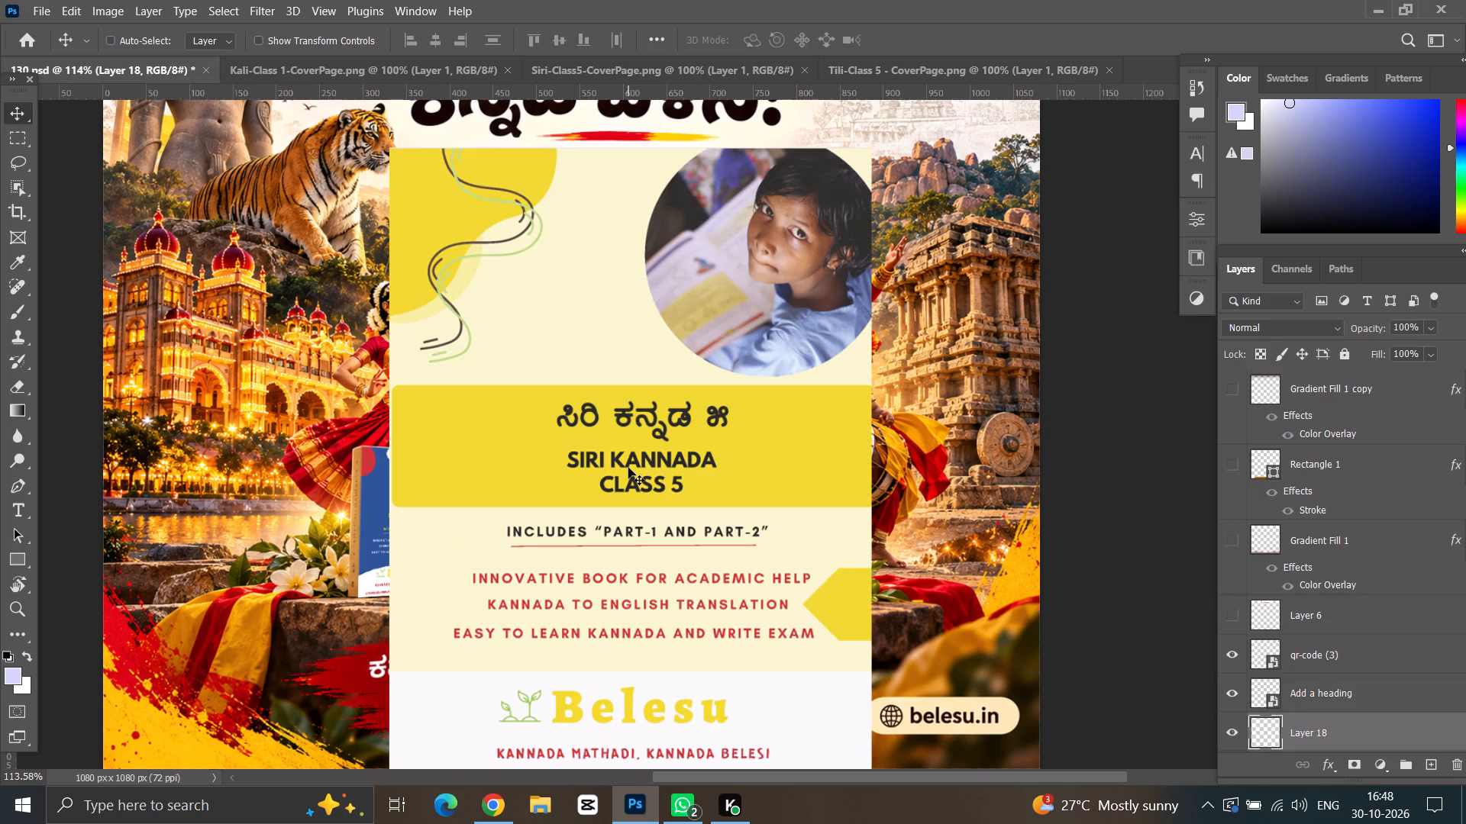
# Scale the Siri Kannada Class 5 cover down to slightly larger than one book, place it over the pink book and apply.
pyautogui.hotkey('ctrl', 't')
pyautogui.moveTo(391, 150); pyautogui.dragTo(764, 517)
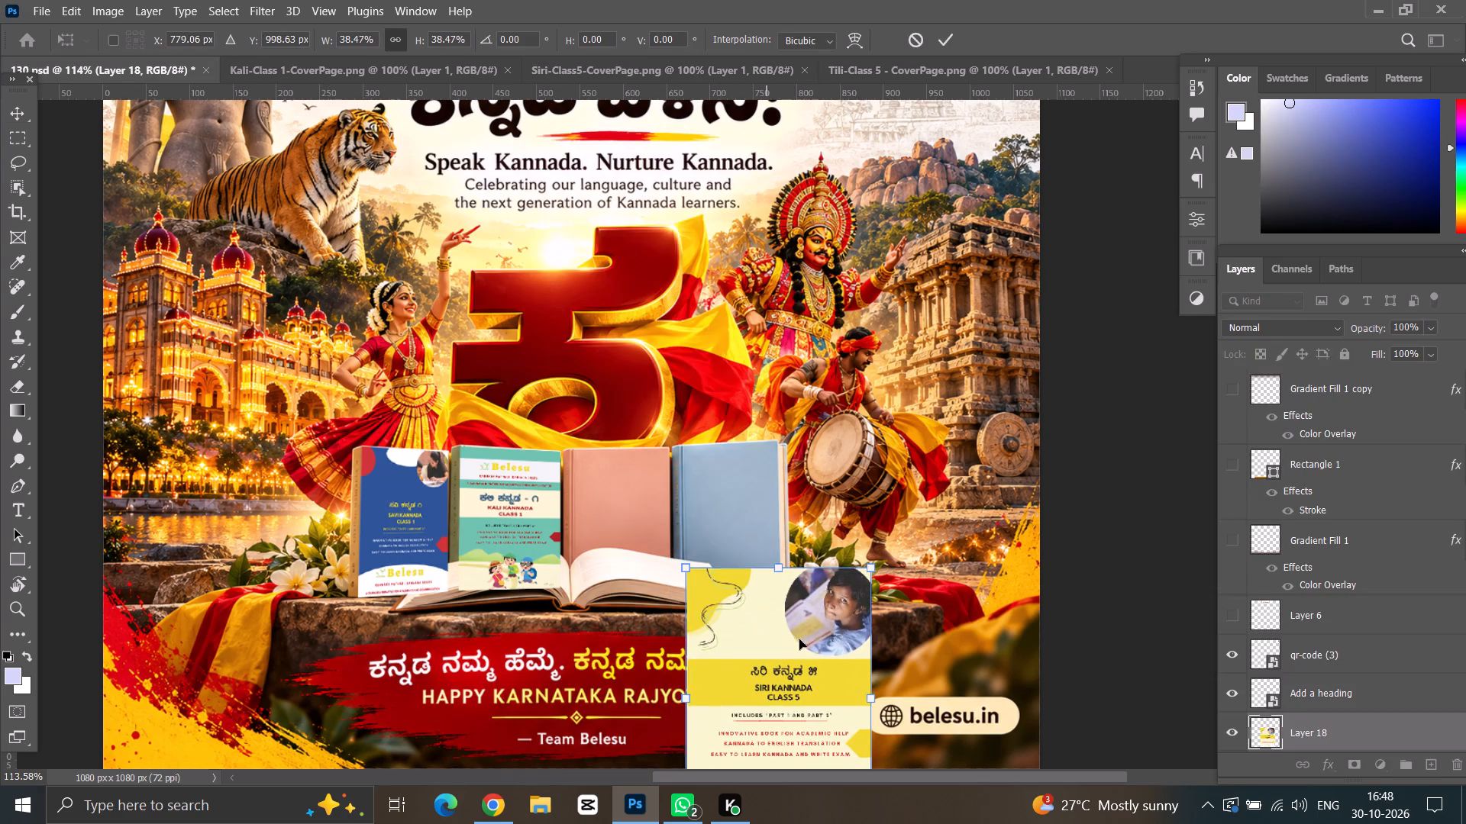
pyautogui.moveTo(798, 648); pyautogui.dragTo(696, 520)
pyautogui.moveTo(767, 707); pyautogui.dragTo(713, 616)
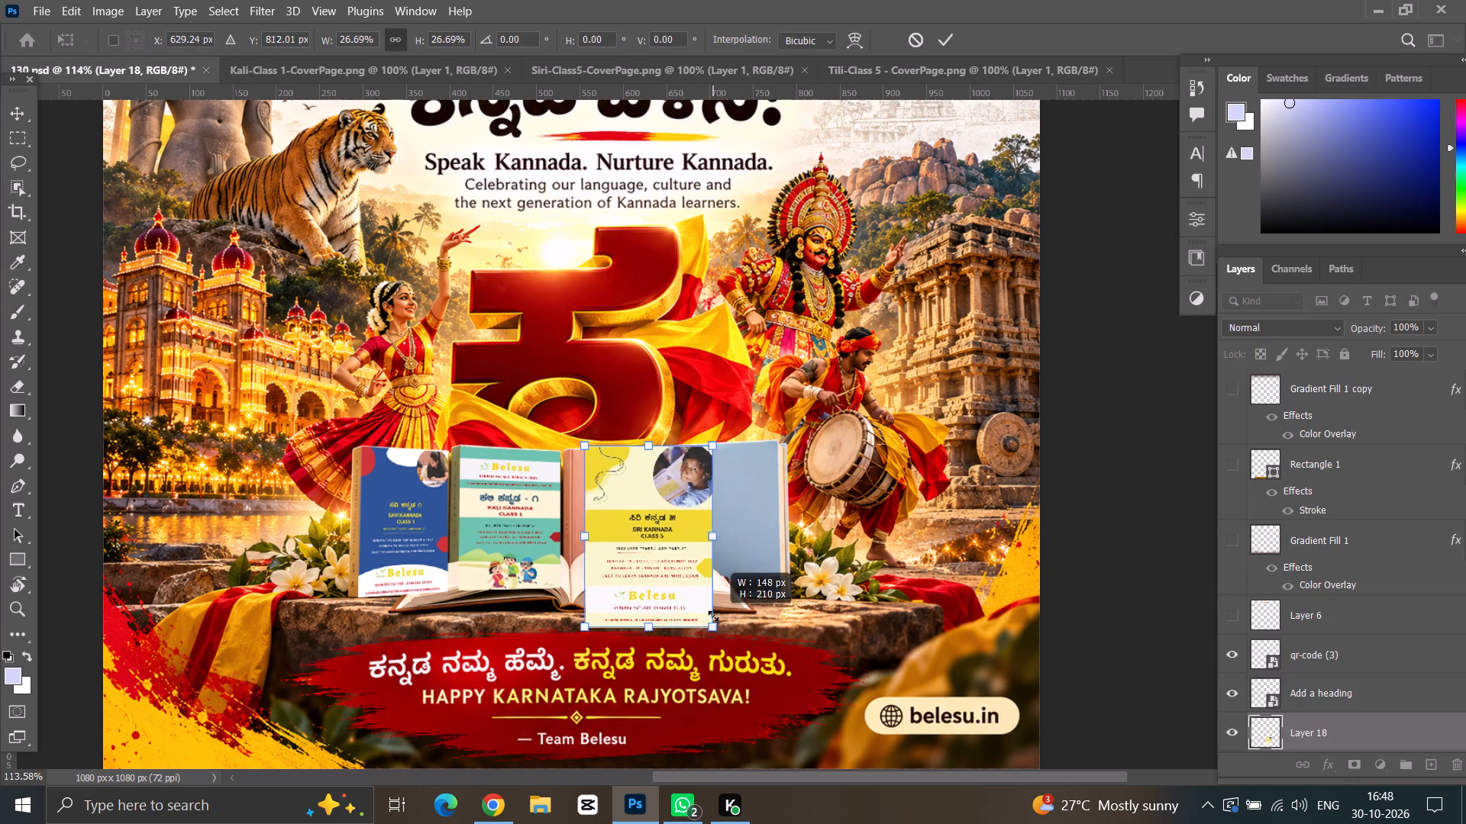
pyautogui.moveTo(713, 616); pyautogui.dragTo(702, 601)
pyautogui.press('Return')
# Move the Siri cover so its upper-left corner meets the upper-left corner of the pink book's front face.
pyautogui.keyDown('alt'); pyautogui.scroll(5, 533, 537); pyautogui.keyUp('alt')
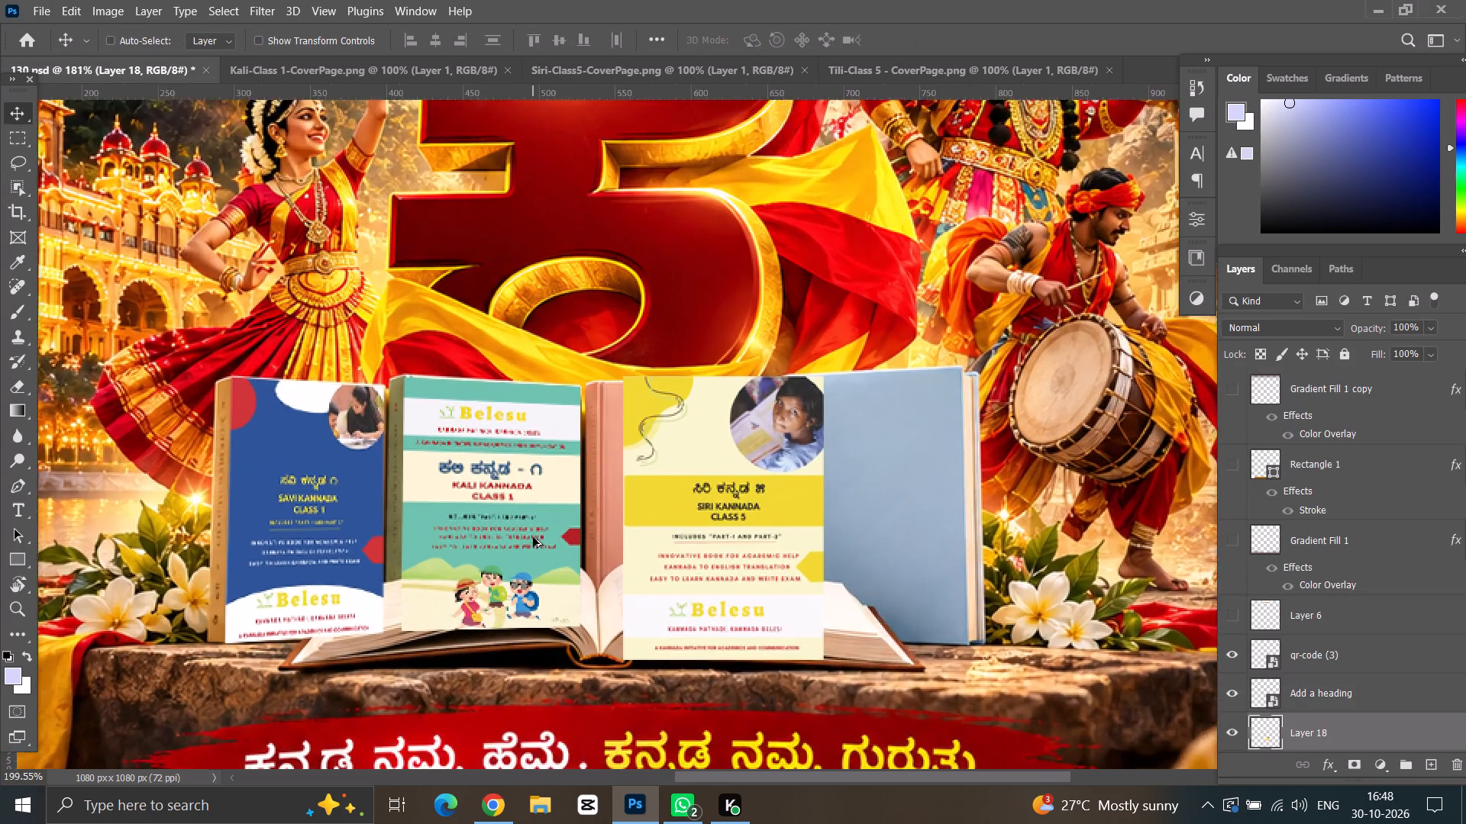
pyautogui.keyDown('alt'); pyautogui.scroll(3, 533, 537); pyautogui.keyUp('alt')
pyautogui.keyDown('ctrl'); pyautogui.click(738, 483); pyautogui.keyUp('ctrl')
pyautogui.keyDown('alt'); pyautogui.scroll(4, 735, 480); pyautogui.keyUp('alt')
pyautogui.moveTo(719, 404); pyautogui.dragTo(680, 423)
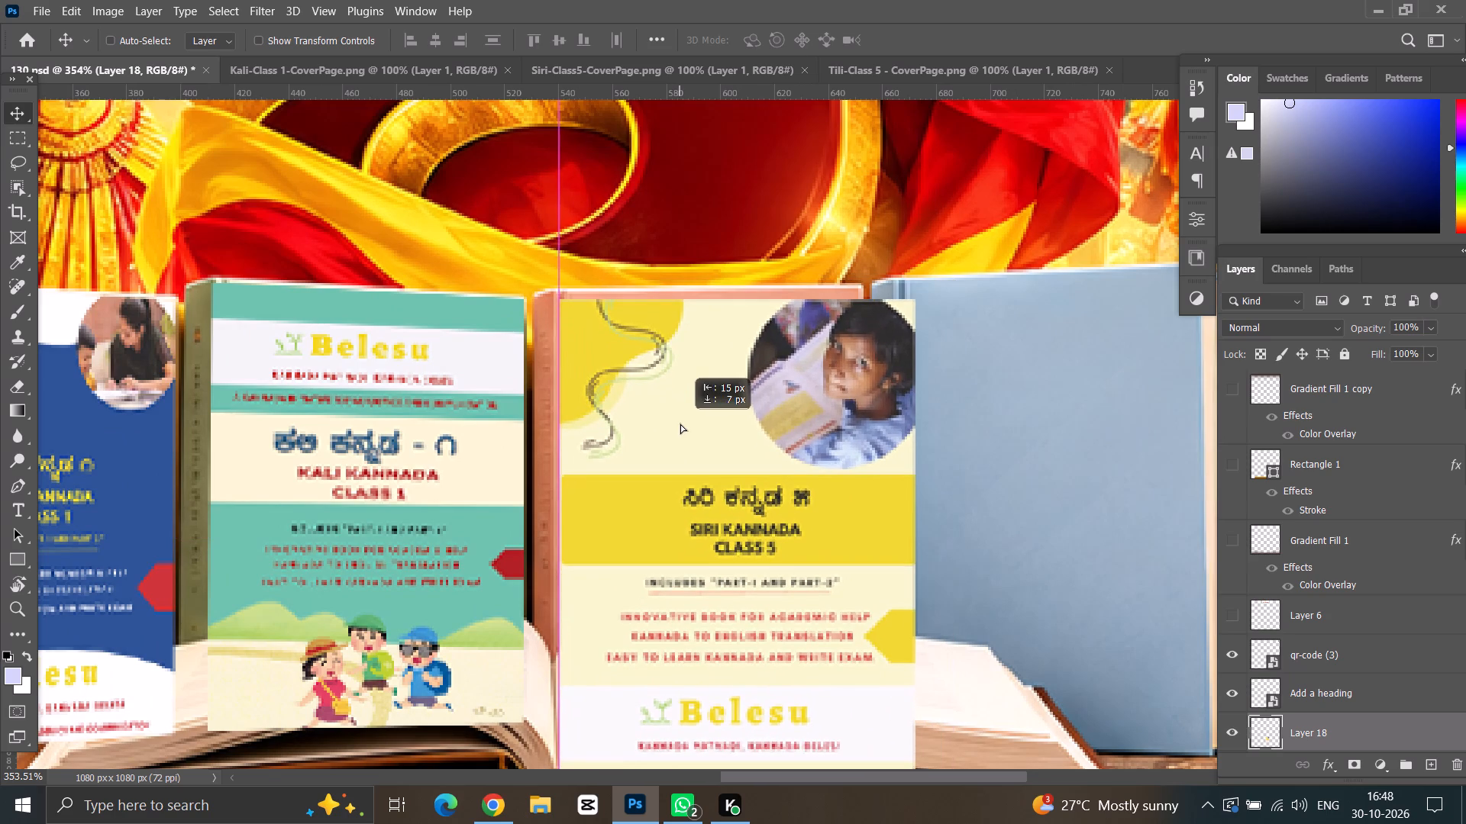
pyautogui.moveTo(680, 423); pyautogui.dragTo(678, 417)
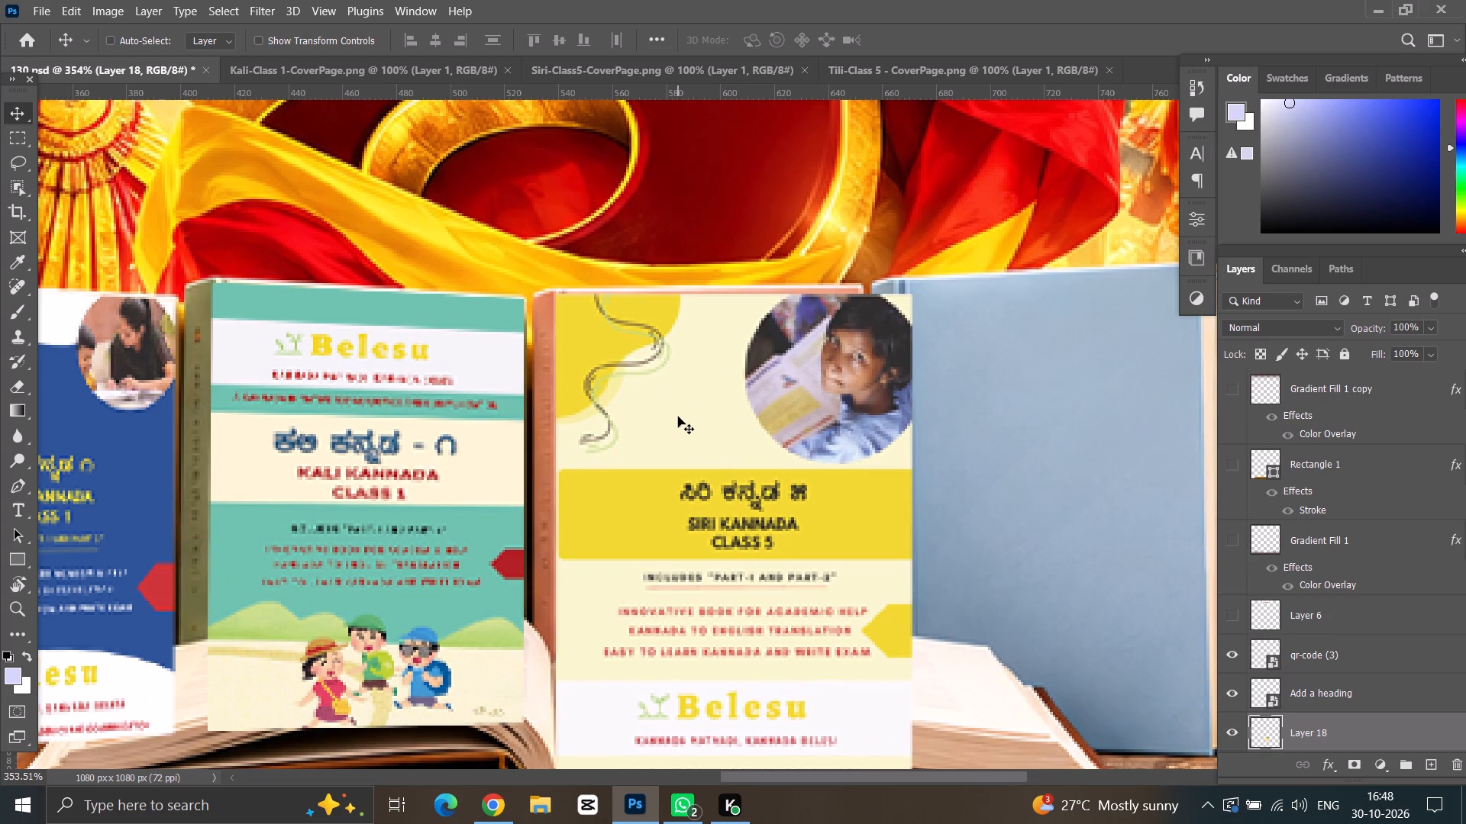
# Distort the Siri cover's upper-left and upper-right corners to the top corners of the pink book's front face.
pyautogui.hotkey('ctrl', 't')
pyautogui.keyDown('alt'); pyautogui.scroll(2, 599, 317); pyautogui.keyUp('alt')
pyautogui.keyDown('ctrl'); pyautogui.doubleClick(546, 288); pyautogui.keyUp('ctrl')
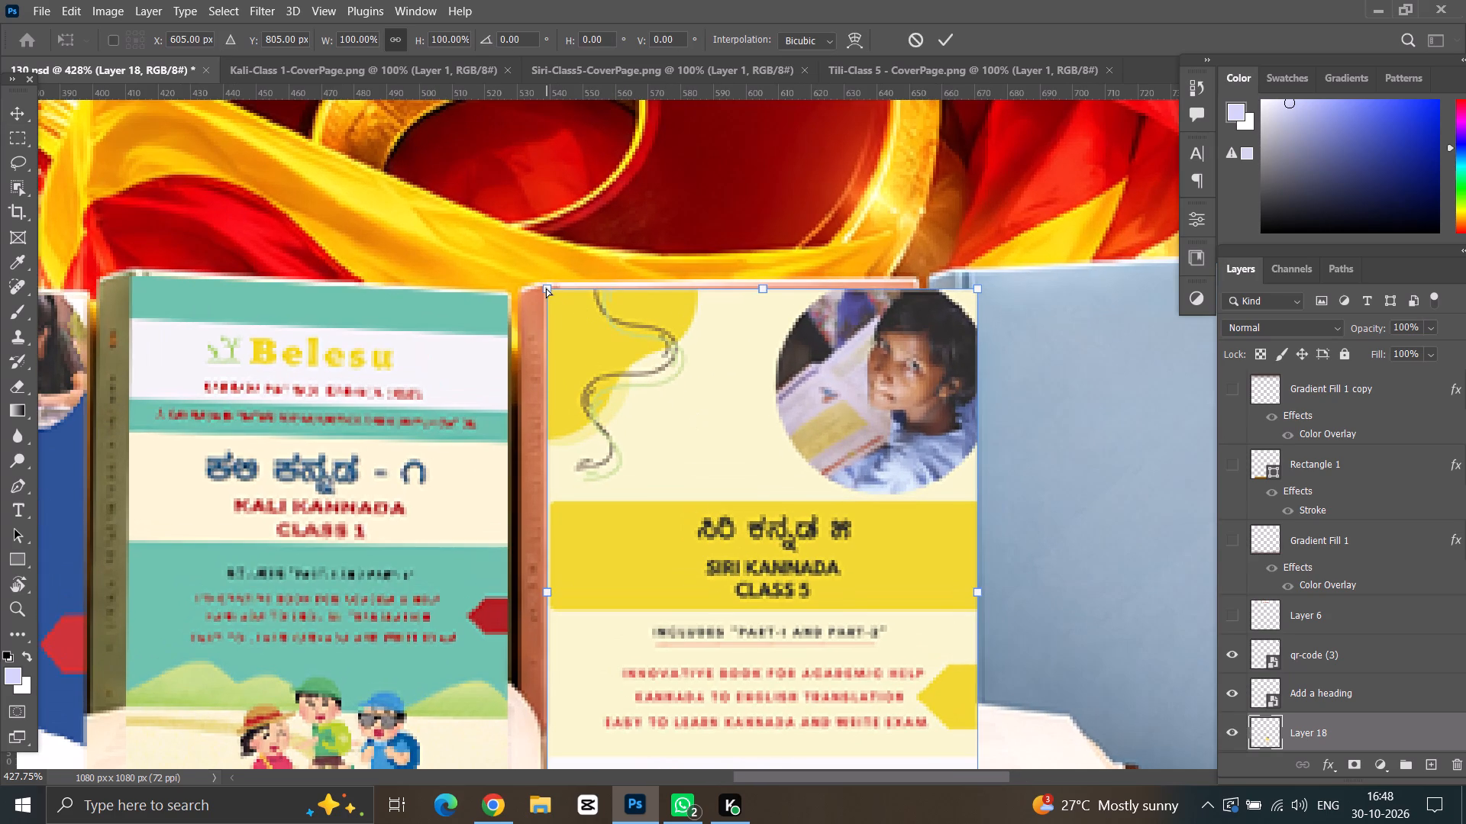
pyautogui.keyDown('ctrl'); pyautogui.moveTo(980, 287); pyautogui.dragTo(929, 283); pyautogui.keyUp('ctrl')
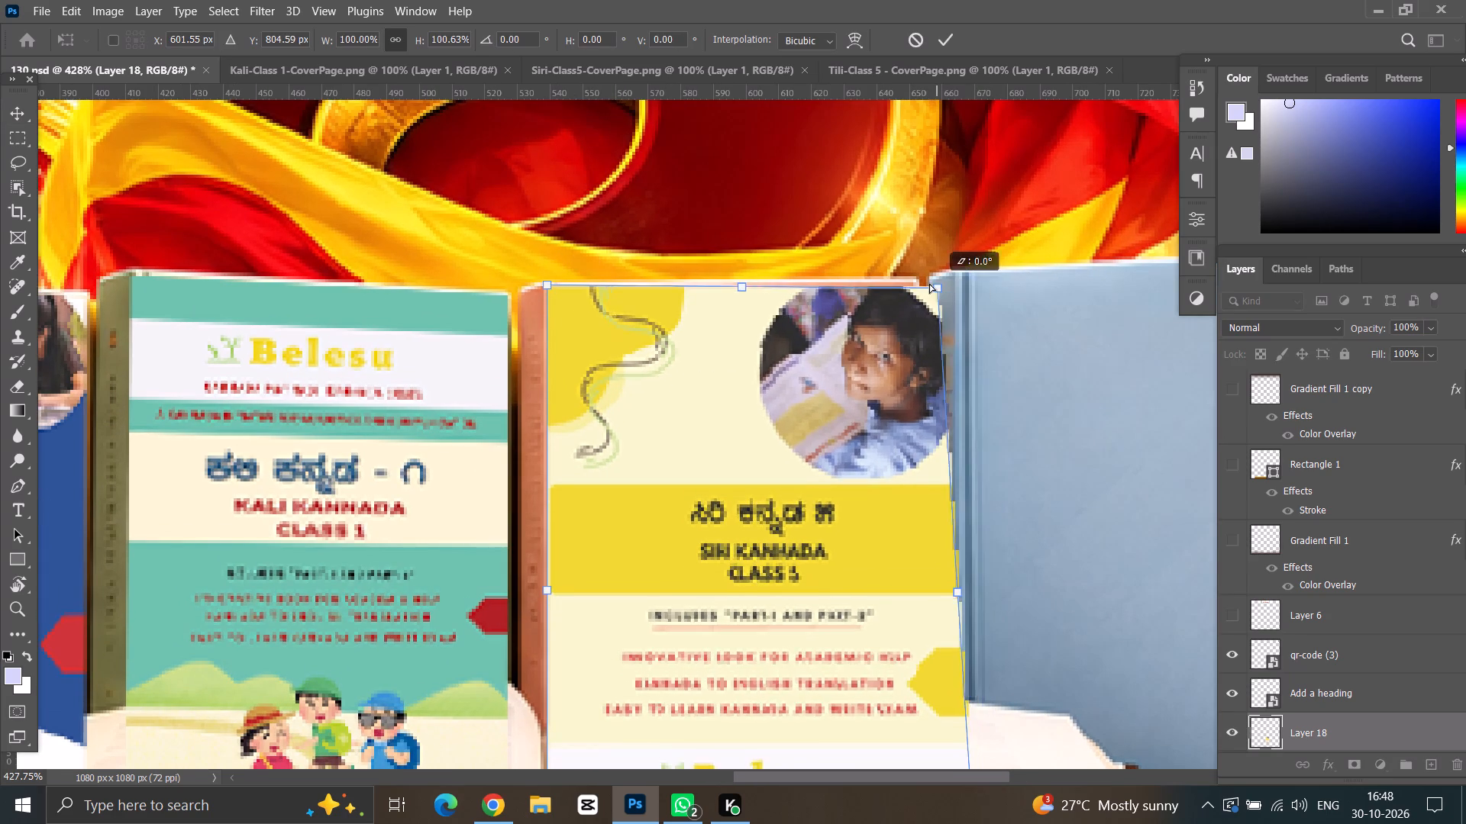
pyautogui.keyDown('ctrl'); pyautogui.moveTo(929, 283); pyautogui.dragTo(920, 277); pyautogui.keyUp('ctrl')
# Distort the Siri cover's lower-right and lower-left corners to the pink book's side edges, overlapping the open book's pages.
pyautogui.scroll(-12, 874, 376)
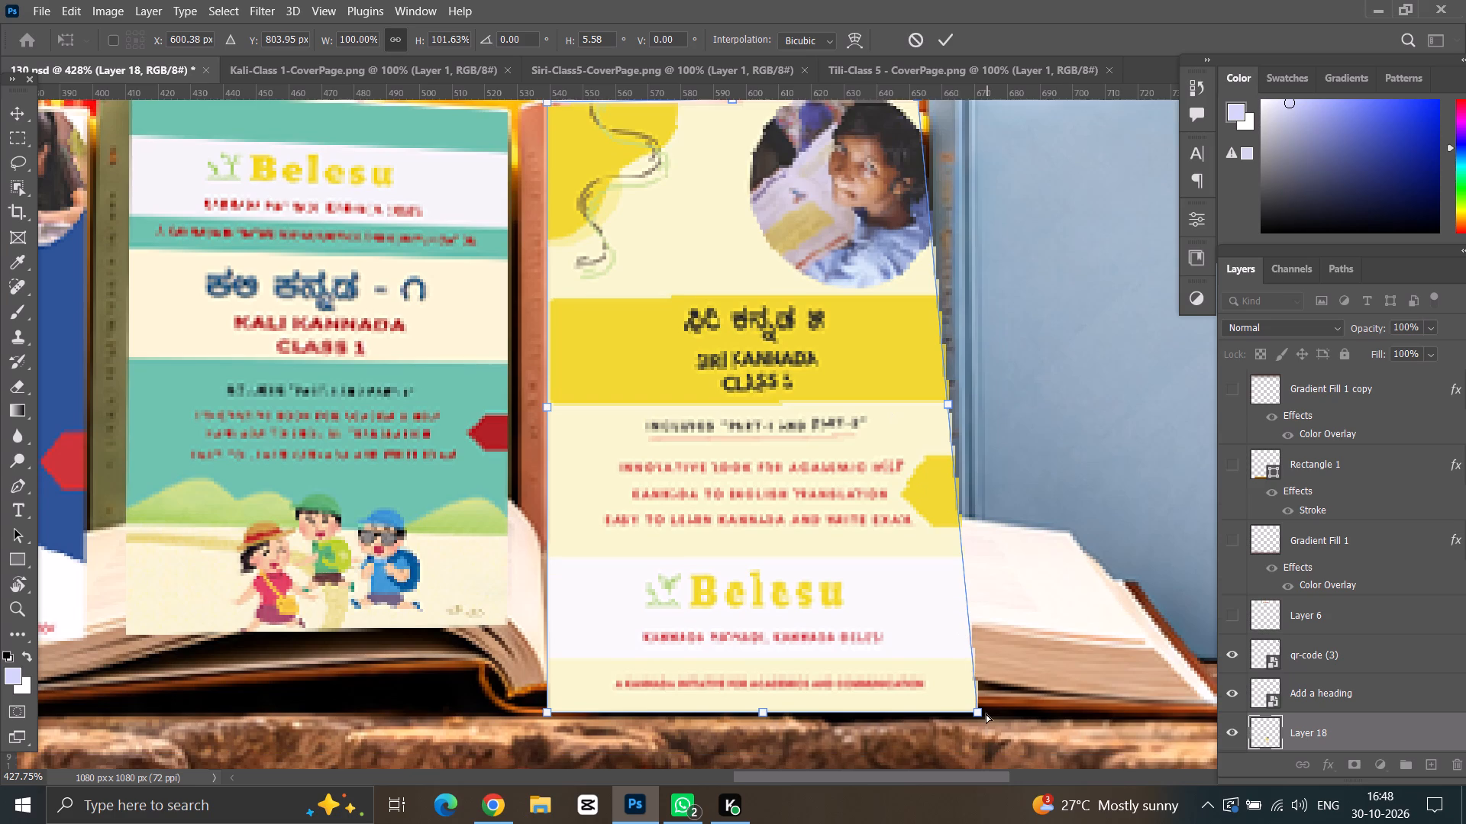
pyautogui.keyDown('ctrl'); pyautogui.moveTo(980, 713); pyautogui.dragTo(928, 620); pyautogui.keyUp('ctrl')
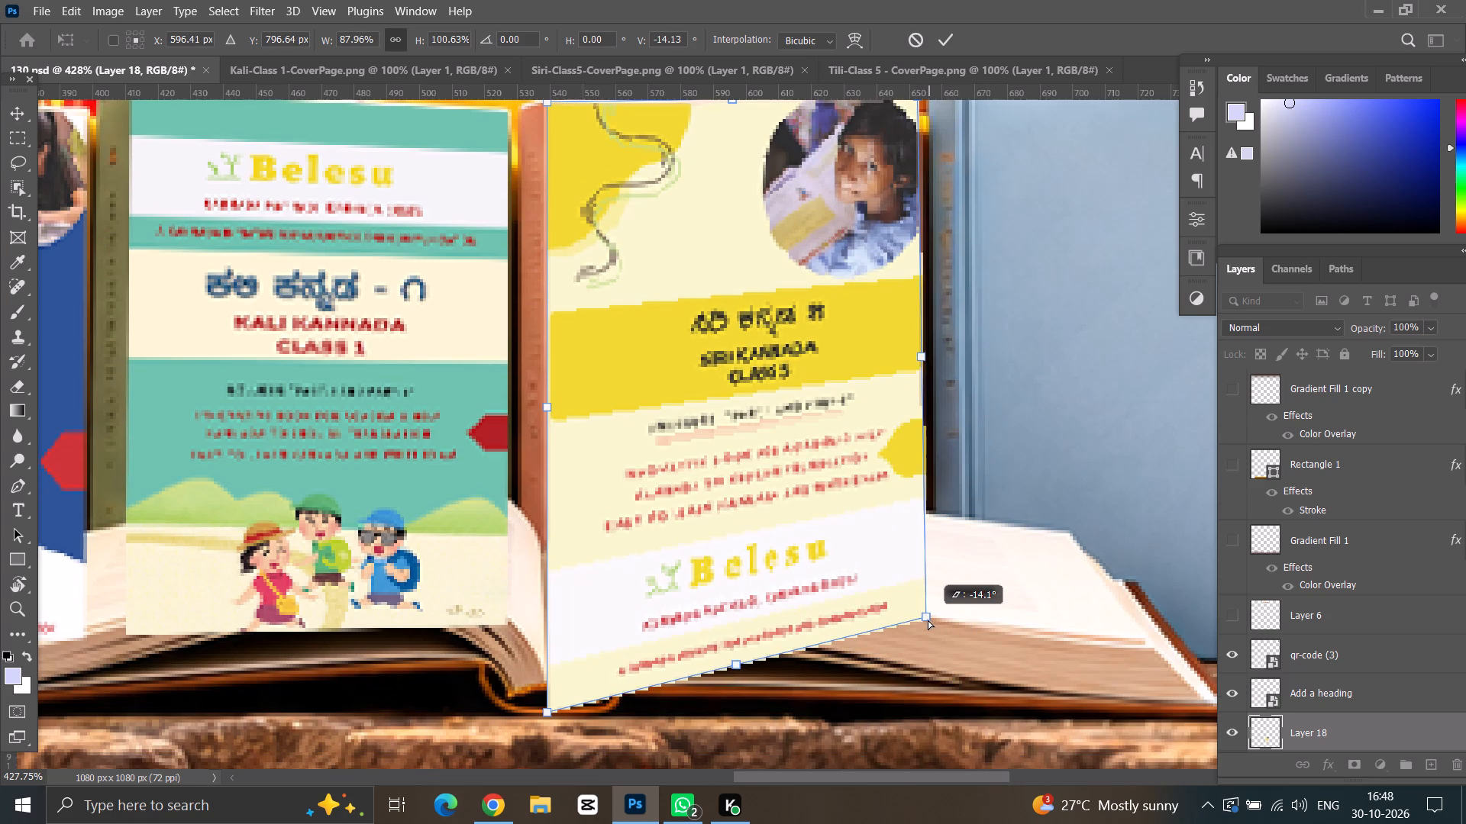
pyautogui.keyDown('ctrl'); pyautogui.moveTo(928, 620); pyautogui.dragTo(926, 620); pyautogui.keyUp('ctrl')
pyautogui.keyDown('ctrl'); pyautogui.moveTo(547, 714); pyautogui.dragTo(552, 623); pyautogui.keyUp('ctrl')
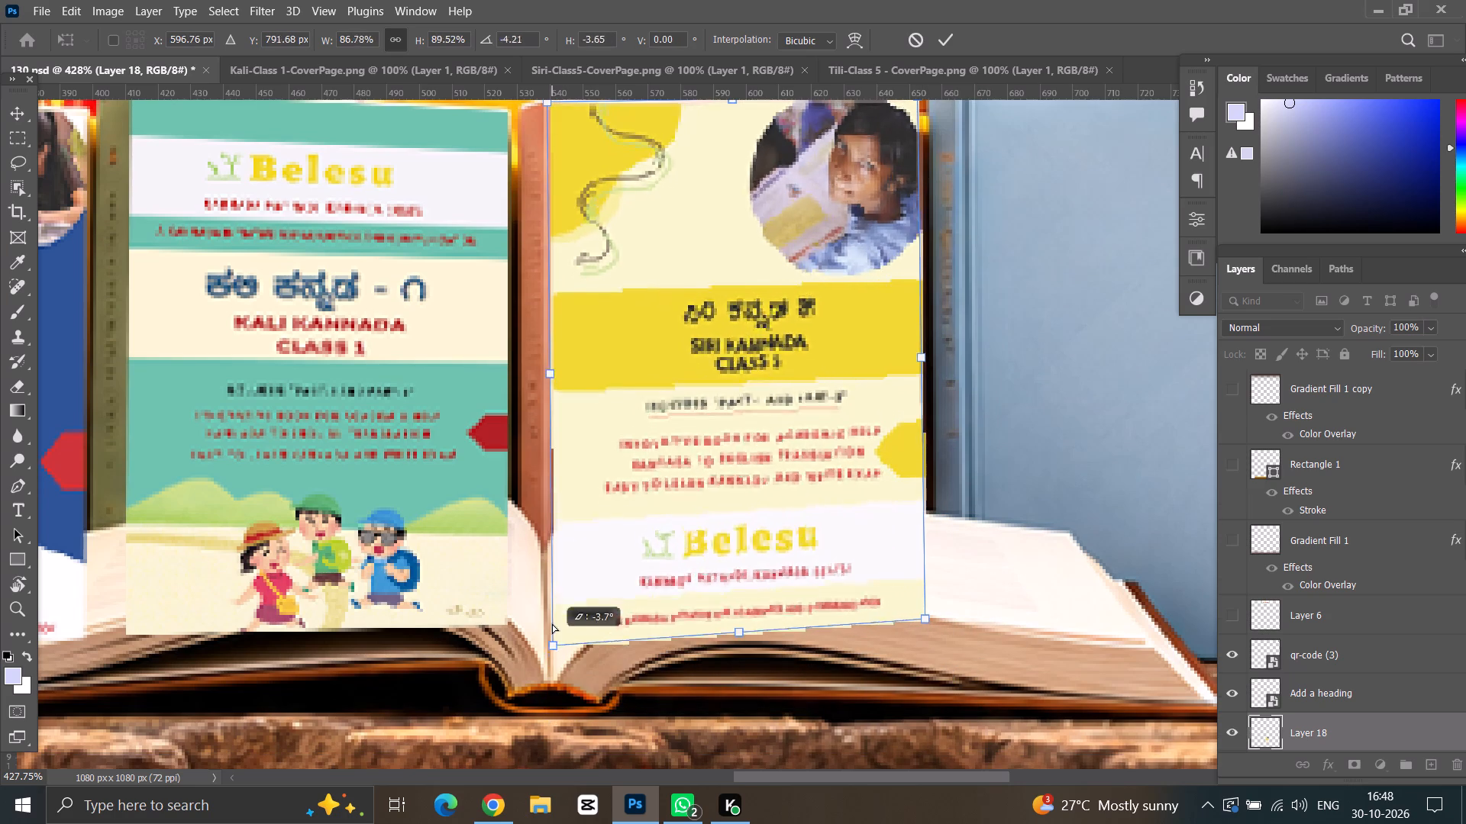
pyautogui.keyDown('ctrl'); pyautogui.moveTo(552, 623); pyautogui.dragTo(548, 605); pyautogui.keyUp('ctrl')
# Level the Siri cover's bottom edge by lowering its lower-left corner and slightly raising its lower-right corner, and apply the transform.
pyautogui.keyDown('alt'); pyautogui.scroll(-7, 548, 605); pyautogui.keyUp('alt')
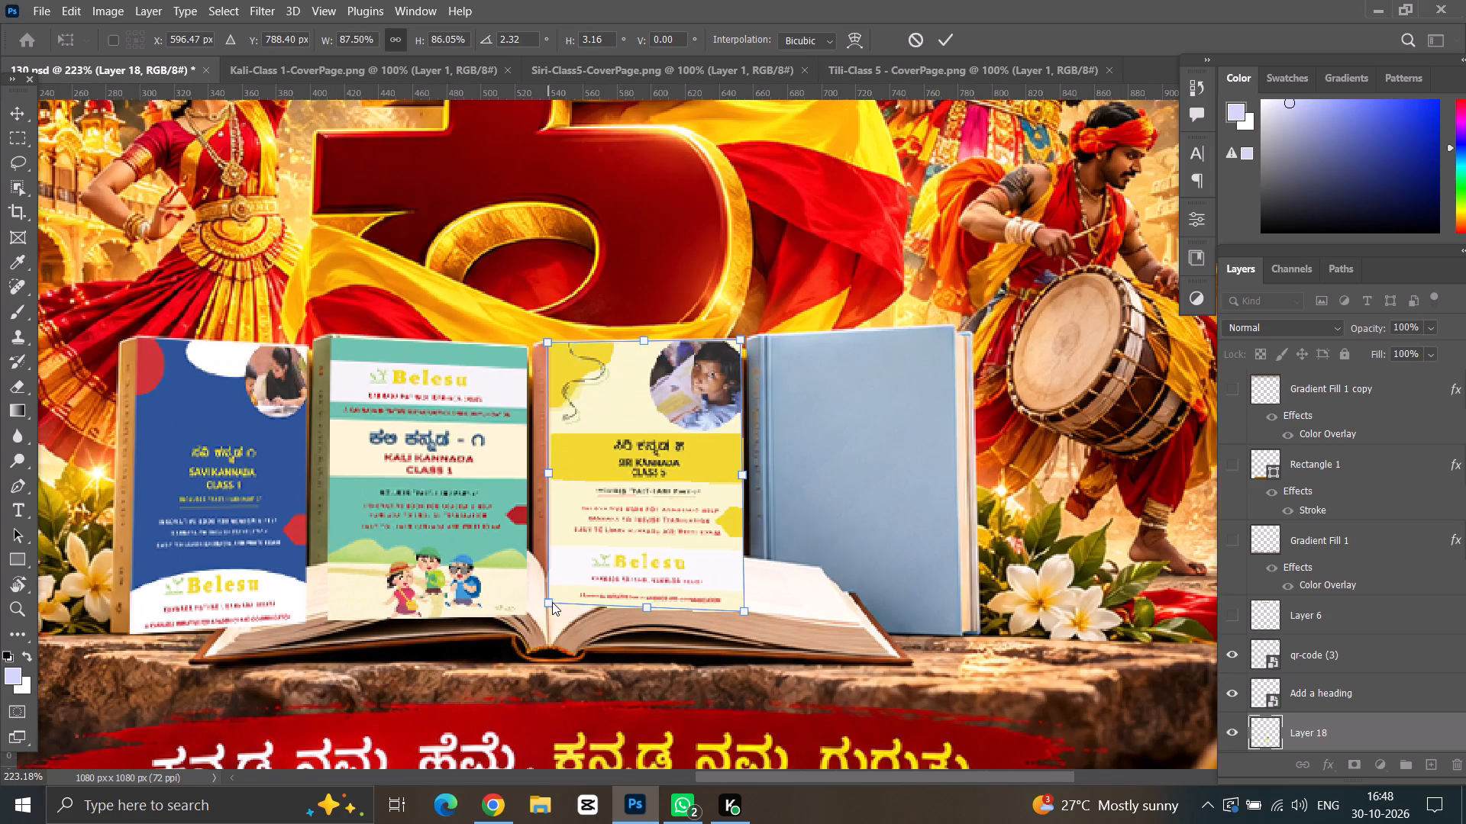
pyautogui.keyDown('alt'); pyautogui.scroll(2, 550, 604); pyautogui.keyUp('alt')
pyautogui.click(579, 601)
pyautogui.keyDown('alt'); pyautogui.scroll(2, 581, 594); pyautogui.keyUp('alt')
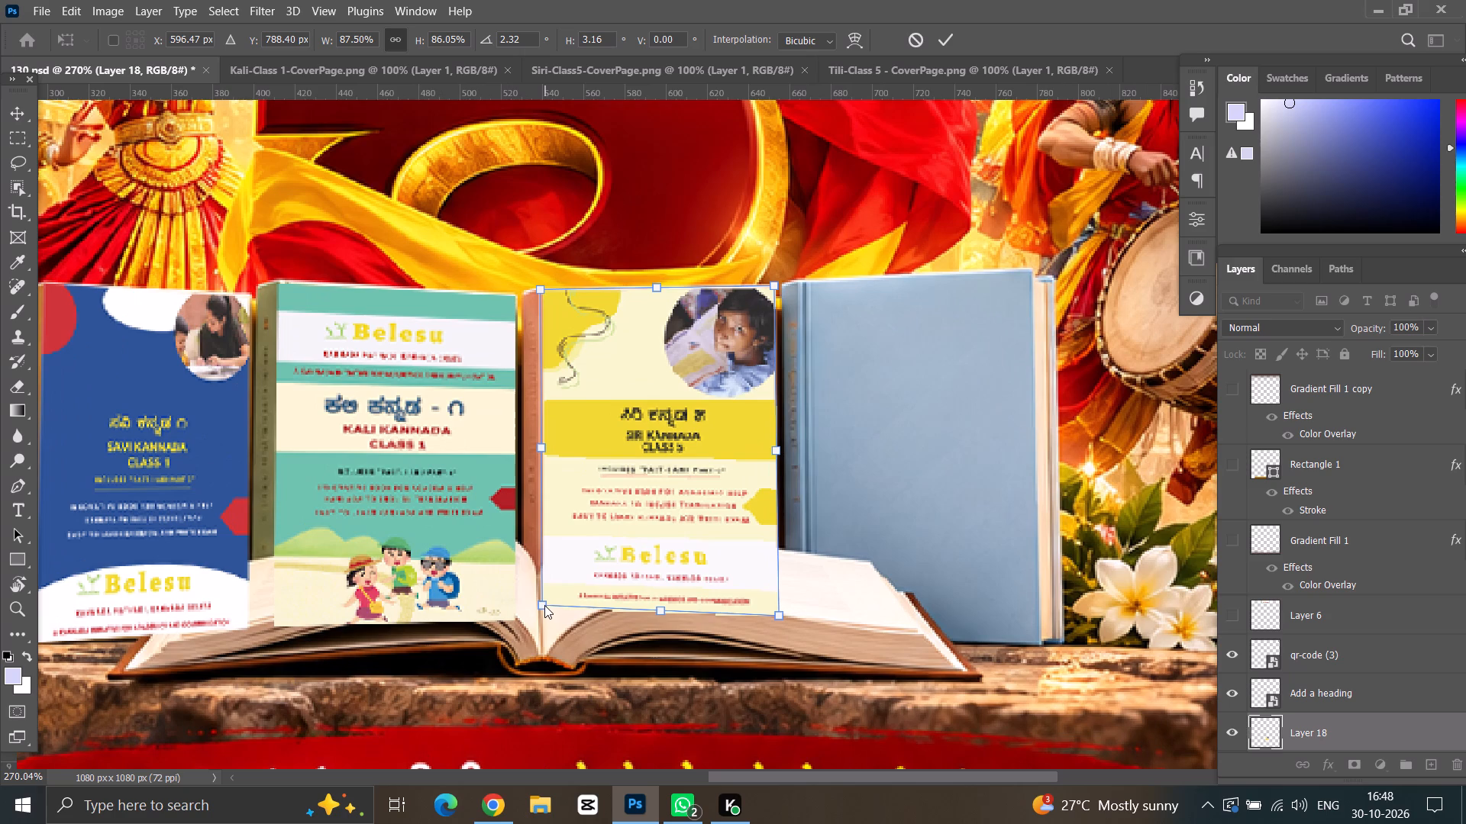
pyautogui.keyDown('ctrl'); pyautogui.click(544, 606); pyautogui.keyUp('ctrl')
pyautogui.keyDown('ctrl'); pyautogui.moveTo(541, 604); pyautogui.dragTo(541, 612); pyautogui.keyUp('ctrl')
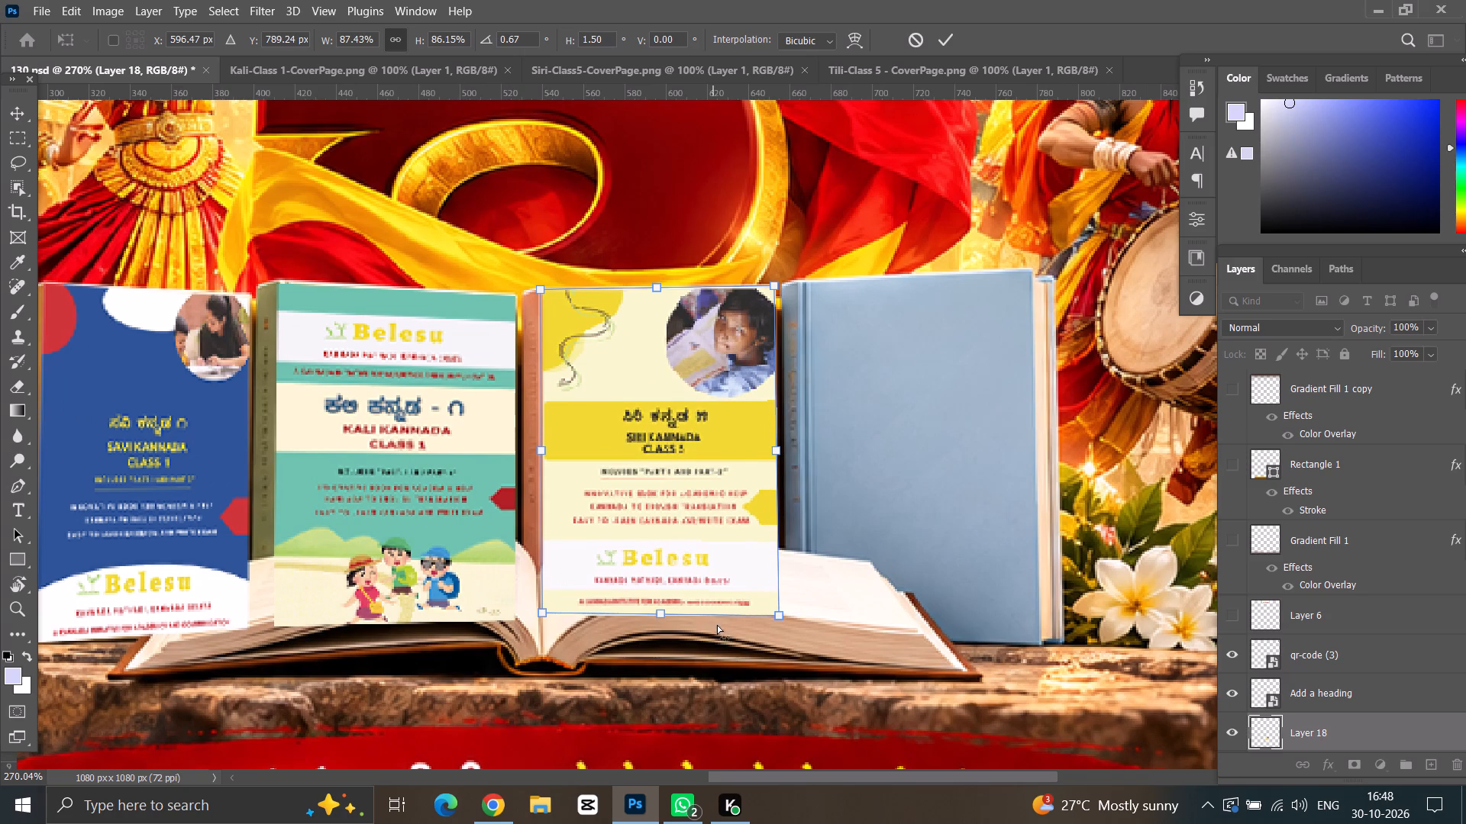
pyautogui.keyDown('ctrl'); pyautogui.moveTo(780, 612); pyautogui.dragTo(780, 604); pyautogui.keyUp('ctrl')
pyautogui.click(11, 108)
# Copy the Tili Kannada Class 5 cover layer from its document into 130.psd, over the row of books.
pyautogui.keyDown('alt'); pyautogui.scroll(-7, 708, 498); pyautogui.keyUp('alt')
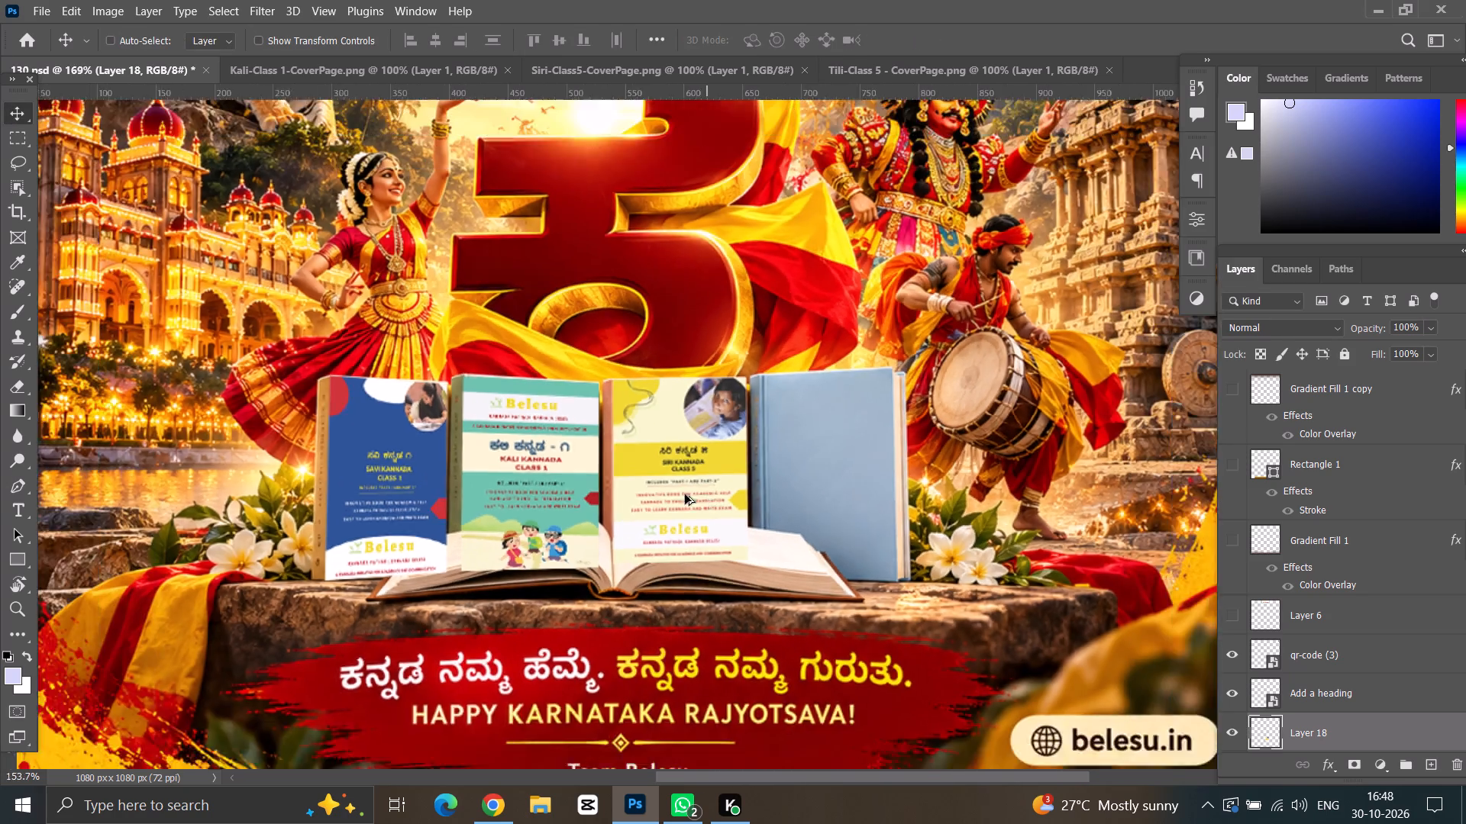
pyautogui.keyDown('alt'); pyautogui.scroll(-5, 685, 494); pyautogui.keyUp('alt')
pyautogui.scroll(3, 521, 480)
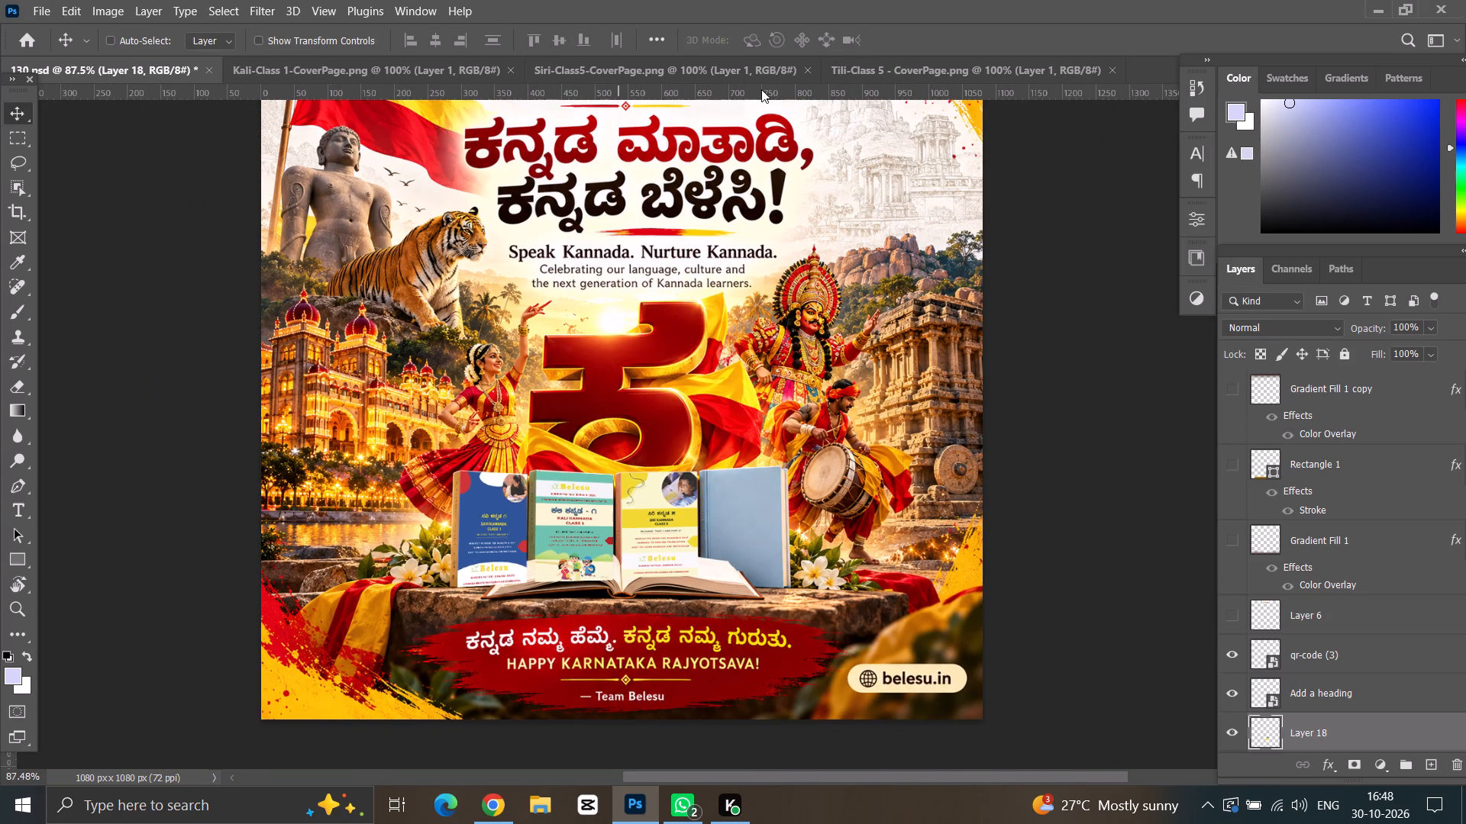
pyautogui.click(741, 77)
pyautogui.click(908, 77)
pyautogui.moveTo(804, 298); pyautogui.dragTo(199, 53)
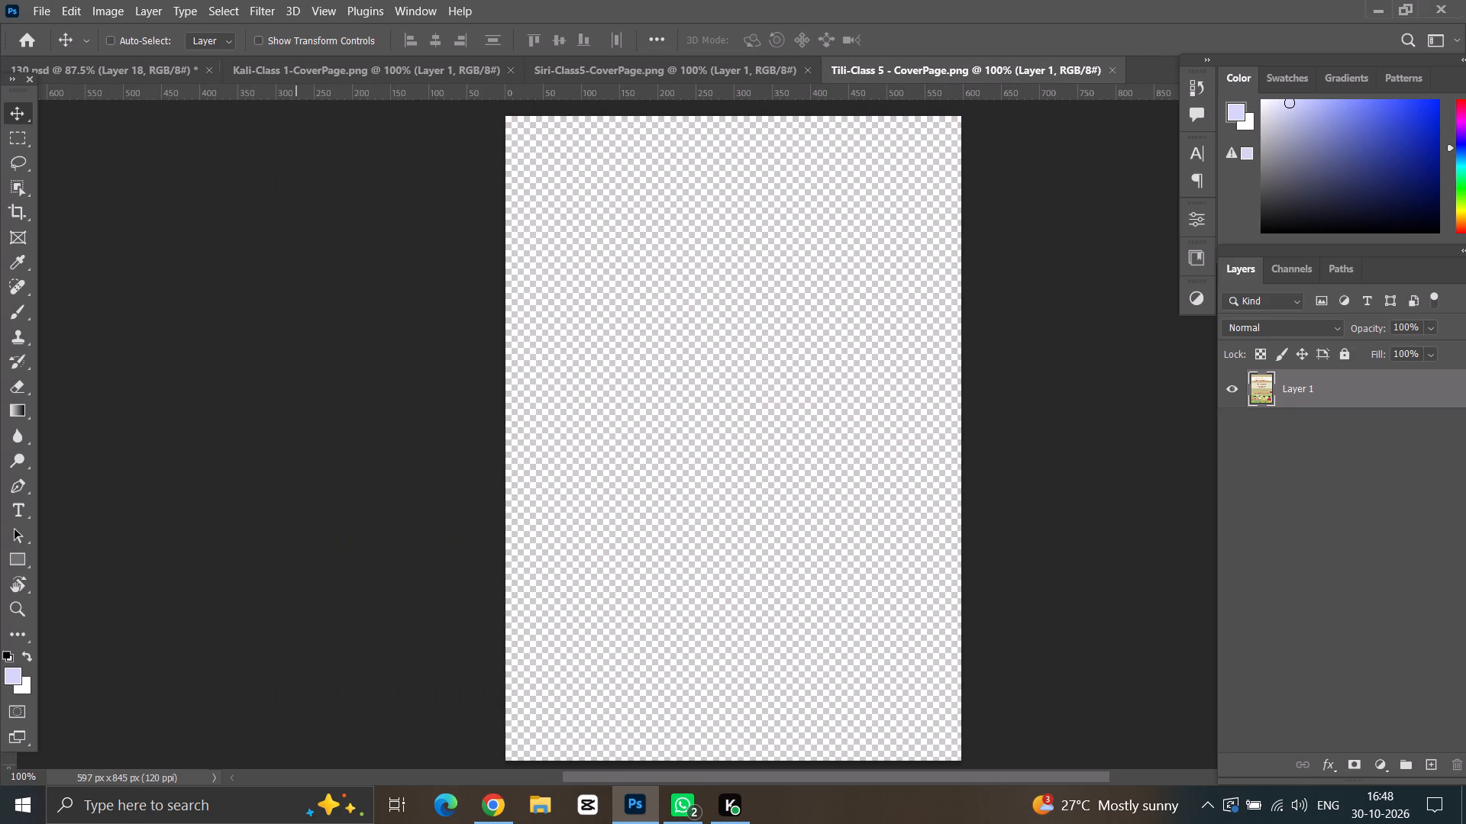
pyautogui.moveTo(199, 53); pyautogui.dragTo(761, 536)
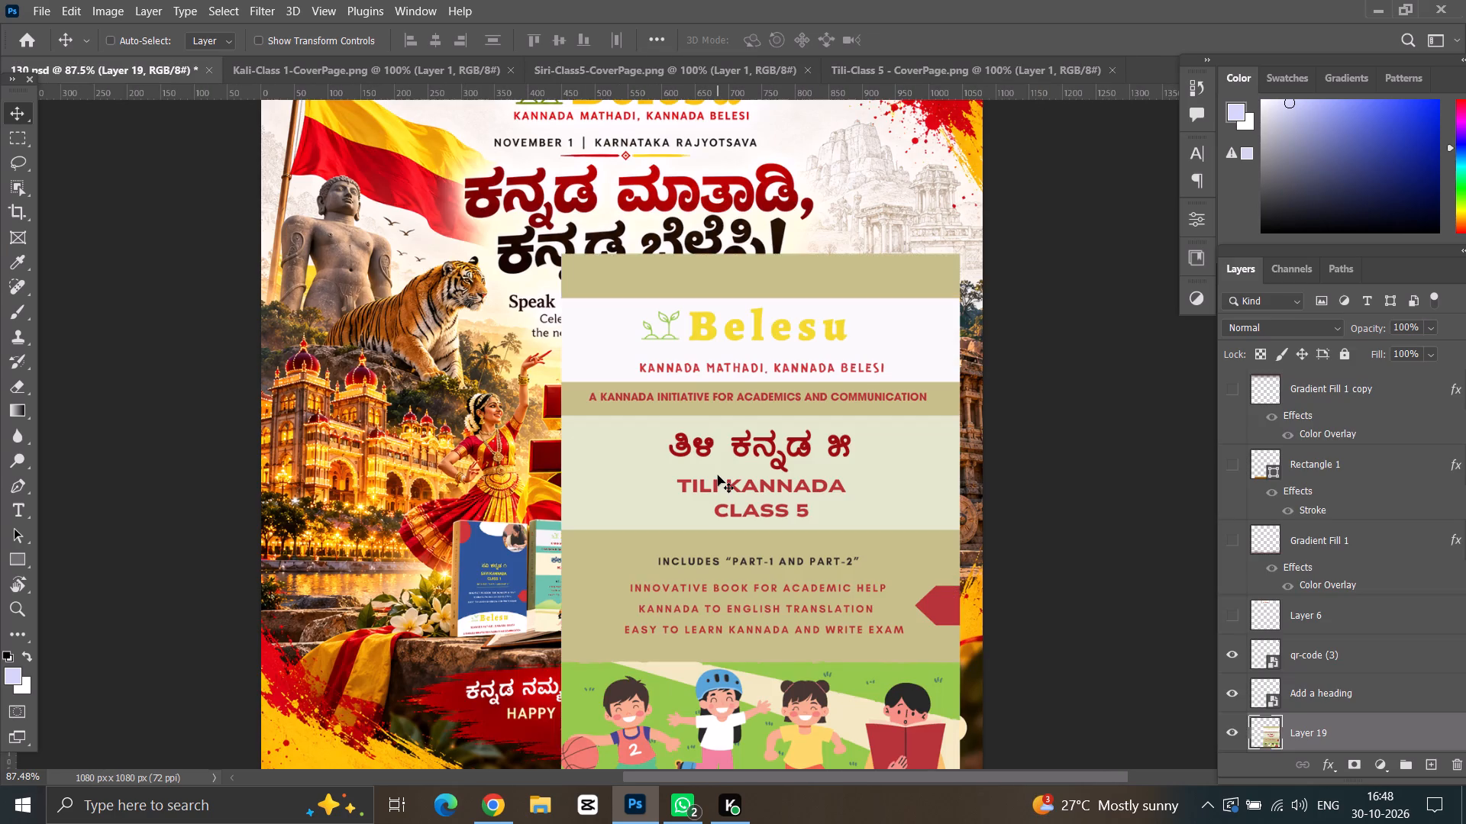
# Scale the Tili Kannada Class 5 cover down to slightly larger than one book and place it over the blue book.
pyautogui.hotkey('ctrl', 't')
pyautogui.moveTo(560, 256); pyautogui.dragTo(820, 463)
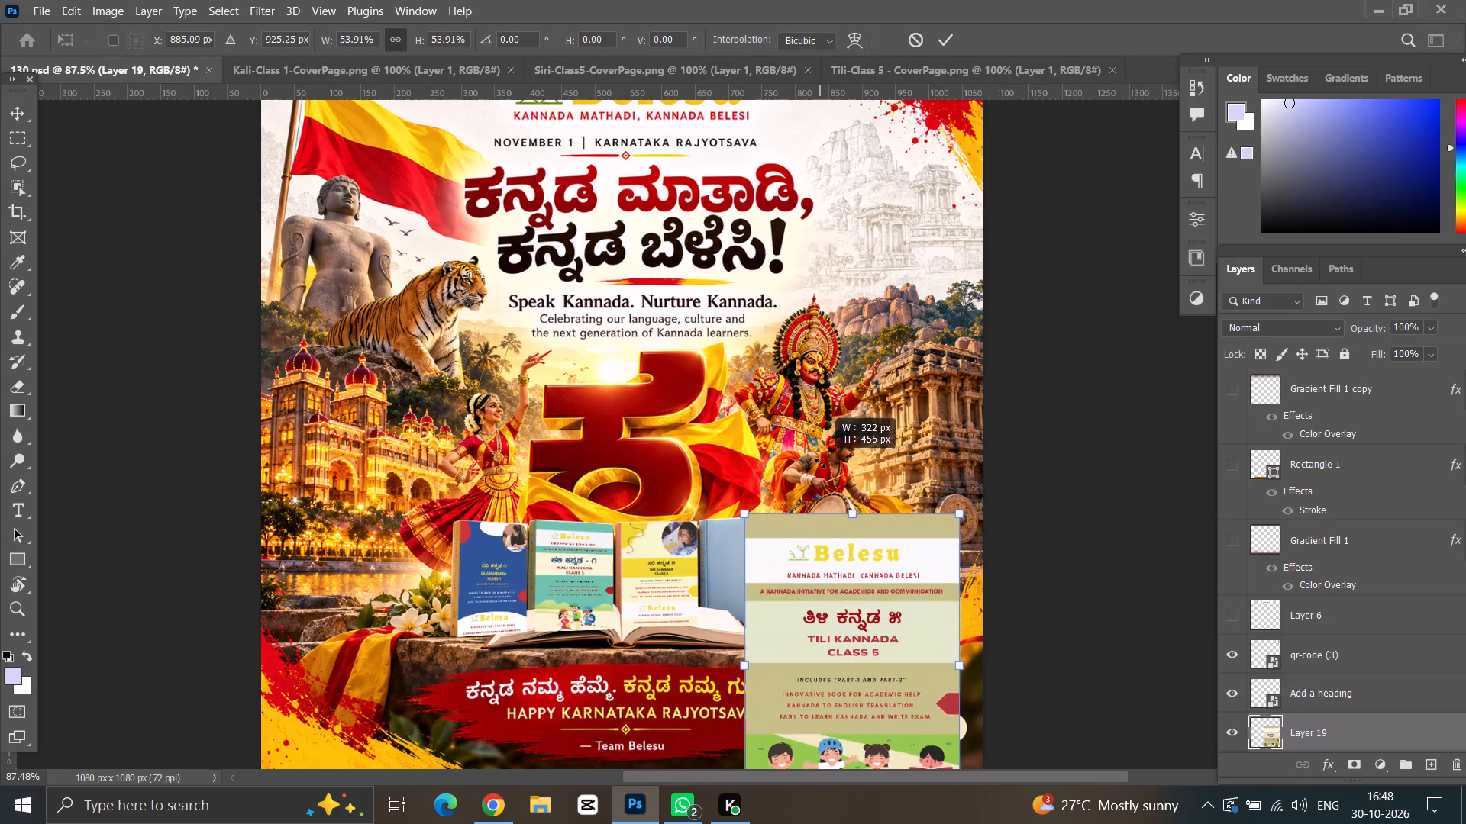
pyautogui.moveTo(820, 463); pyautogui.dragTo(821, 464)
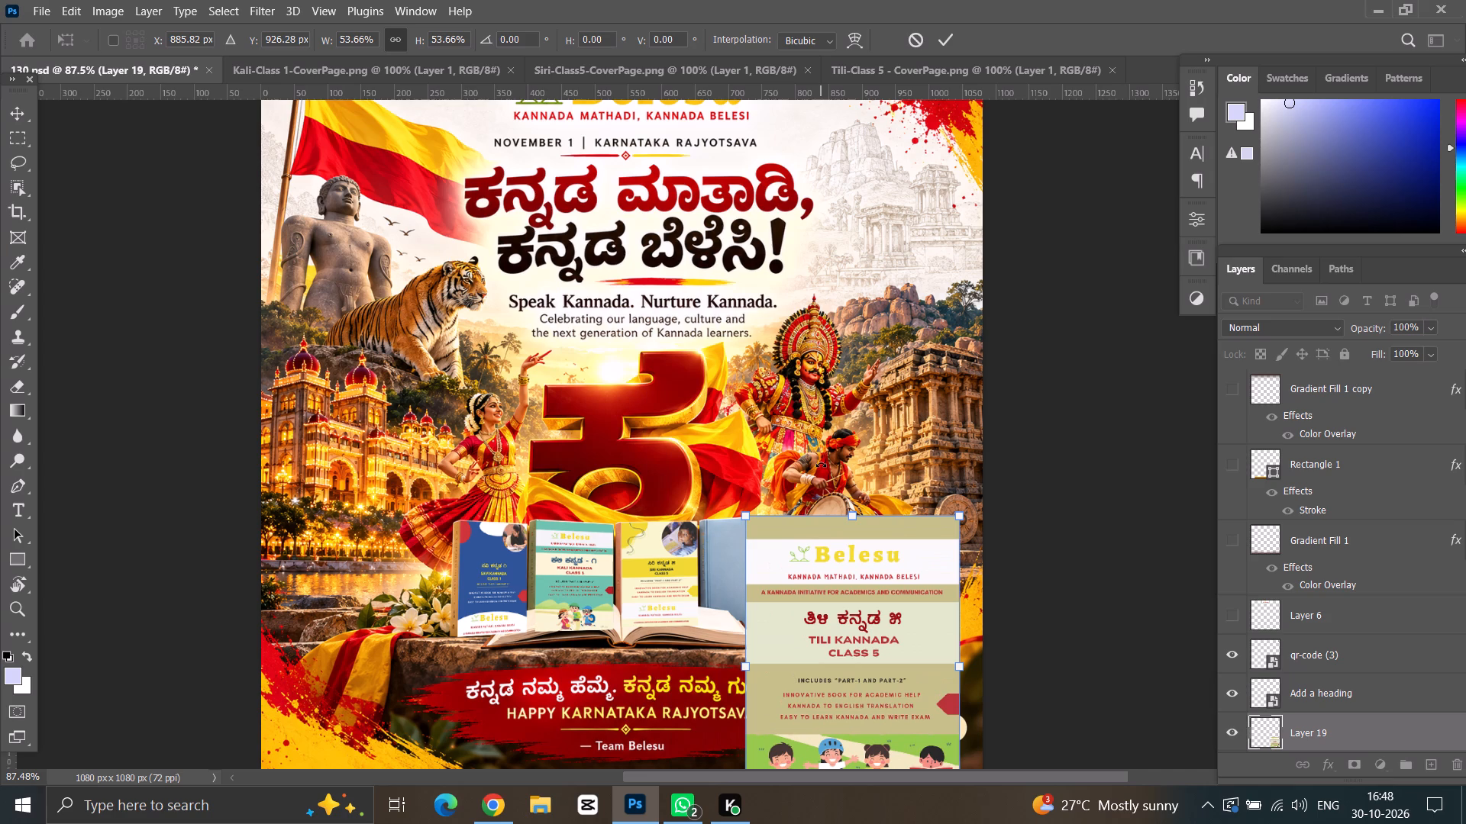
pyautogui.scroll(-3, 873, 465)
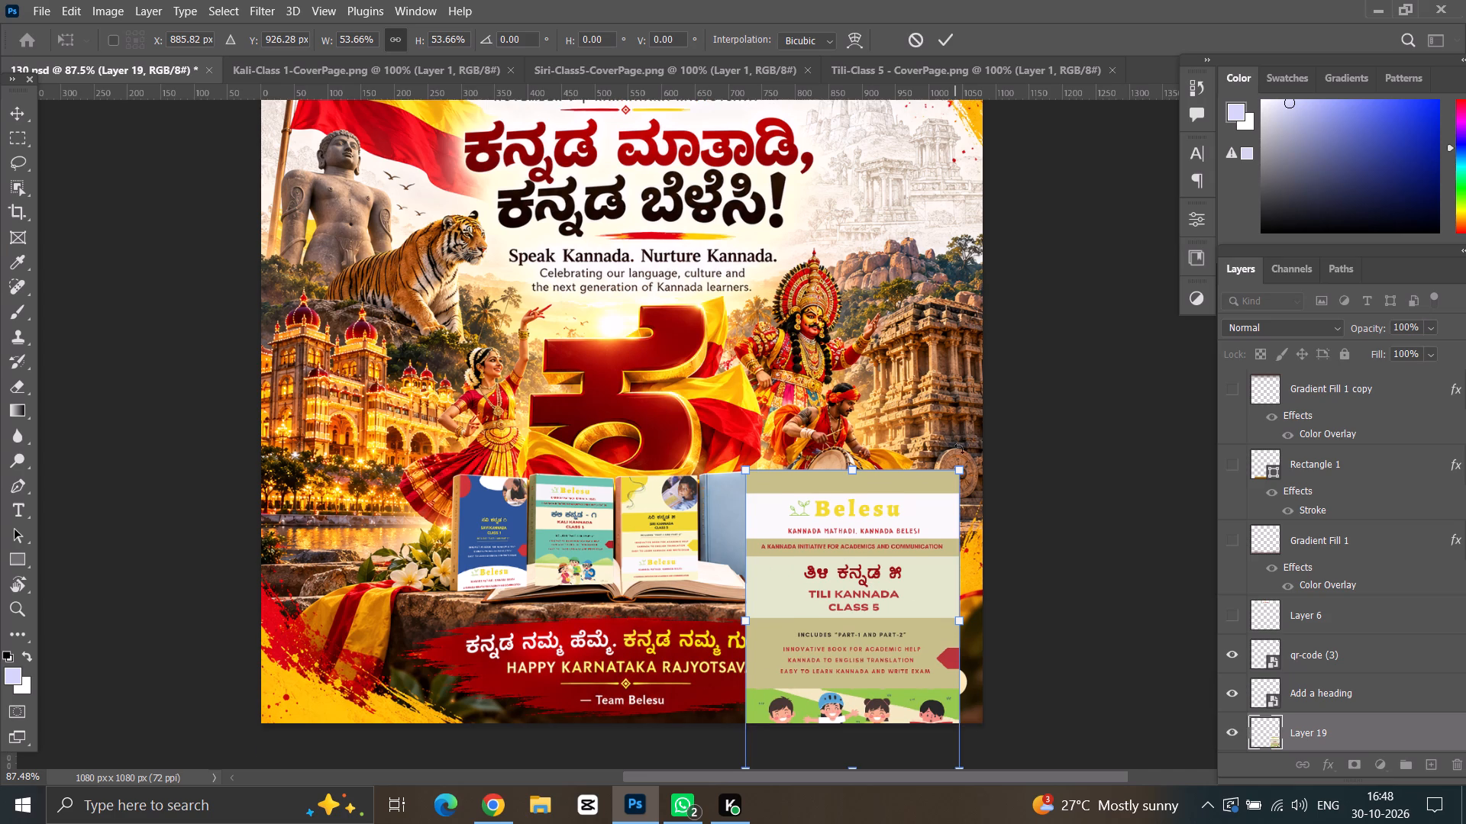
pyautogui.click(944, 674)
pyautogui.moveTo(835, 616); pyautogui.dragTo(811, 521)
pyautogui.moveTo(933, 677); pyautogui.dragTo(844, 532)
pyautogui.click(22, 111)
pyautogui.scroll(-3, 731, 444)
pyautogui.keyDown('alt'); pyautogui.scroll(5, 731, 444); pyautogui.keyUp('alt')
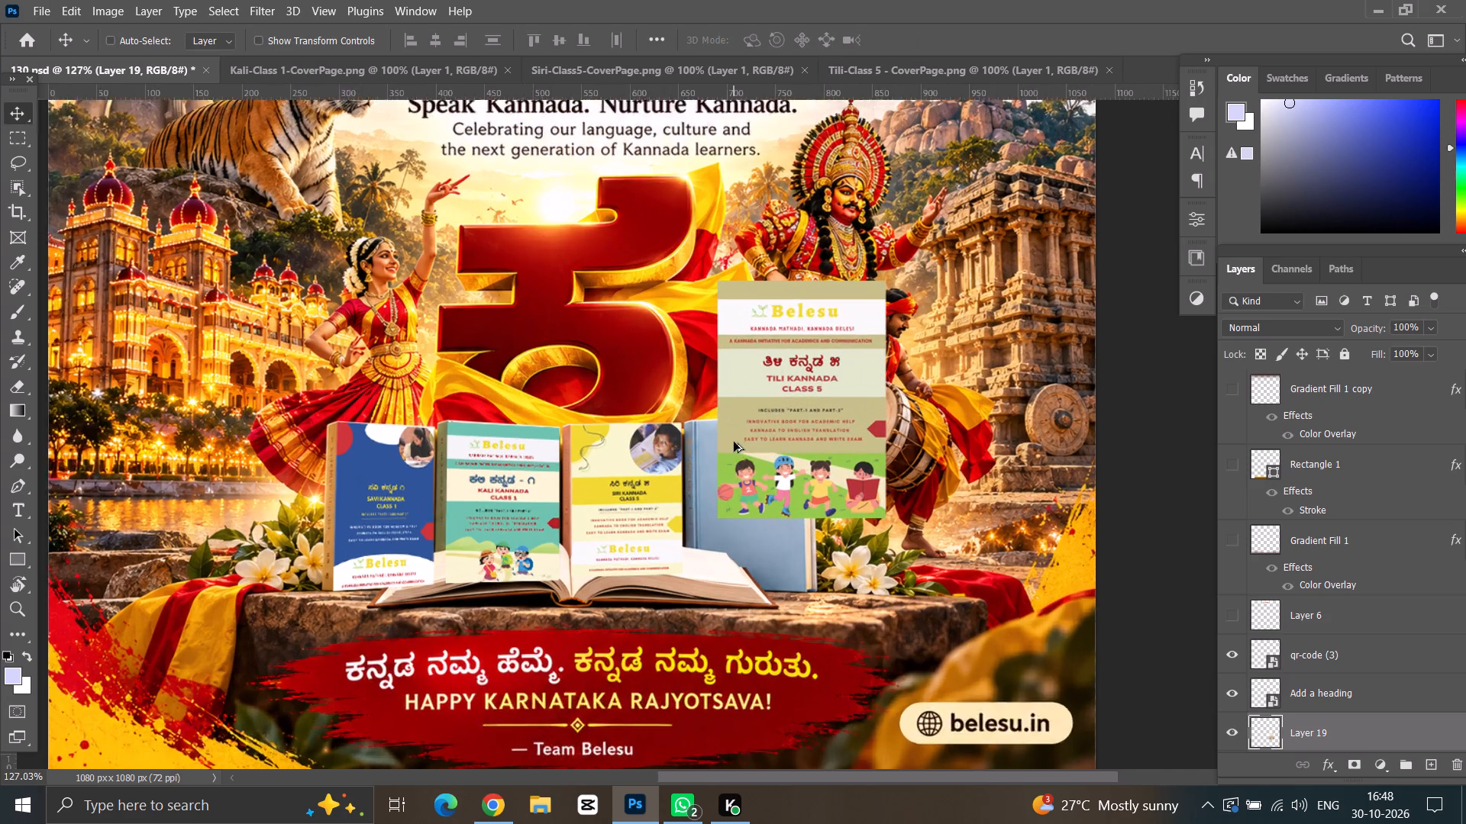
pyautogui.moveTo(782, 382); pyautogui.dragTo(762, 539)
# Distort the Tili cover's upper-left and upper-right corners to the top corners of the blue book's front face.
pyautogui.keyDown('alt'); pyautogui.scroll(2, 748, 487); pyautogui.keyUp('alt')
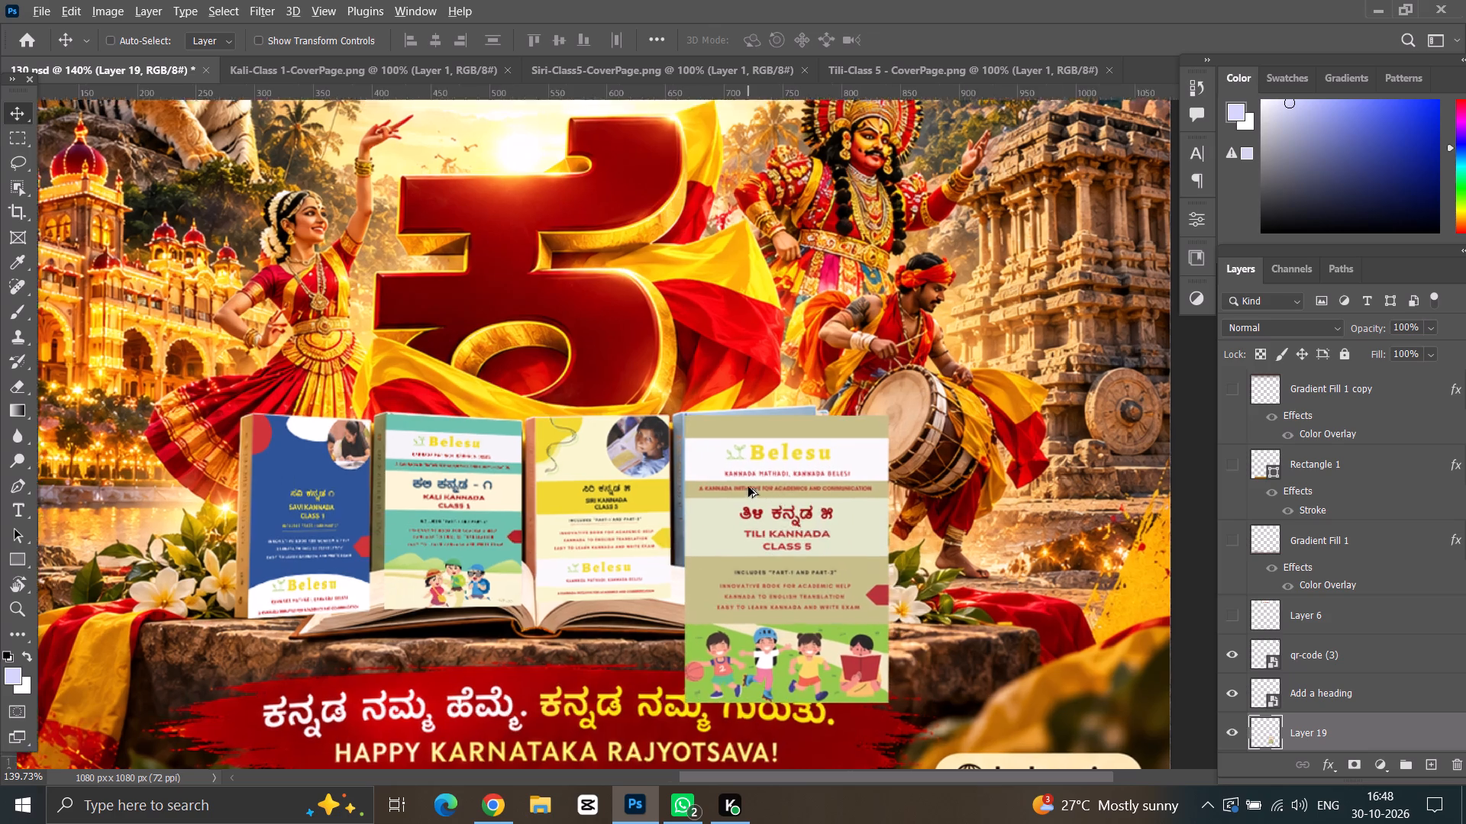
pyautogui.keyDown('alt'); pyautogui.scroll(5, 748, 487); pyautogui.keyUp('alt')
pyautogui.hotkey('ctrl', 't')
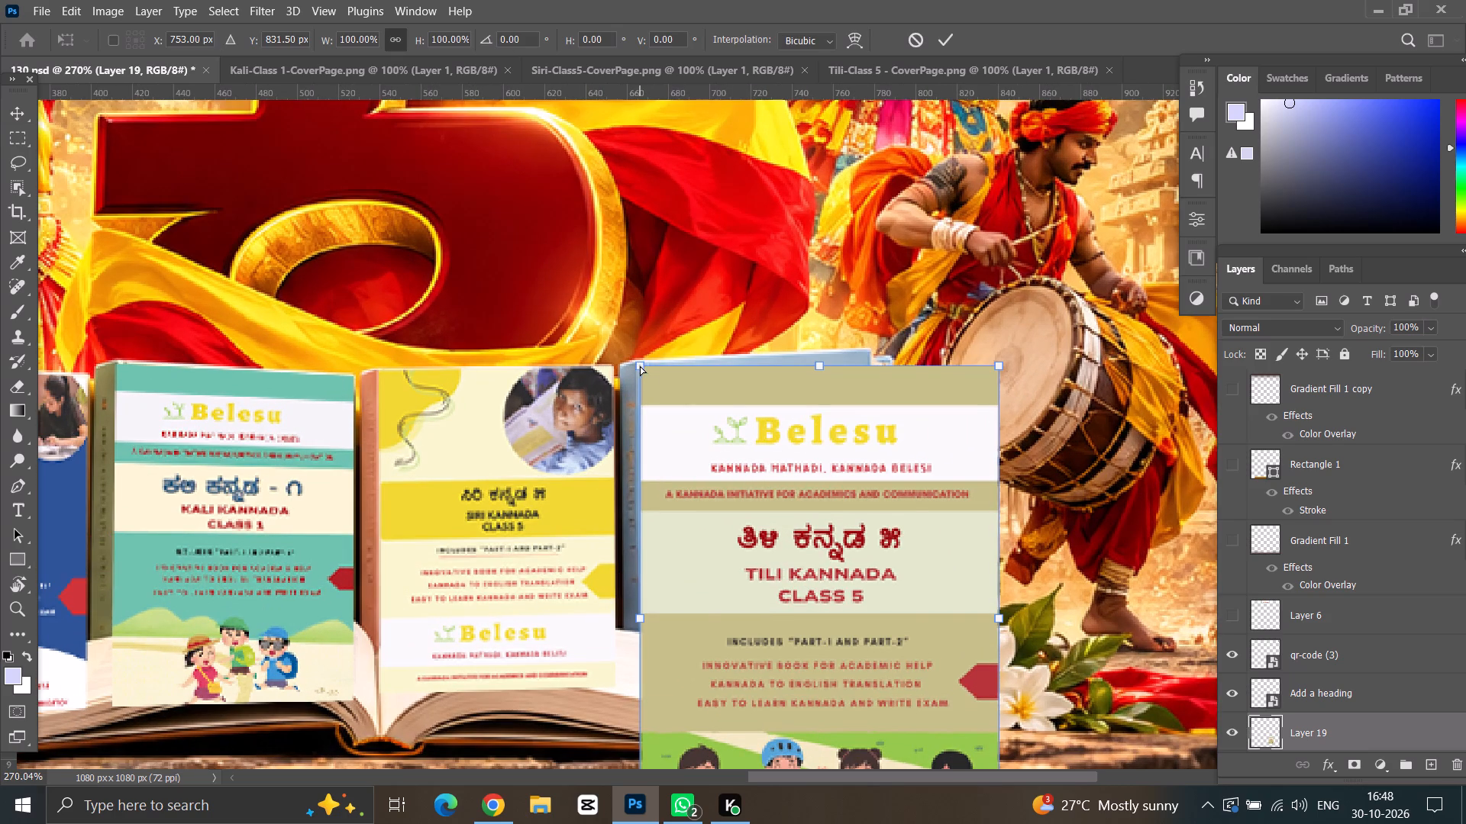
pyautogui.keyDown('ctrl'); pyautogui.click(640, 365); pyautogui.keyUp('ctrl')
pyautogui.keyDown('ctrl'); pyautogui.moveTo(998, 364); pyautogui.dragTo(868, 347); pyautogui.keyUp('ctrl')
# Distort the Tili cover's lower-right corner to the blue book's bottom corner and raise its lower-left corner to the open book's pages.
pyautogui.scroll(-10, 868, 347)
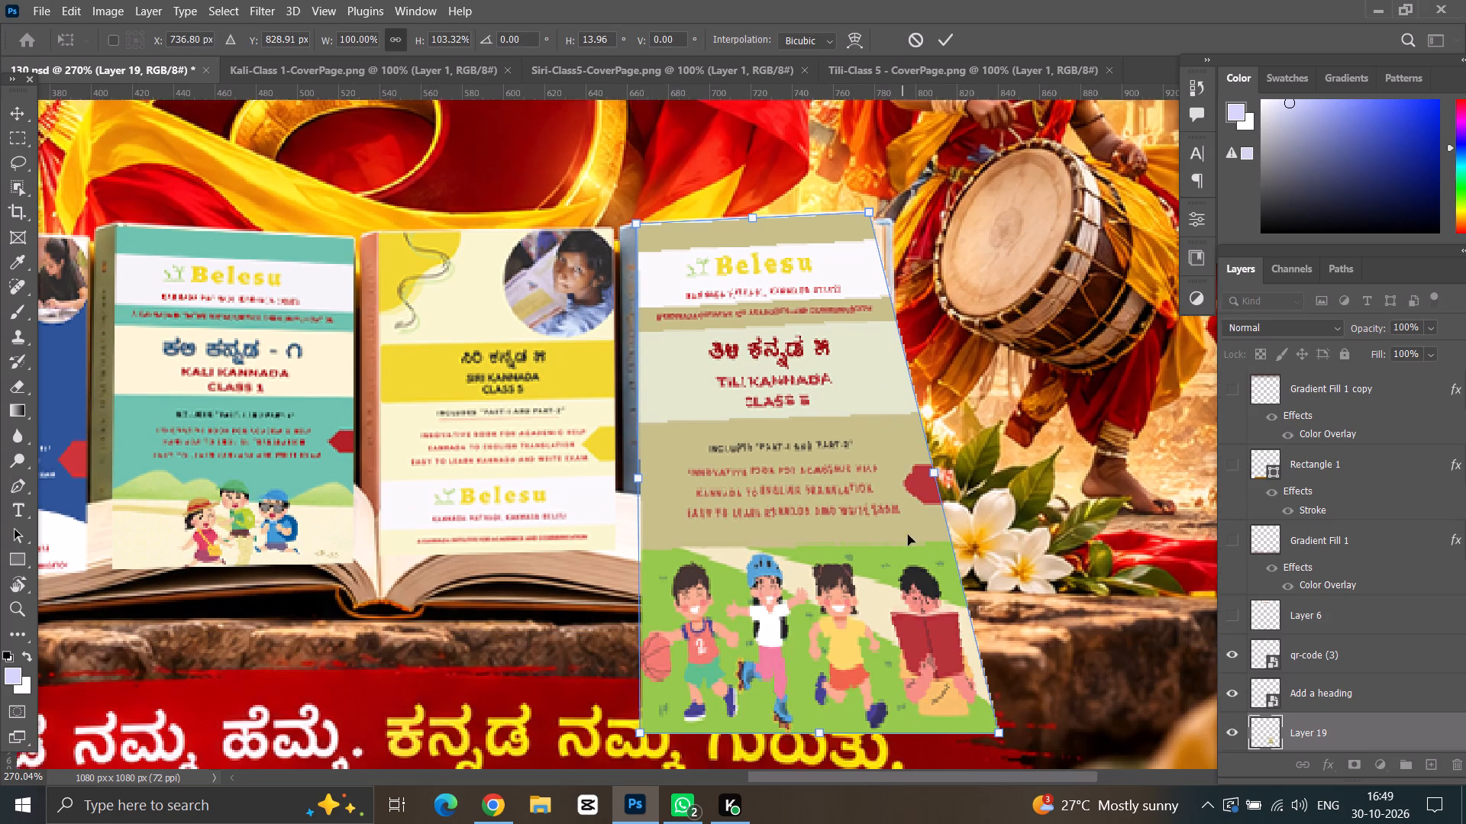
pyautogui.scroll(-3, 908, 535)
pyautogui.keyDown('ctrl'); pyautogui.moveTo(1000, 673); pyautogui.dragTo(876, 514); pyautogui.keyUp('ctrl')
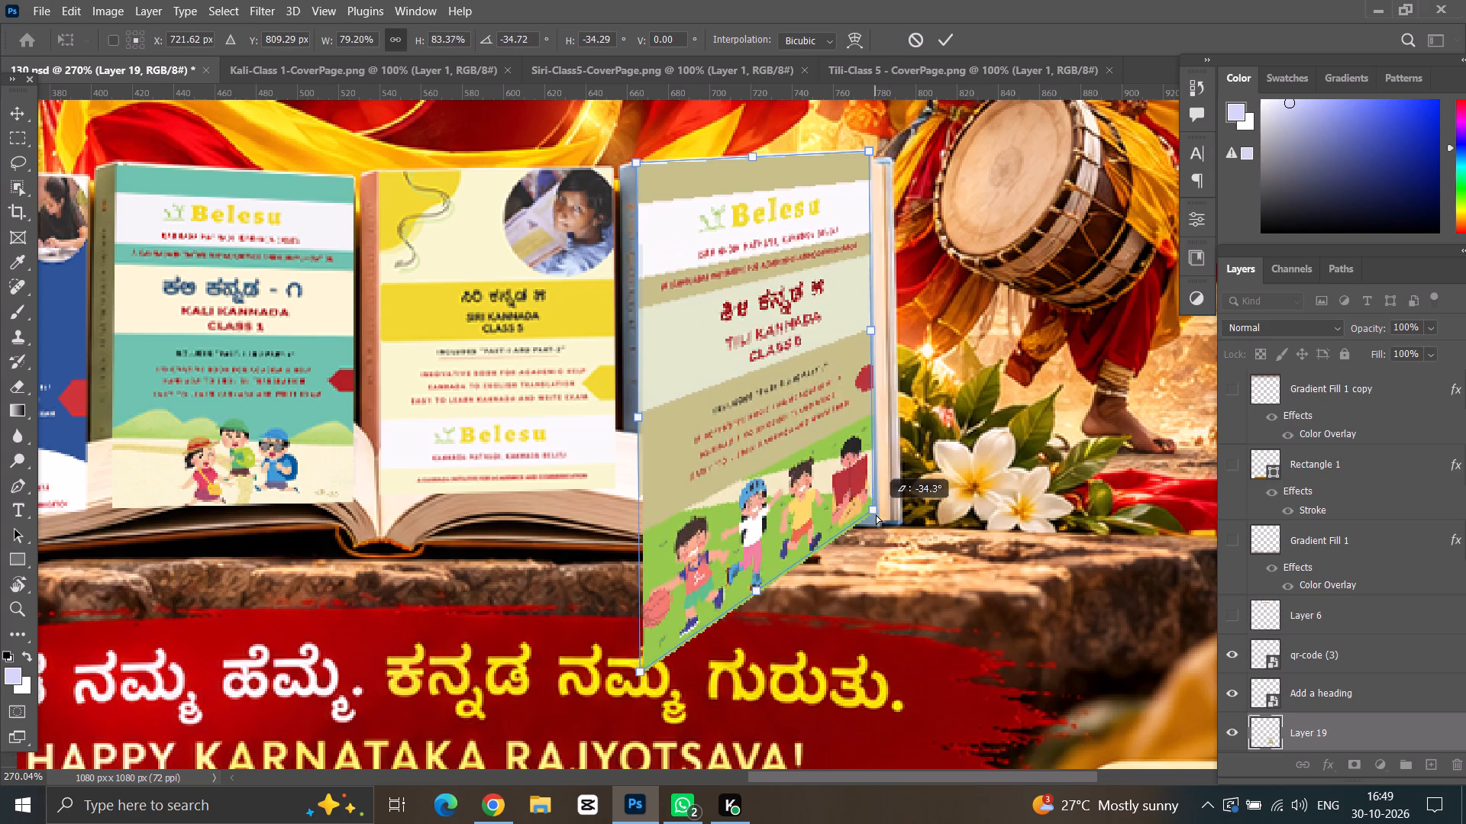
pyautogui.keyDown('ctrl'); pyautogui.moveTo(876, 514); pyautogui.dragTo(879, 525); pyautogui.keyUp('ctrl')
pyautogui.keyDown('ctrl'); pyautogui.moveTo(640, 668); pyautogui.dragTo(641, 668); pyautogui.keyUp('ctrl')
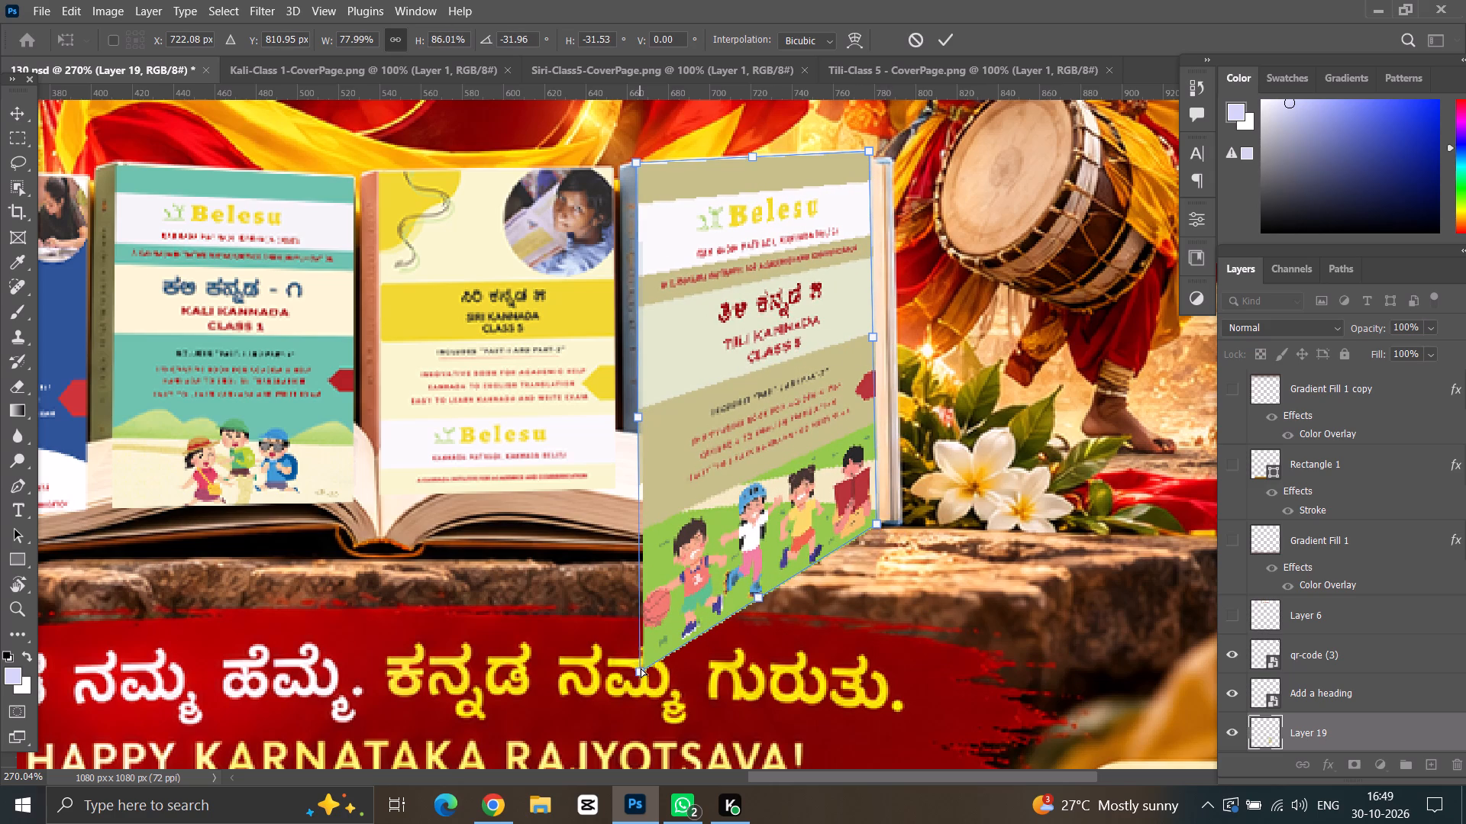
pyautogui.keyDown('ctrl'); pyautogui.moveTo(641, 668); pyautogui.dragTo(638, 493); pyautogui.keyUp('ctrl')
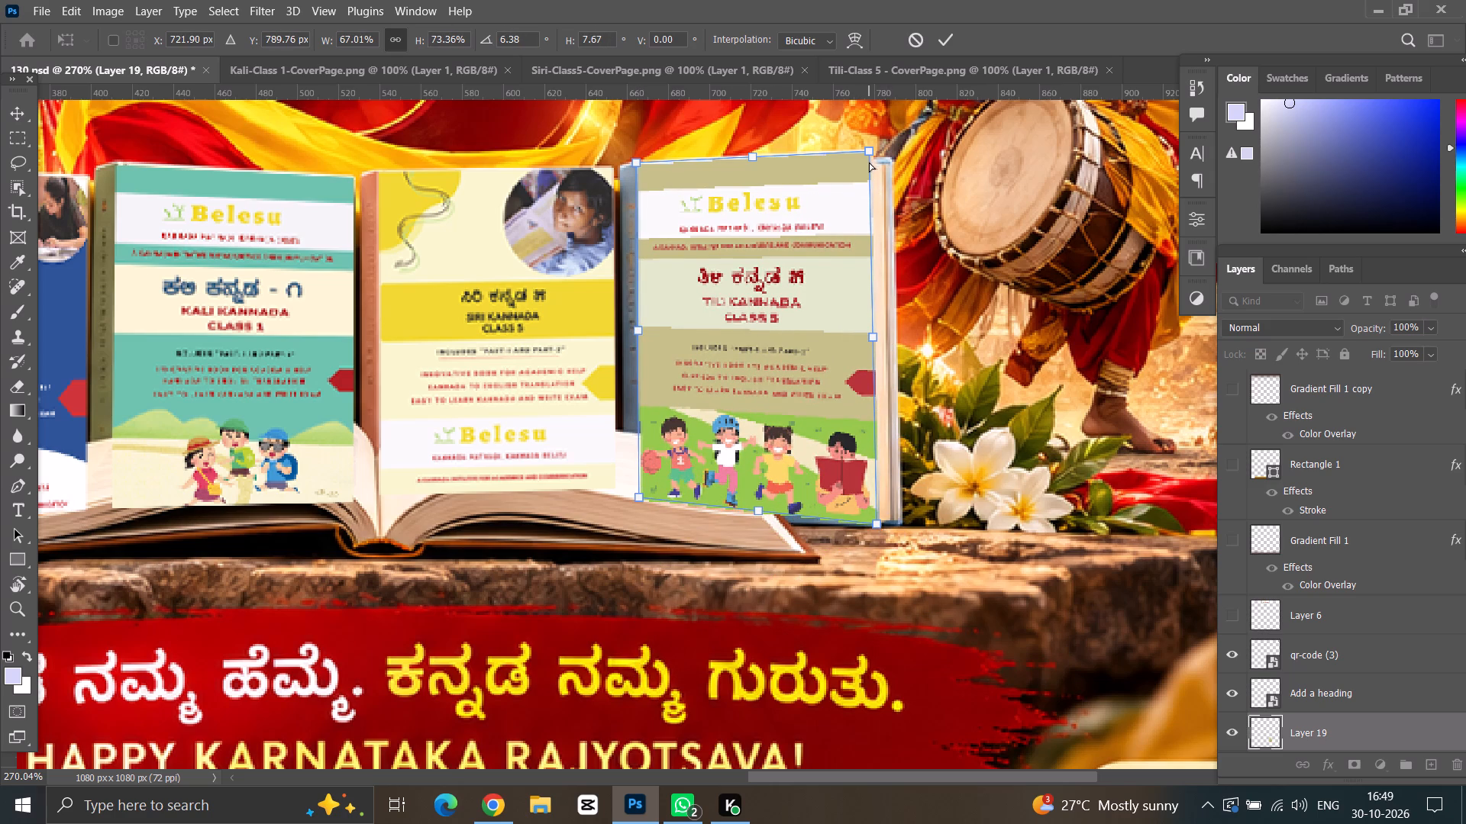
# Fine-tune the Tili cover's corners to the blue book's front face, lowering its lower-left corner, and apply the distortion.
pyautogui.keyDown('ctrl'); pyautogui.click(869, 150); pyautogui.keyUp('ctrl')
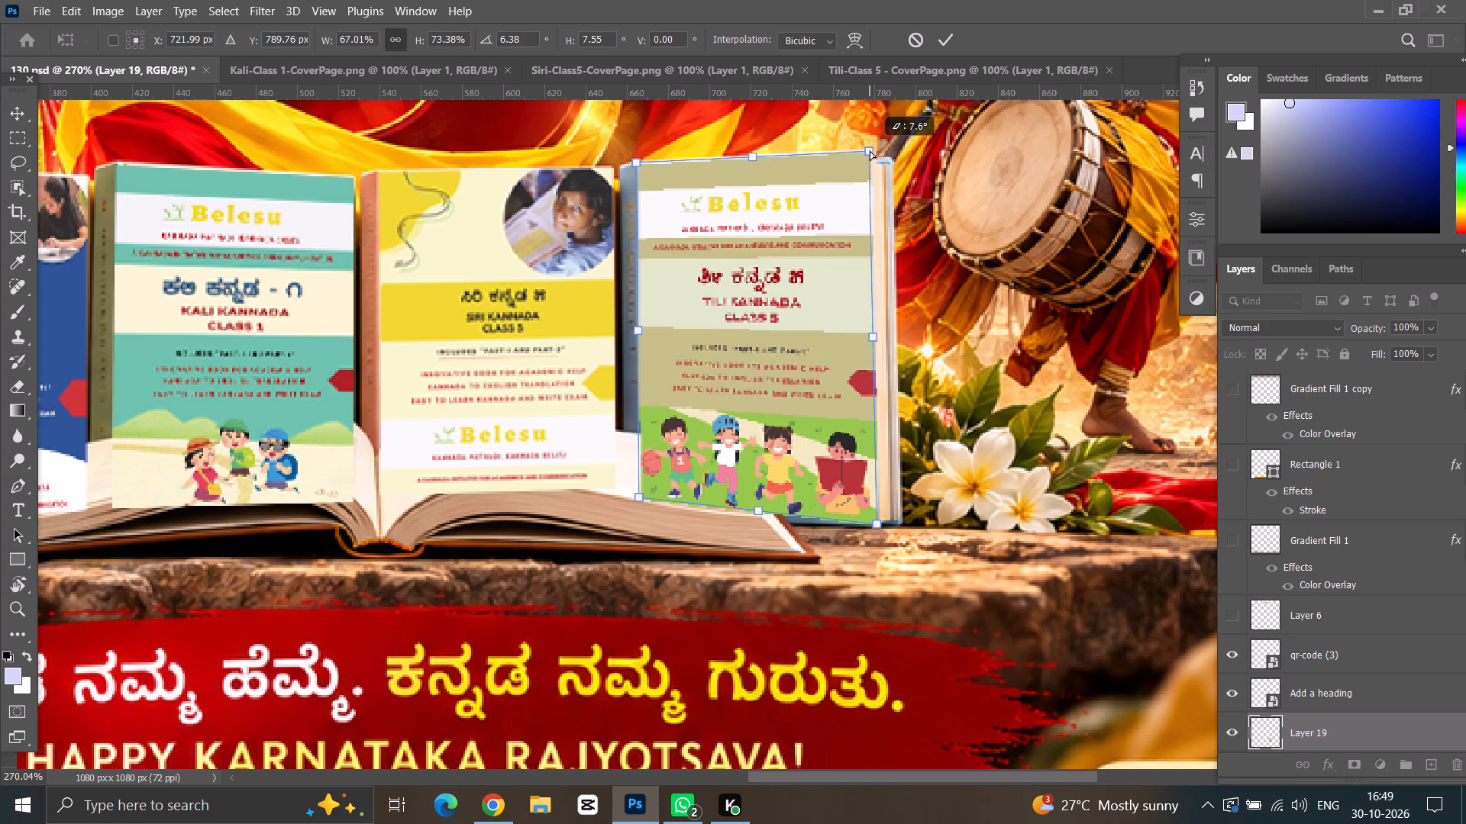
pyautogui.keyDown('ctrl'); pyautogui.click(875, 526); pyautogui.keyUp('ctrl')
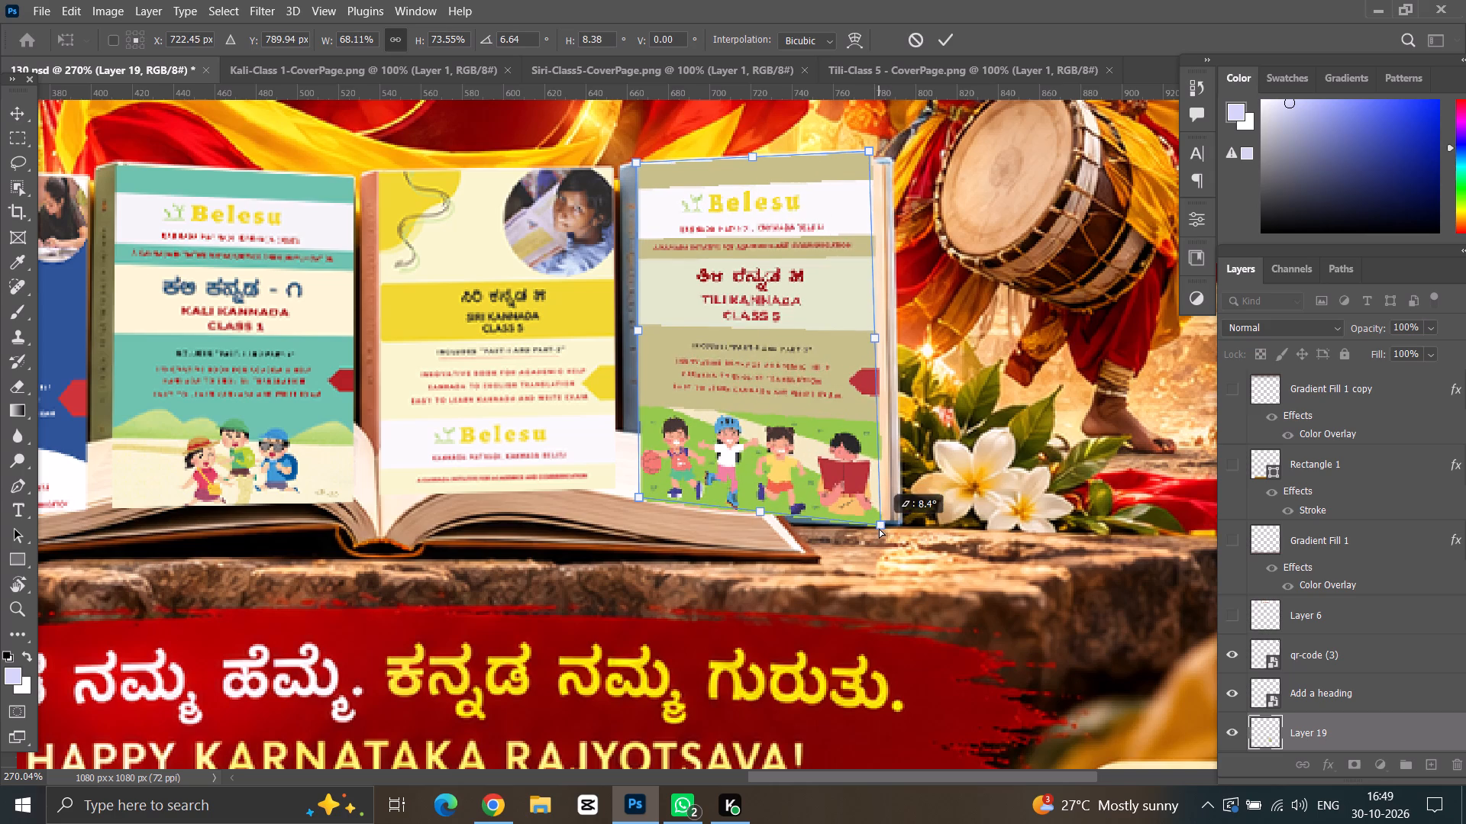
pyautogui.keyDown('ctrl'); pyautogui.moveTo(638, 494); pyautogui.dragTo(637, 504); pyautogui.keyUp('ctrl')
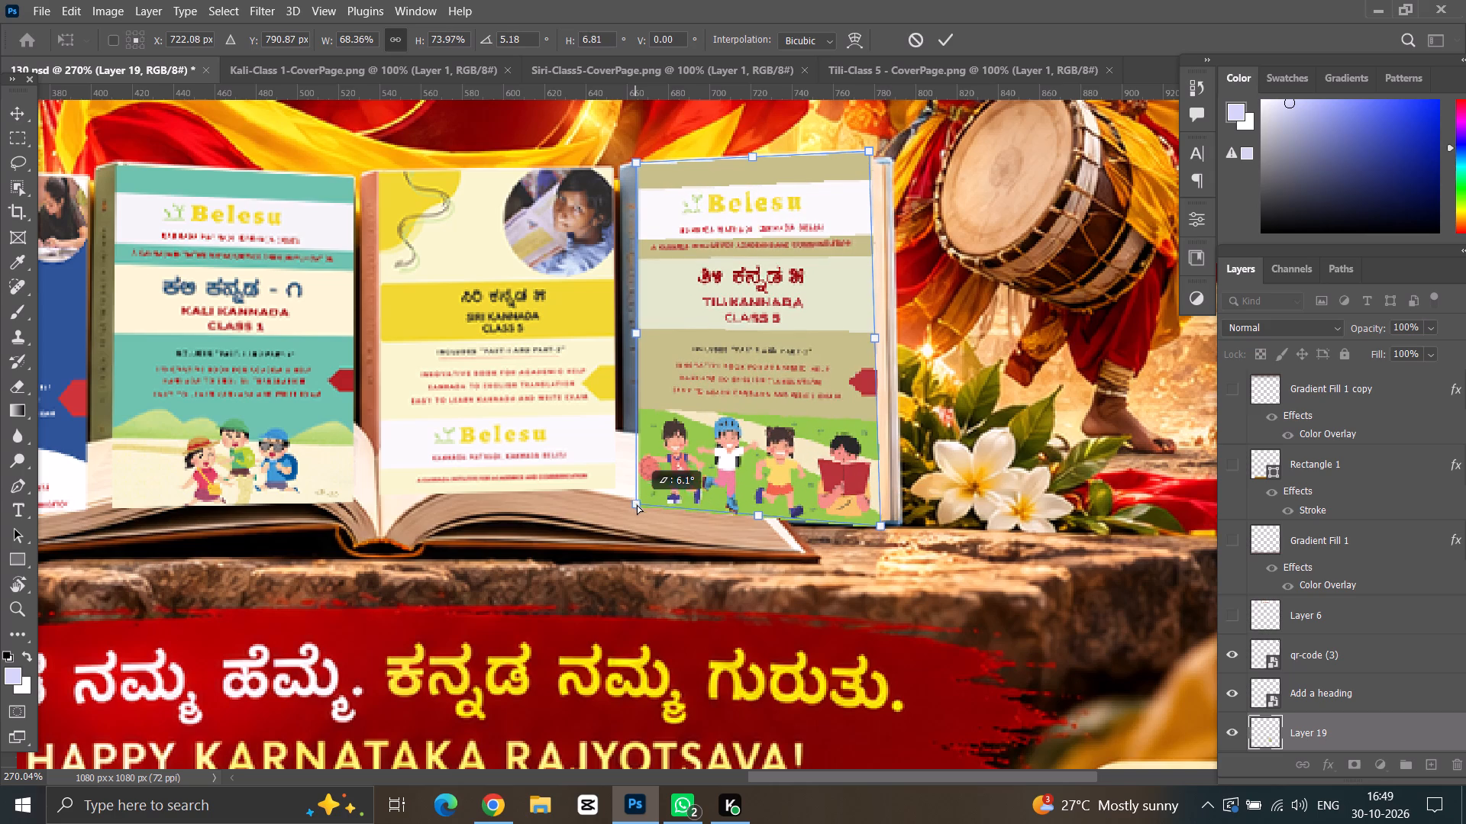
pyautogui.keyDown('ctrl'); pyautogui.moveTo(637, 504); pyautogui.dragTo(637, 502); pyautogui.keyUp('ctrl')
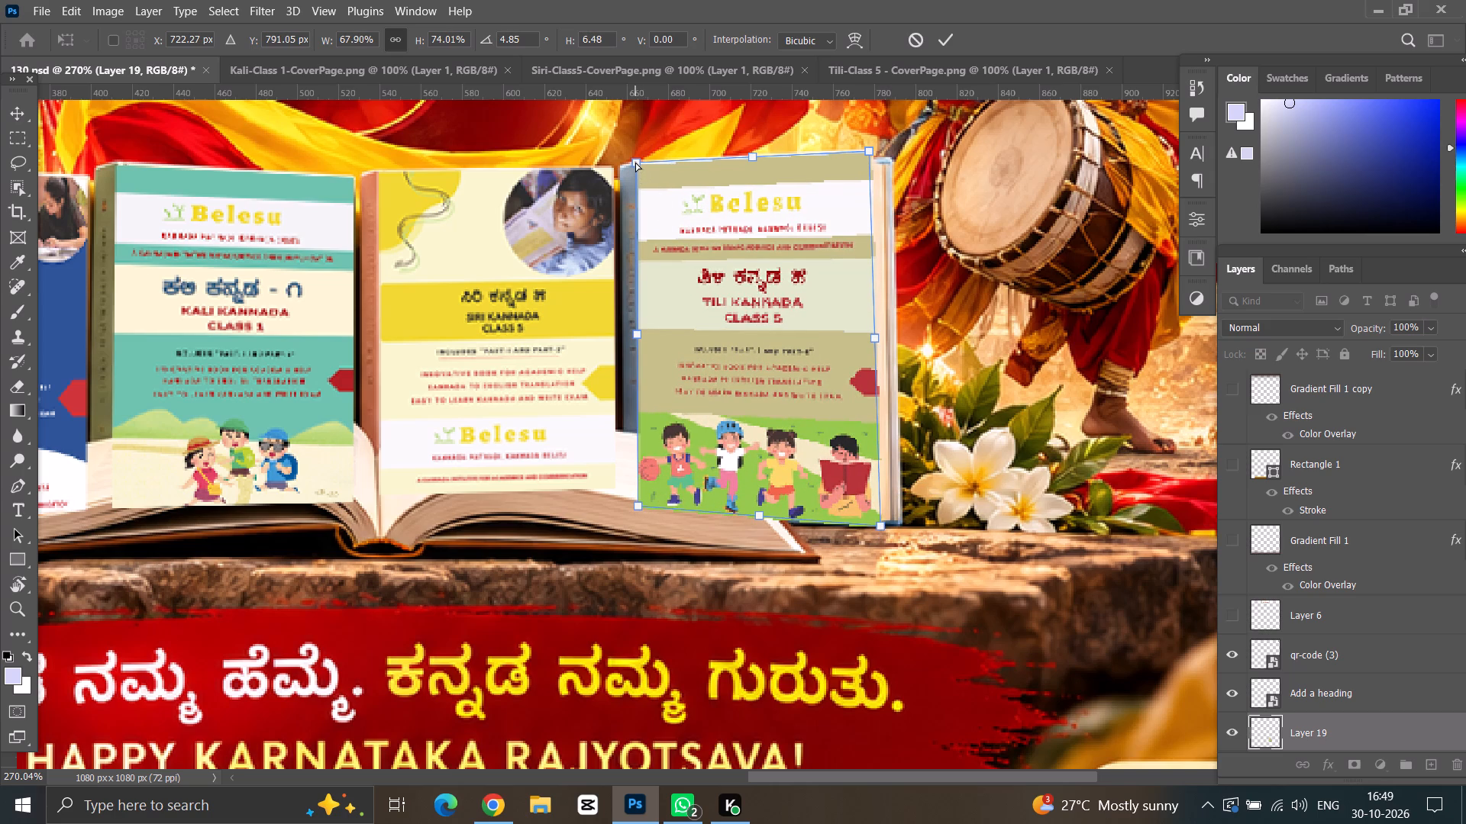
pyautogui.keyDown('ctrl'); pyautogui.click(635, 162); pyautogui.keyUp('ctrl')
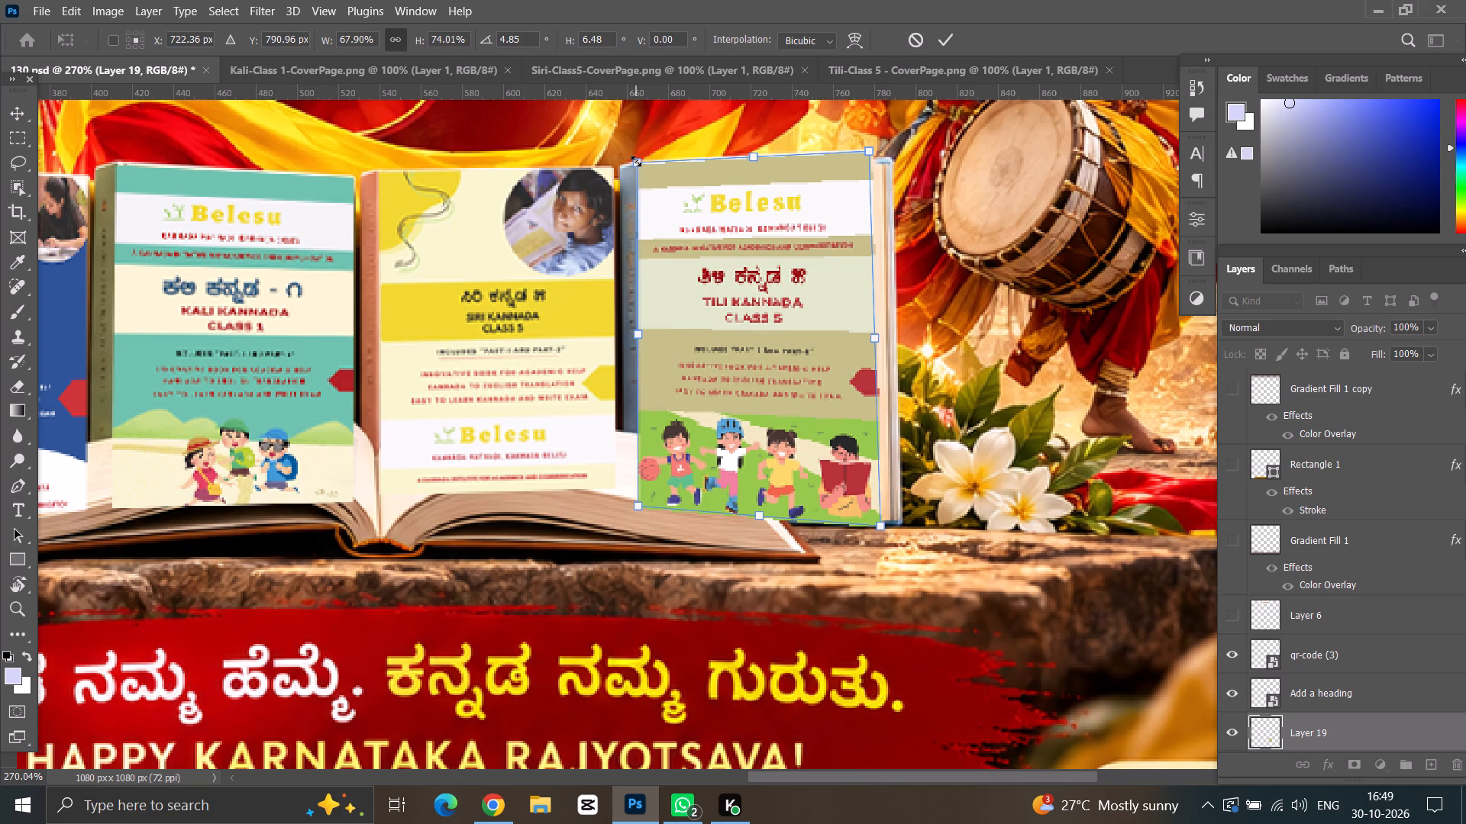
pyautogui.click(14, 114)
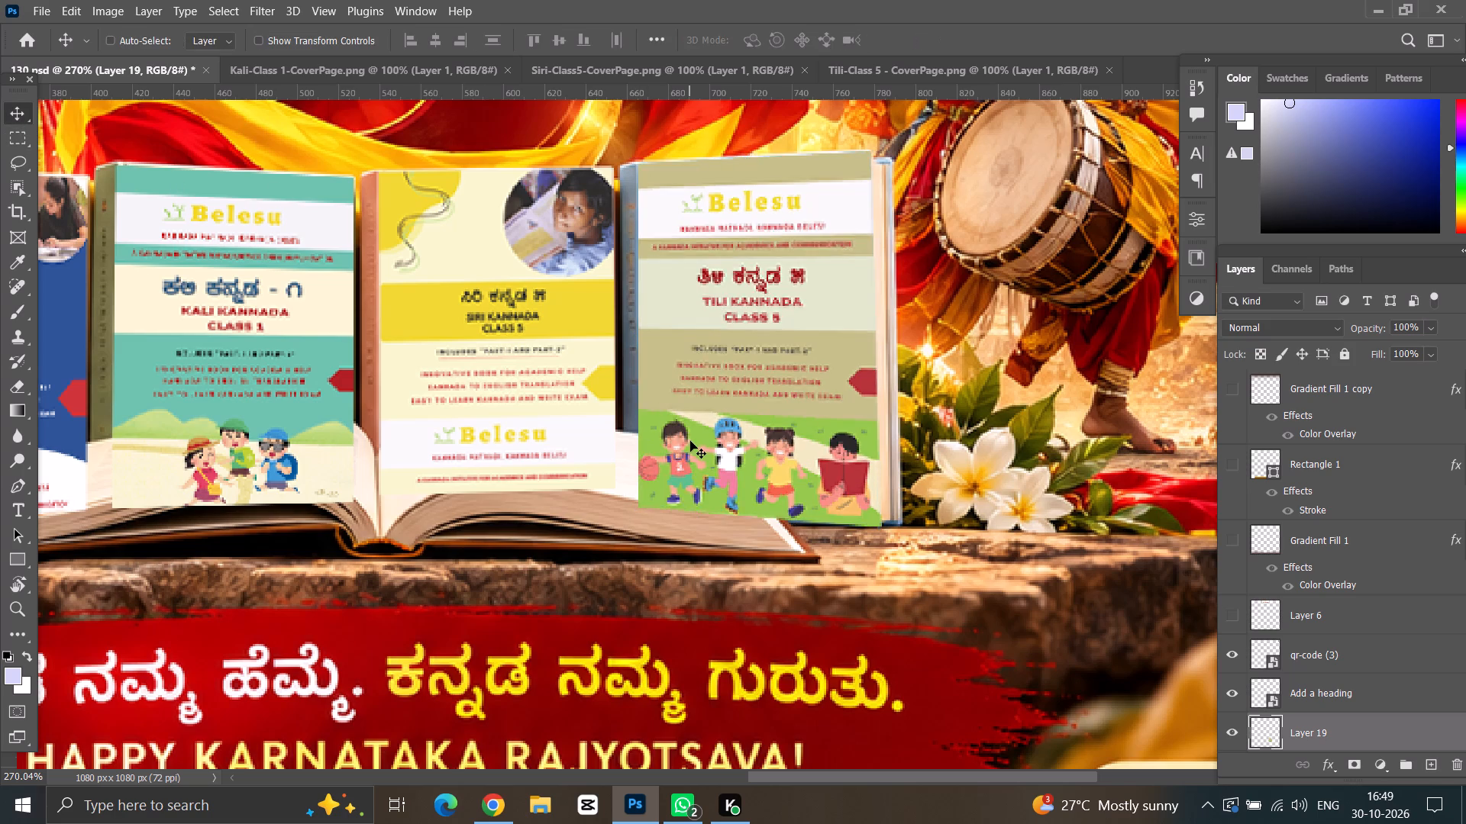
# Examine the whole poster and the row of four fitted book covers for fit and appearance.
pyautogui.keyDown('alt'); pyautogui.scroll(-10, 690, 441); pyautogui.keyUp('alt')
pyautogui.scroll(4, 560, 423)
pyautogui.keyDown('alt'); pyautogui.scroll(-3, 830, 418); pyautogui.keyUp('alt')
pyautogui.scroll(1, 773, 414)
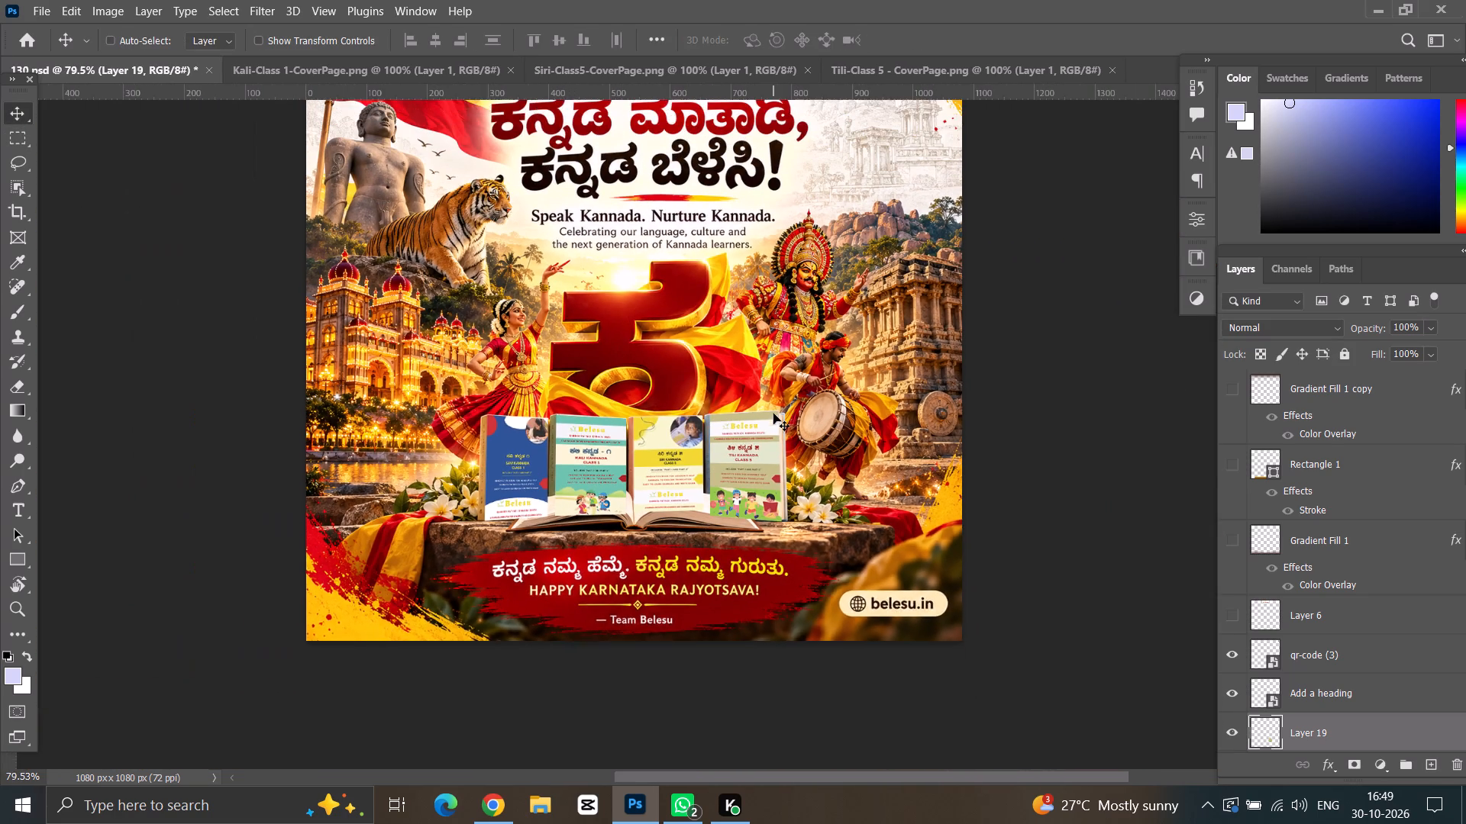
pyautogui.scroll(7, 773, 414)
pyautogui.keyDown('alt'); pyautogui.scroll(-2, 743, 398); pyautogui.keyUp('alt')
pyautogui.scroll(1, 743, 398)
pyautogui.keyDown('alt'); pyautogui.scroll(1, 743, 398); pyautogui.keyUp('alt')
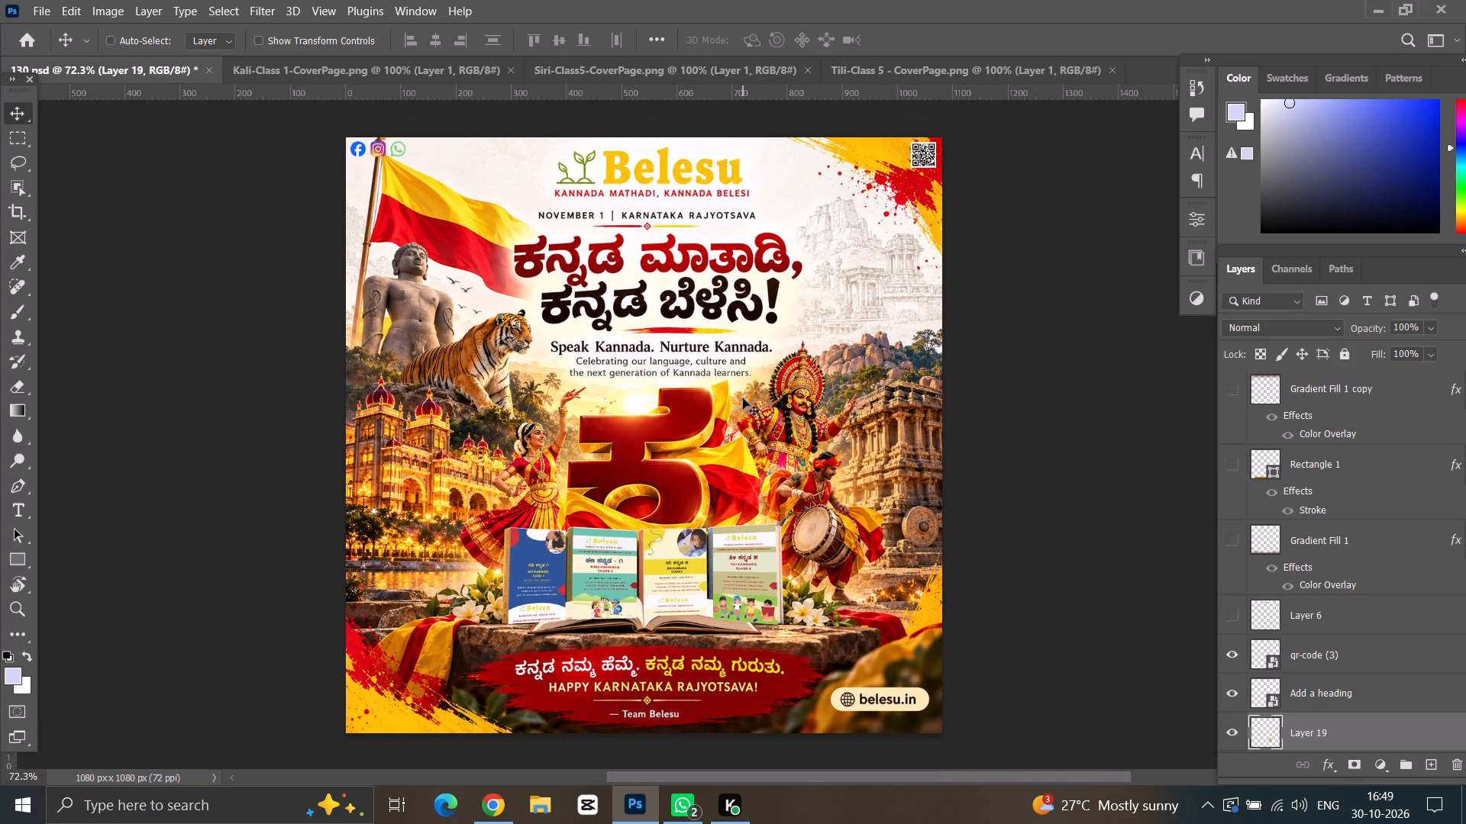
pyautogui.scroll(-3, 743, 398)
pyautogui.keyDown('alt'); pyautogui.scroll(5, 670, 485); pyautogui.keyUp('alt')
pyautogui.scroll(-3, 656, 490)
pyautogui.keyDown('alt'); pyautogui.scroll(2, 656, 490); pyautogui.keyUp('alt')
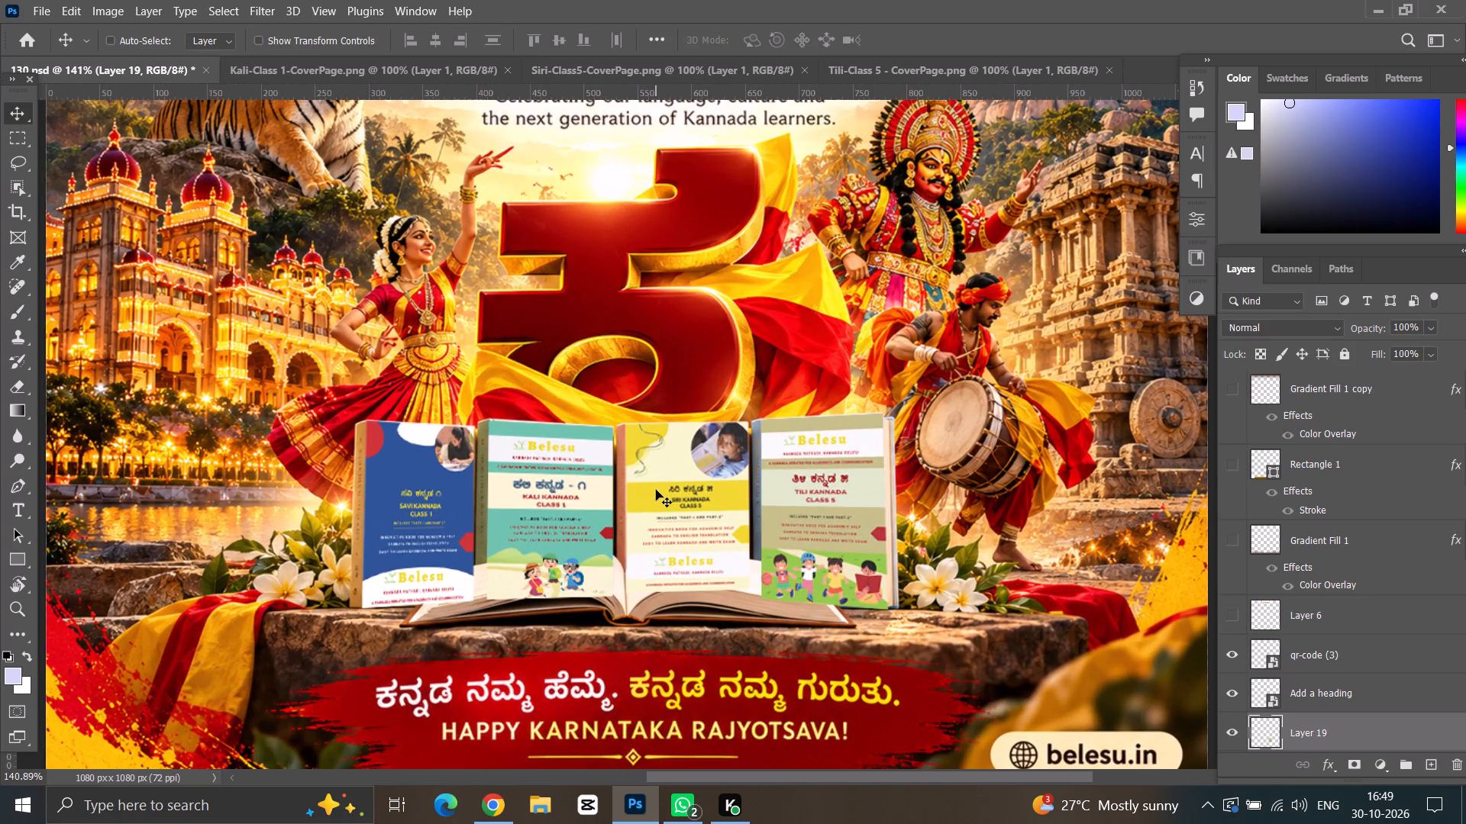
# Set the opacity of the Savi Kannada cover layer to 86%.
pyautogui.scroll(-4, 560, 516)
pyautogui.keyDown('alt'); pyautogui.scroll(4, 467, 517); pyautogui.keyUp('alt')
pyautogui.keyDown('ctrl'); pyautogui.click(451, 494); pyautogui.keyUp('ctrl')
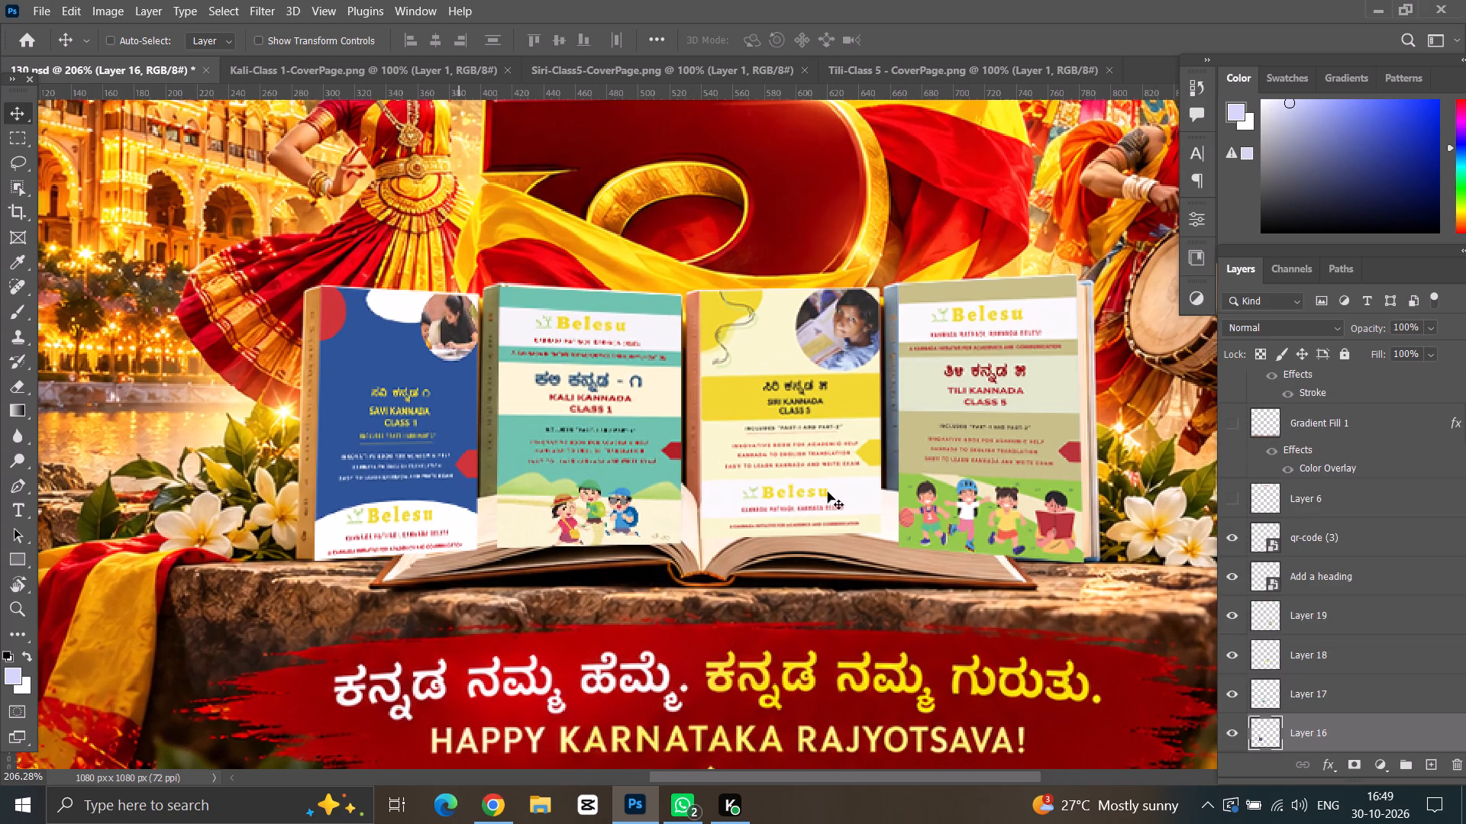
pyautogui.click(1432, 329)
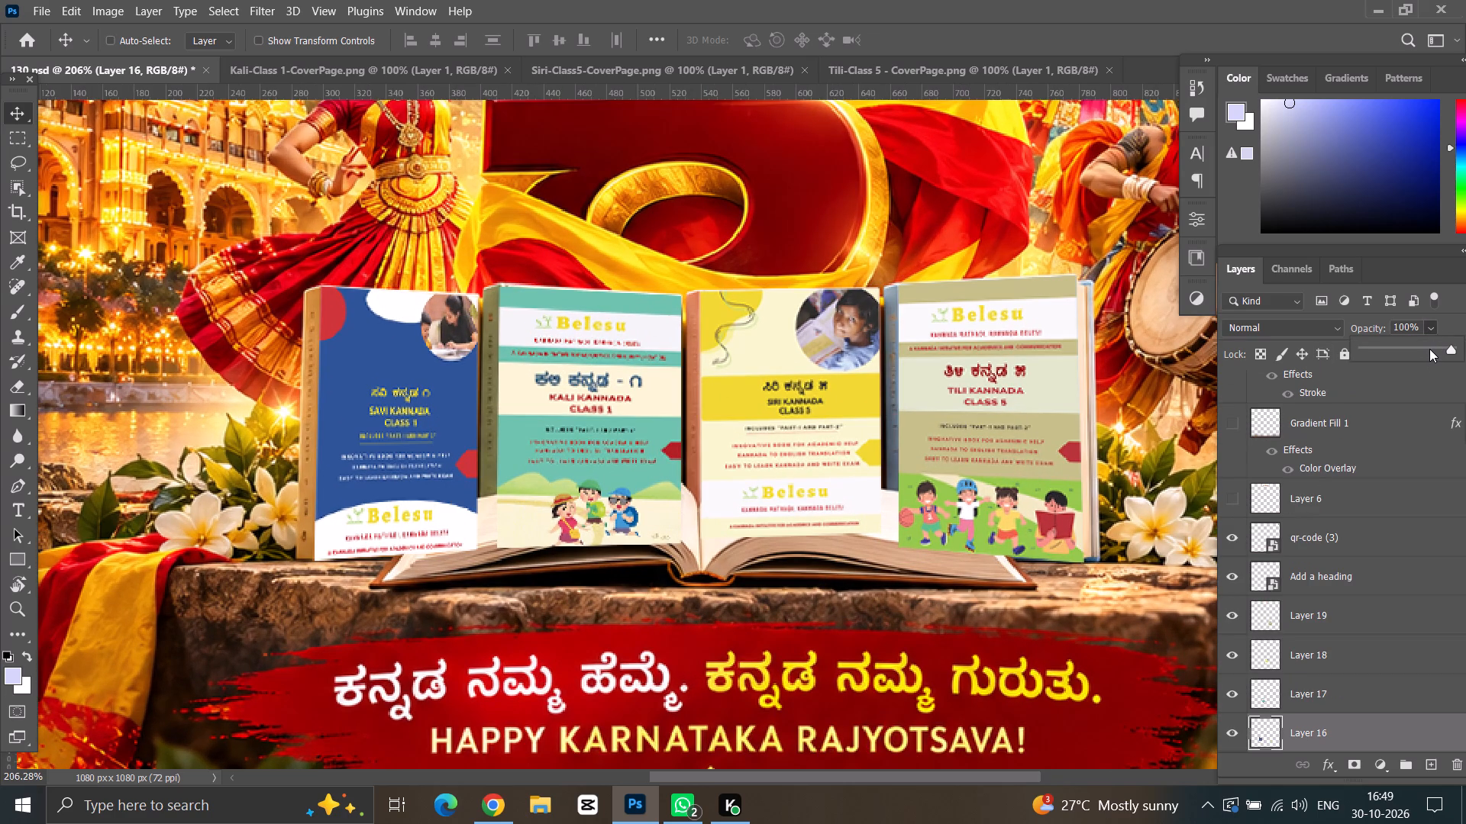
pyautogui.click(1439, 349)
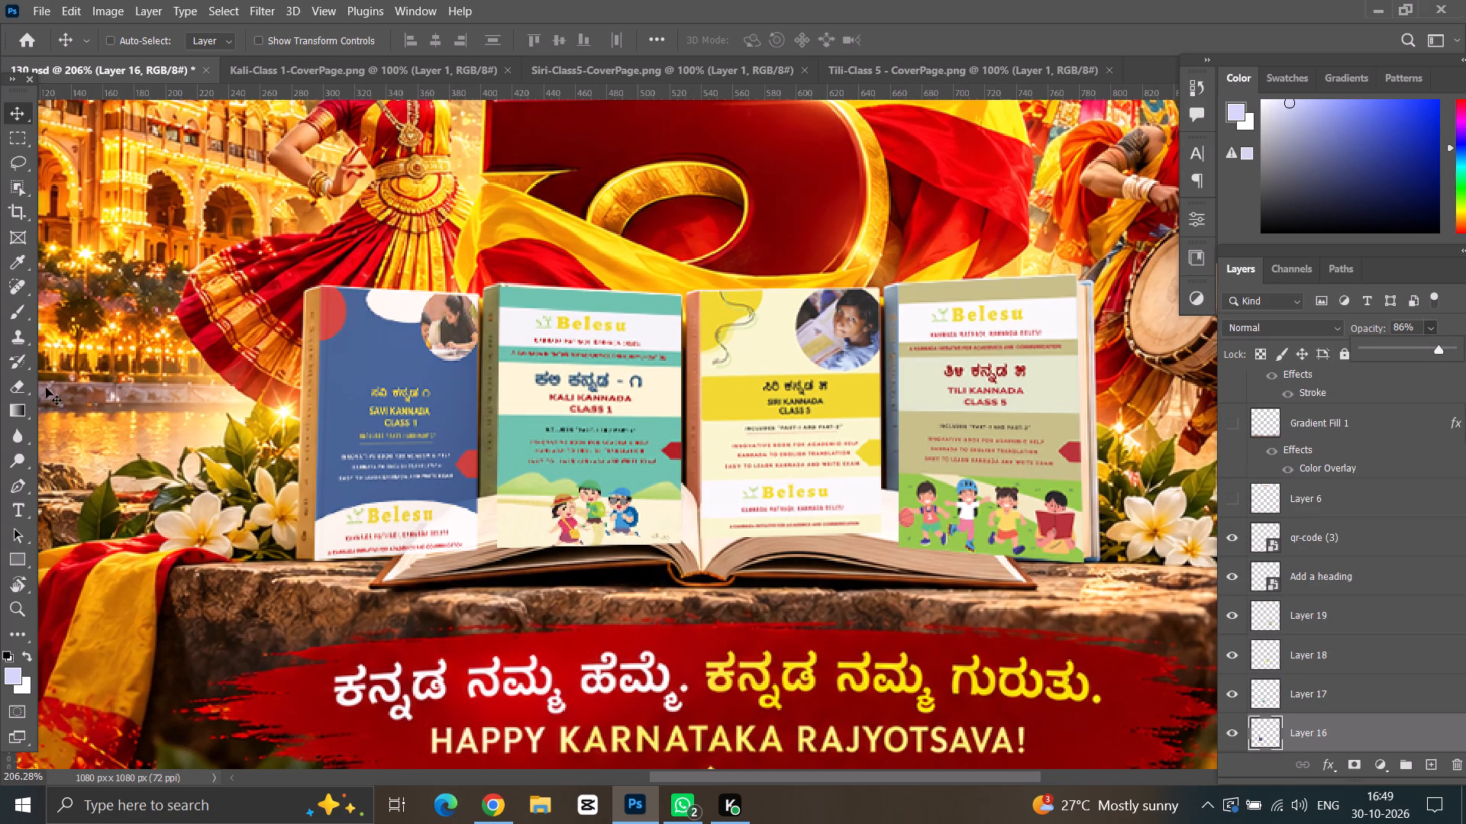
# Erase the Savi cover's lower-right corner where it overlaps the open book's pages, using a soft 23 px Eraser.
pyautogui.rightClick(15, 390)
pyautogui.click(139, 43)
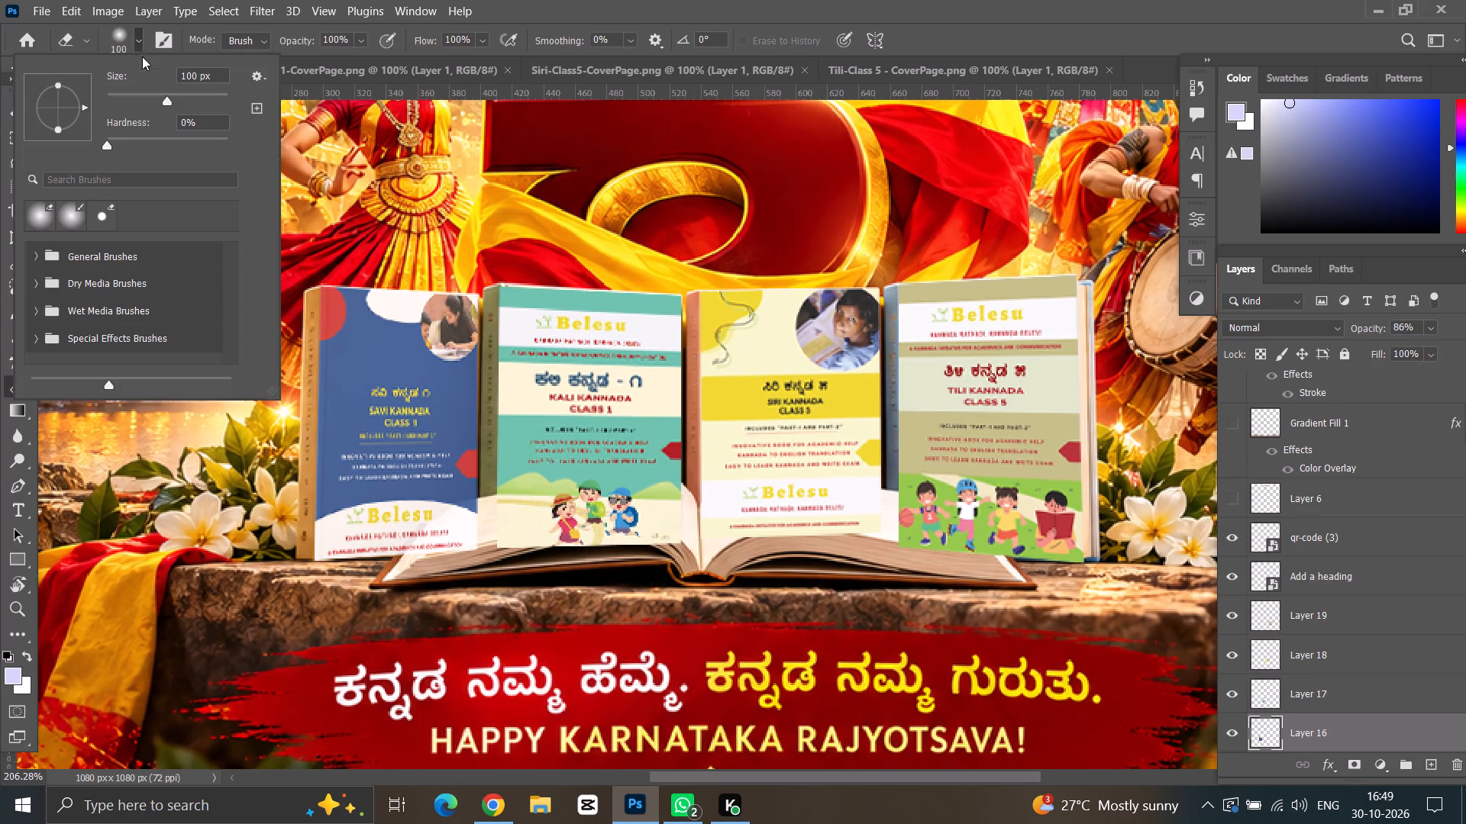
pyautogui.click(128, 93)
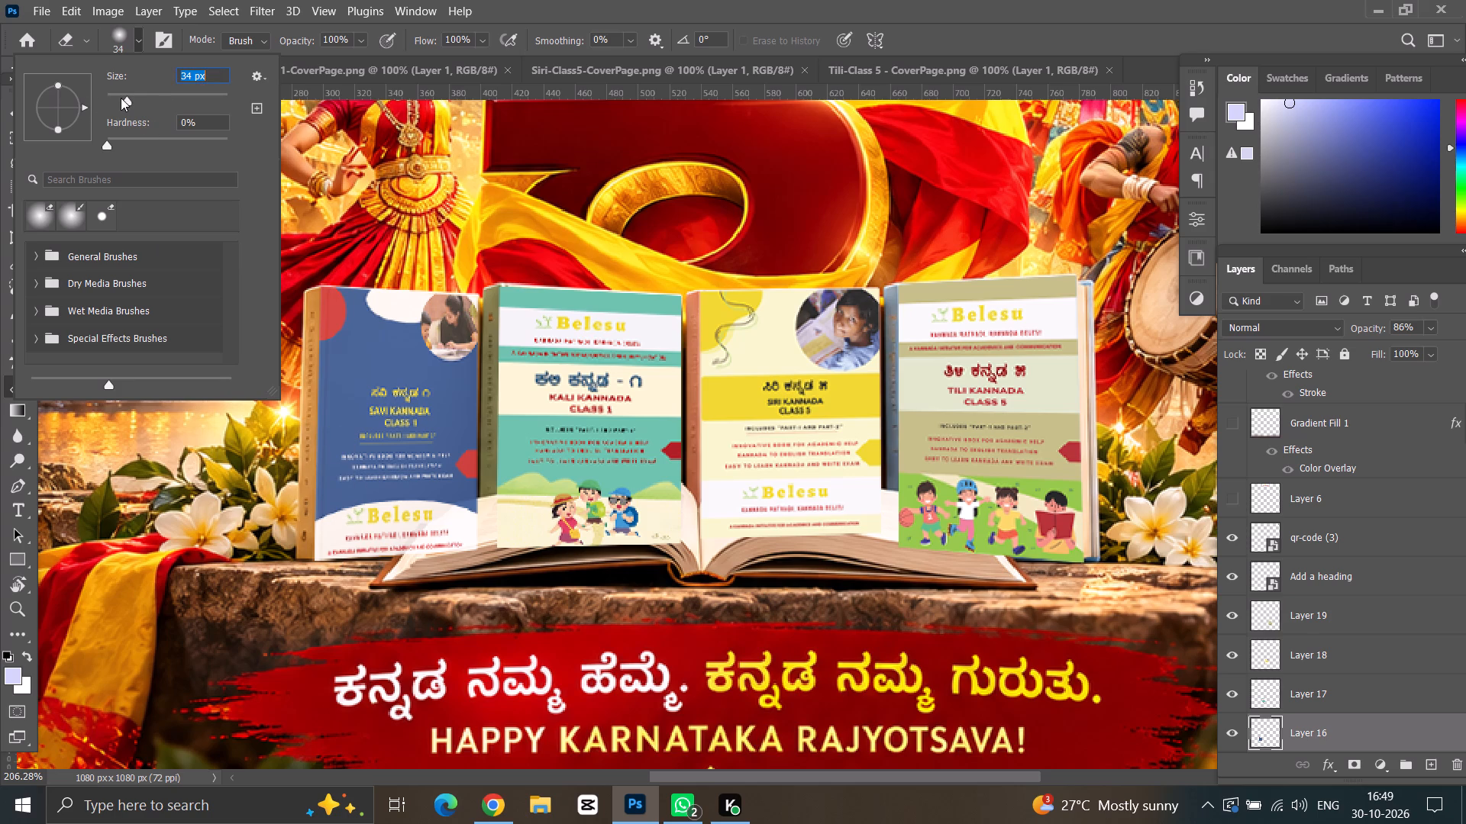
pyautogui.click(121, 98)
pyautogui.click(444, 562)
pyautogui.keyDown('alt'); pyautogui.scroll(6, 444, 562); pyautogui.keyUp('alt')
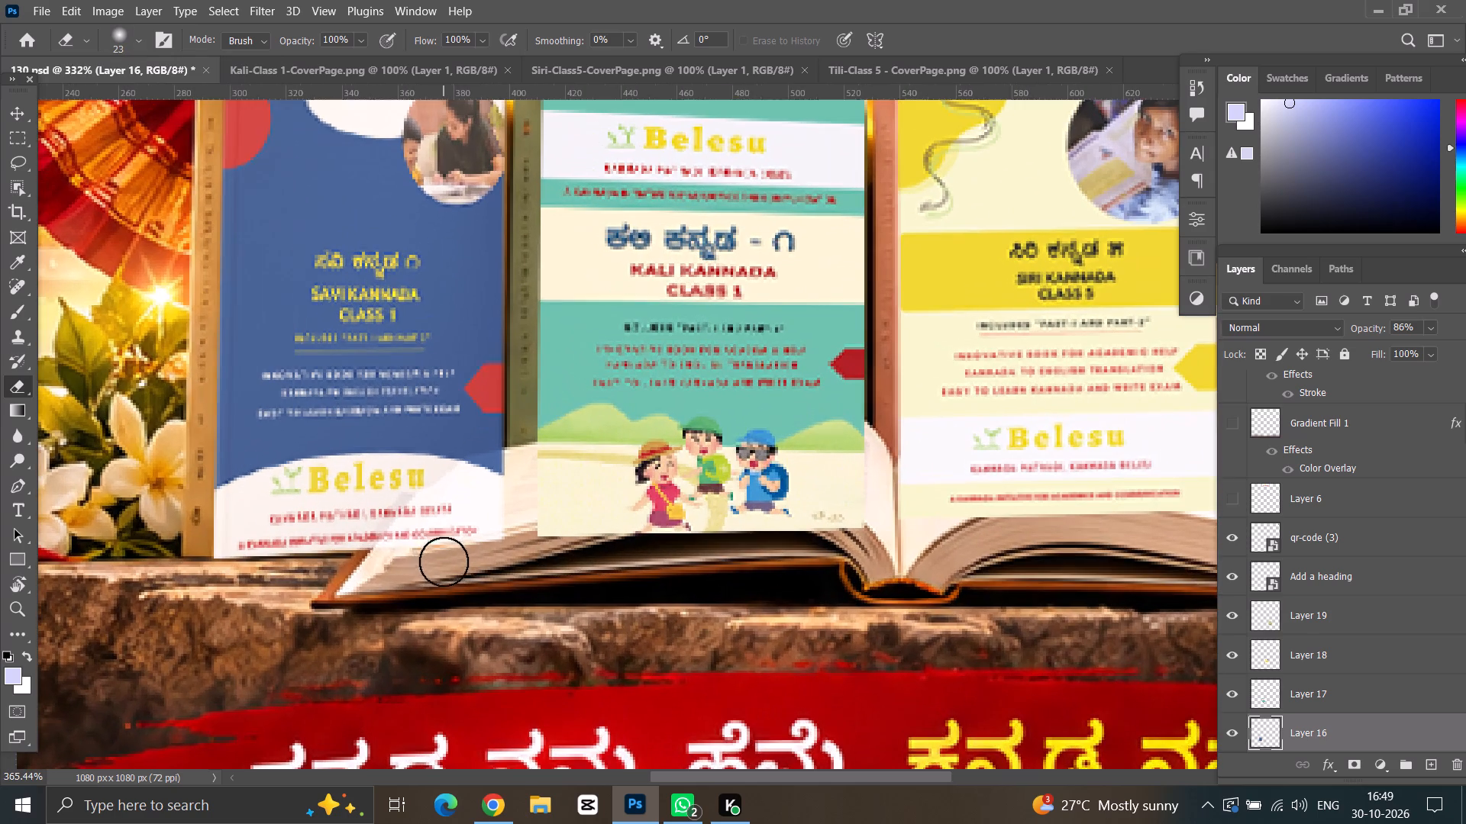
pyautogui.moveTo(391, 558); pyautogui.dragTo(496, 523)
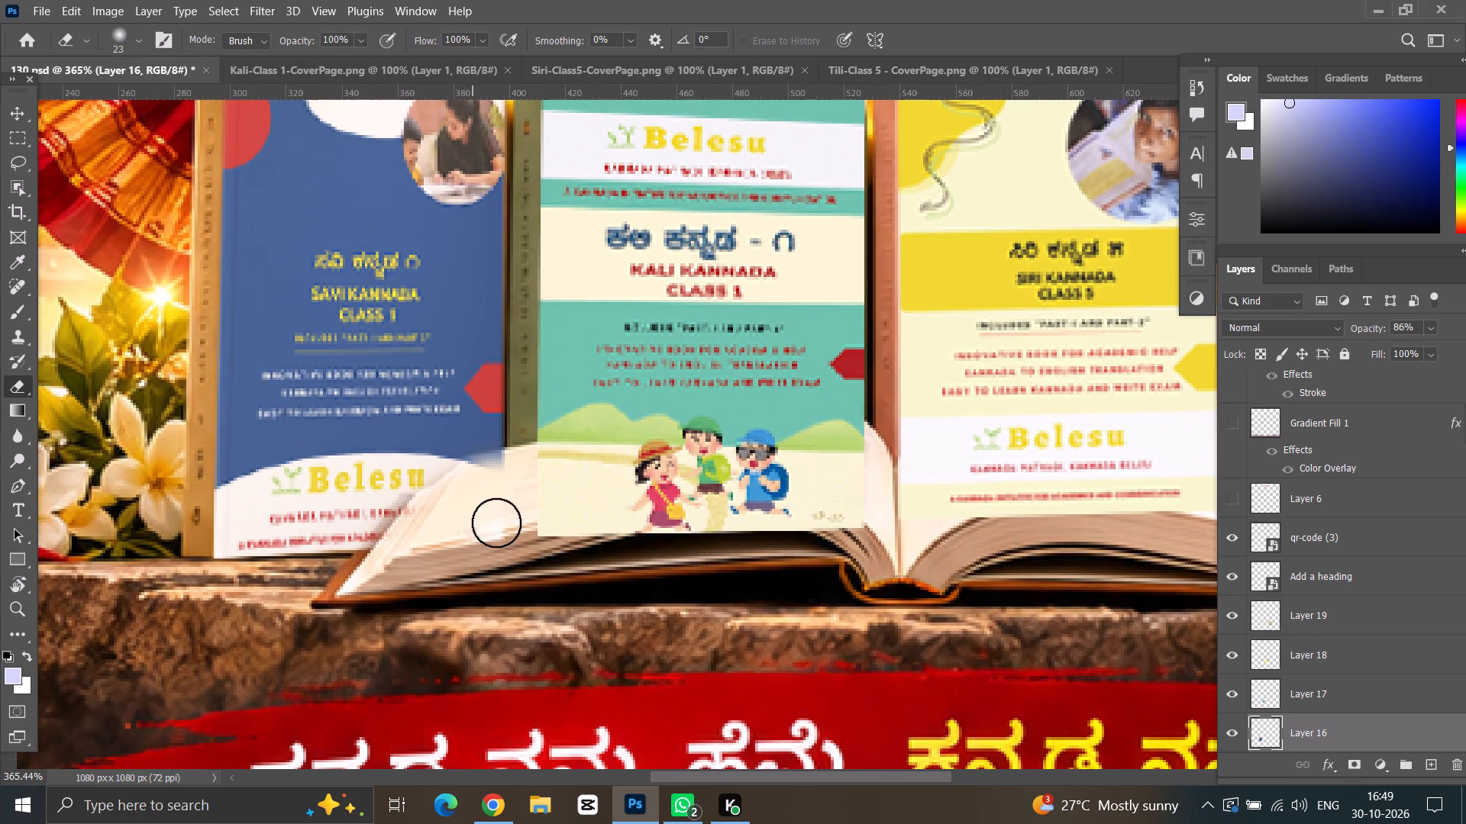
pyautogui.moveTo(496, 523); pyautogui.dragTo(415, 549)
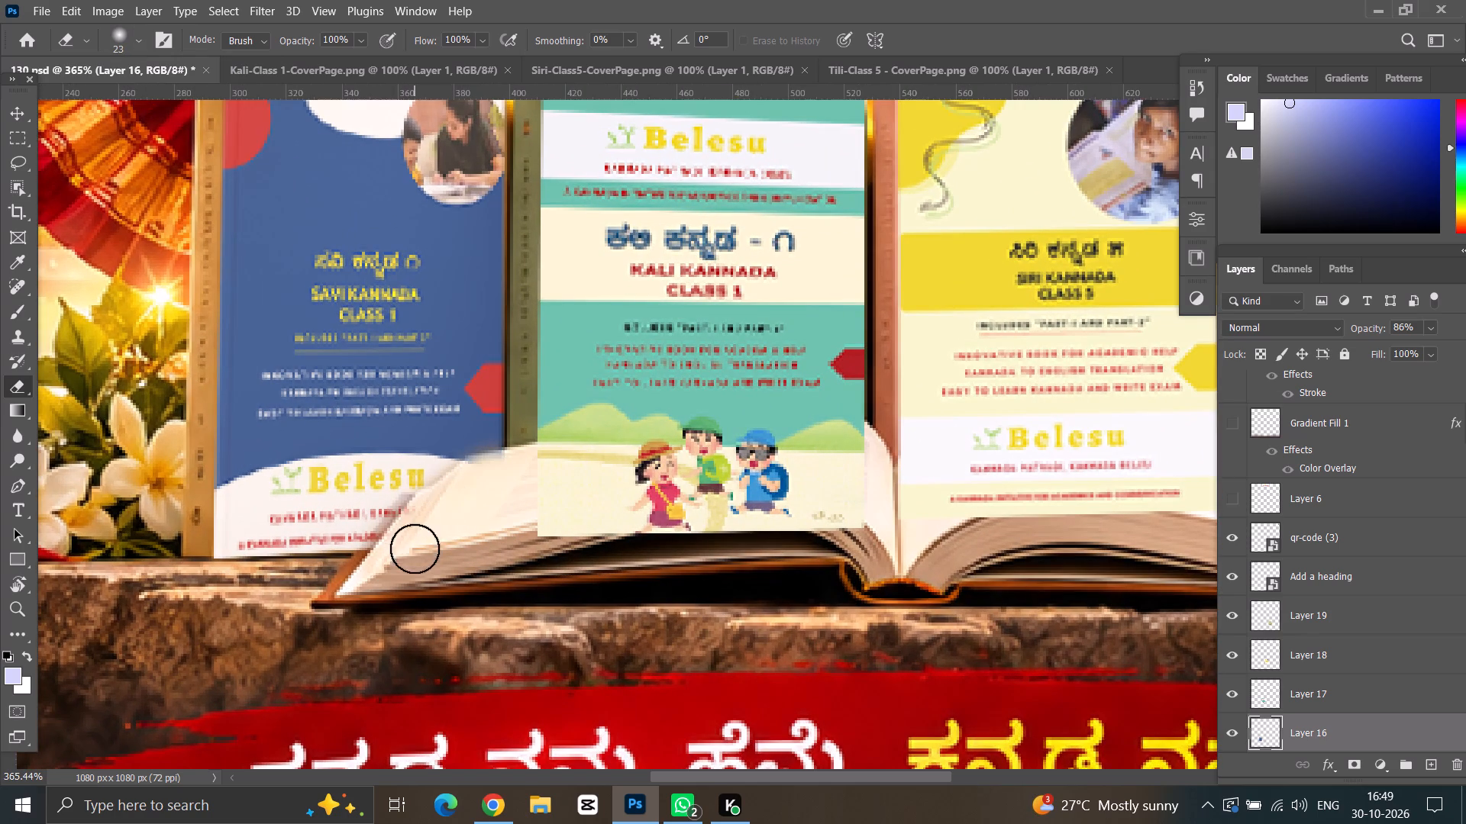
pyautogui.moveTo(415, 549); pyautogui.dragTo(405, 566)
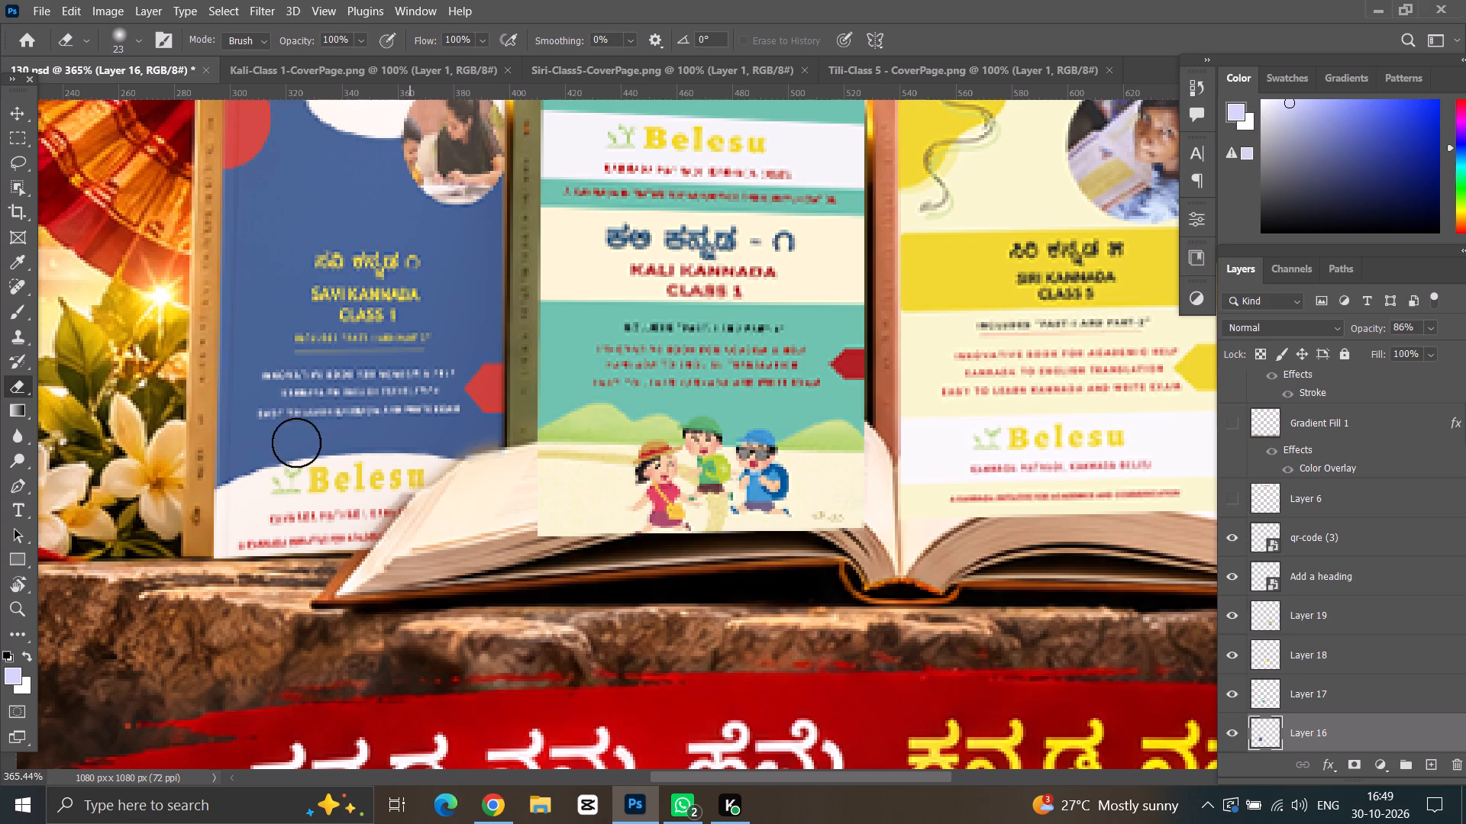
# Erase the bottom part of the Kali Kannada cover that overlaps the open book's left page.
pyautogui.click(15, 110)
pyautogui.keyDown('alt'); pyautogui.scroll(-7, 304, 387); pyautogui.keyUp('alt')
pyautogui.keyDown('alt'); pyautogui.scroll(2, 488, 361); pyautogui.keyUp('alt')
pyautogui.keyDown('ctrl'); pyautogui.click(501, 352); pyautogui.keyUp('ctrl')
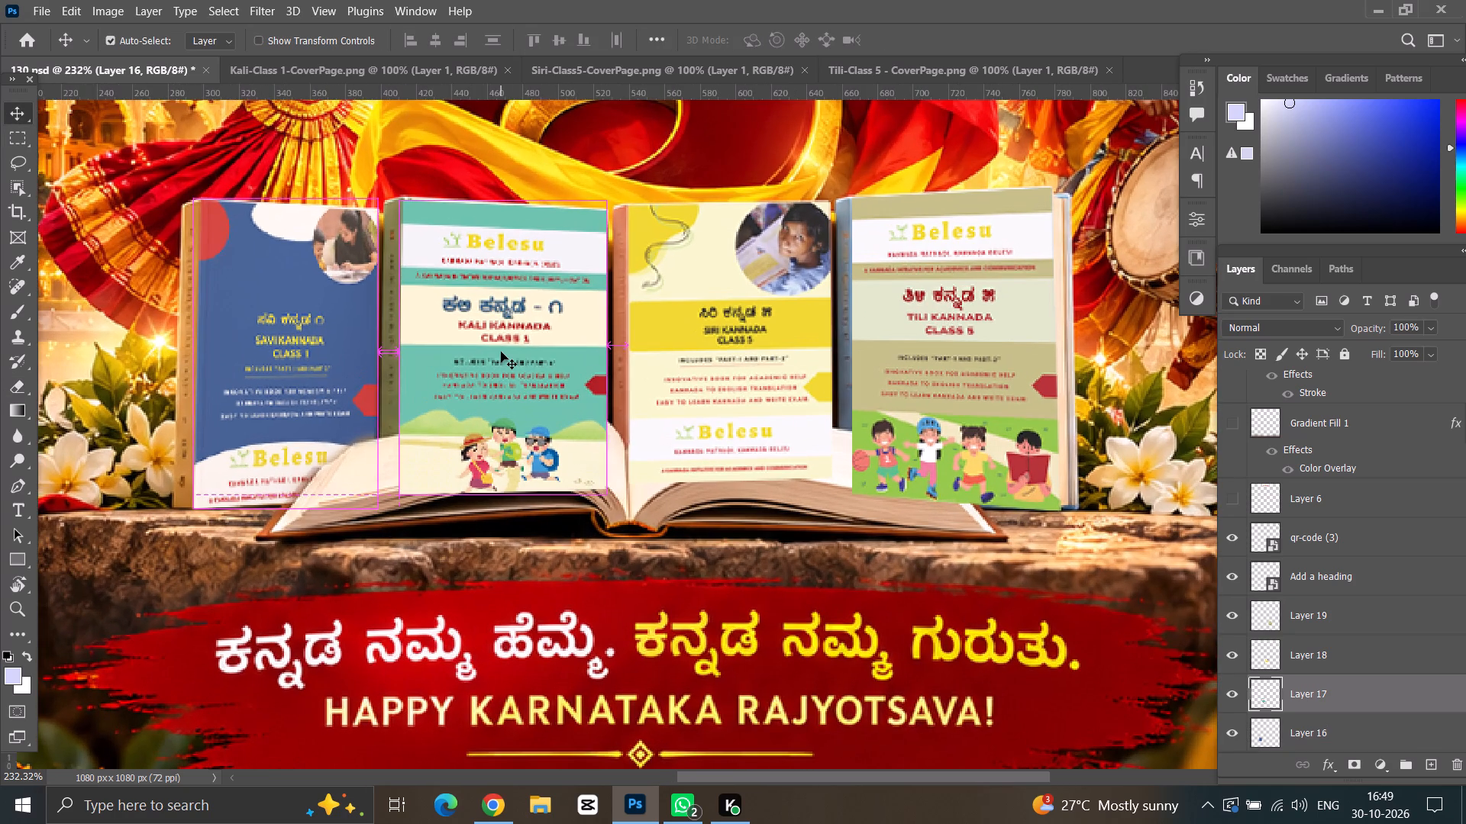
pyautogui.keyDown('ctrl'); pyautogui.click(501, 352); pyautogui.keyUp('ctrl')
pyautogui.click(15, 387)
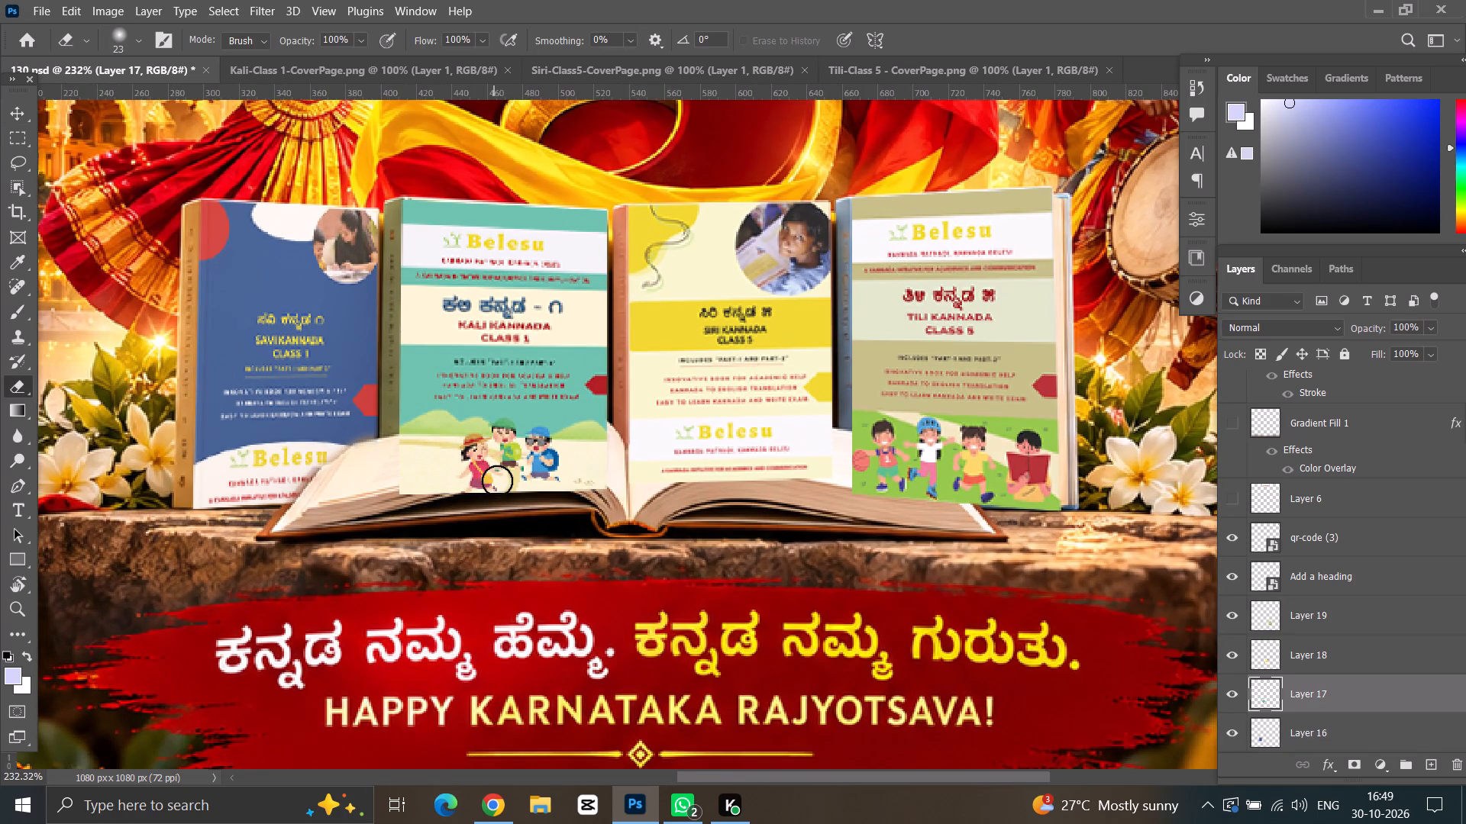
pyautogui.keyDown('alt'); pyautogui.scroll(2, 489, 478); pyautogui.keyUp('alt')
pyautogui.click(386, 452)
pyautogui.moveTo(386, 450); pyautogui.dragTo(418, 449)
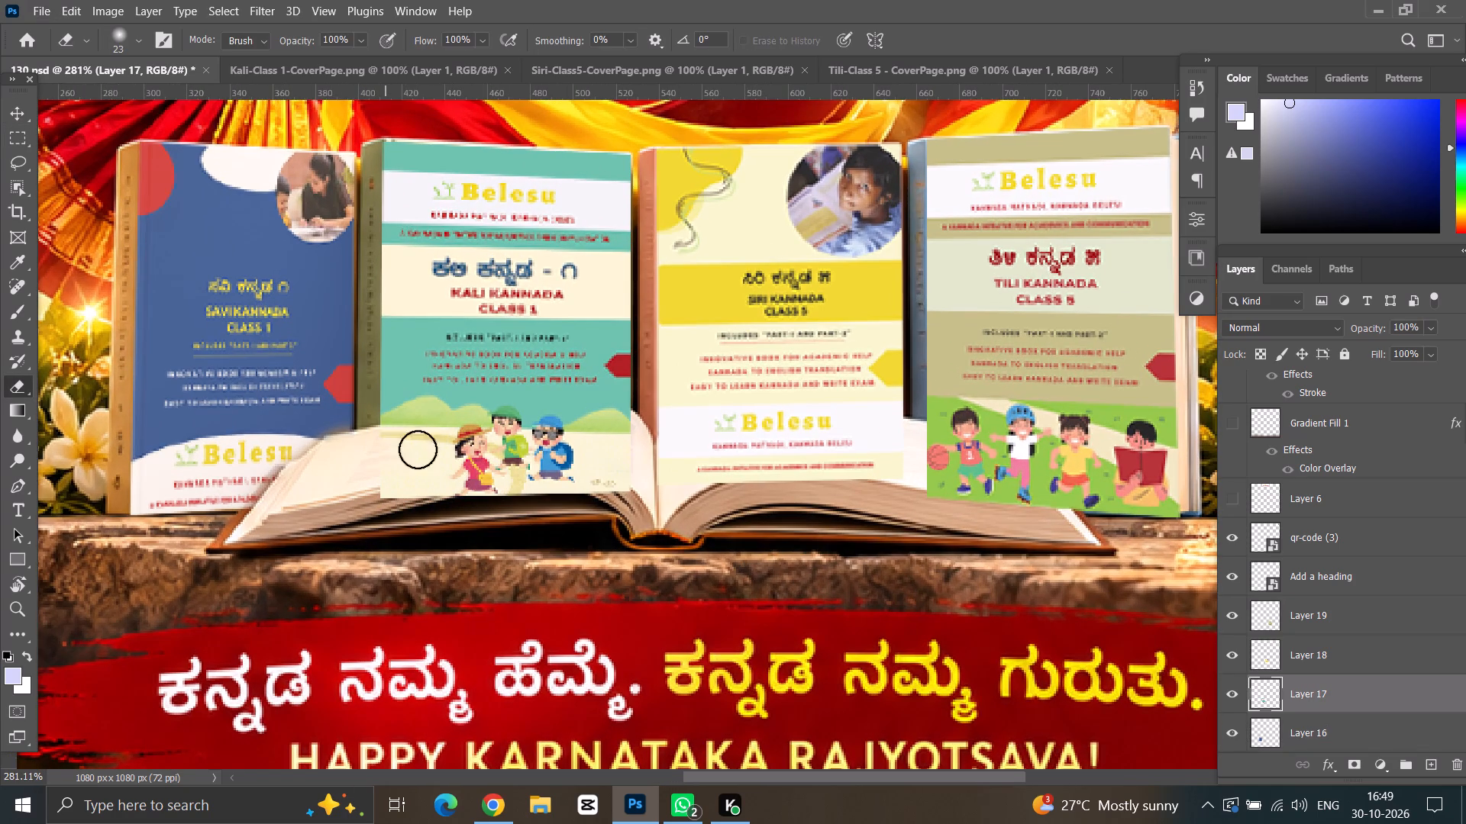
pyautogui.moveTo(418, 449); pyautogui.dragTo(567, 461)
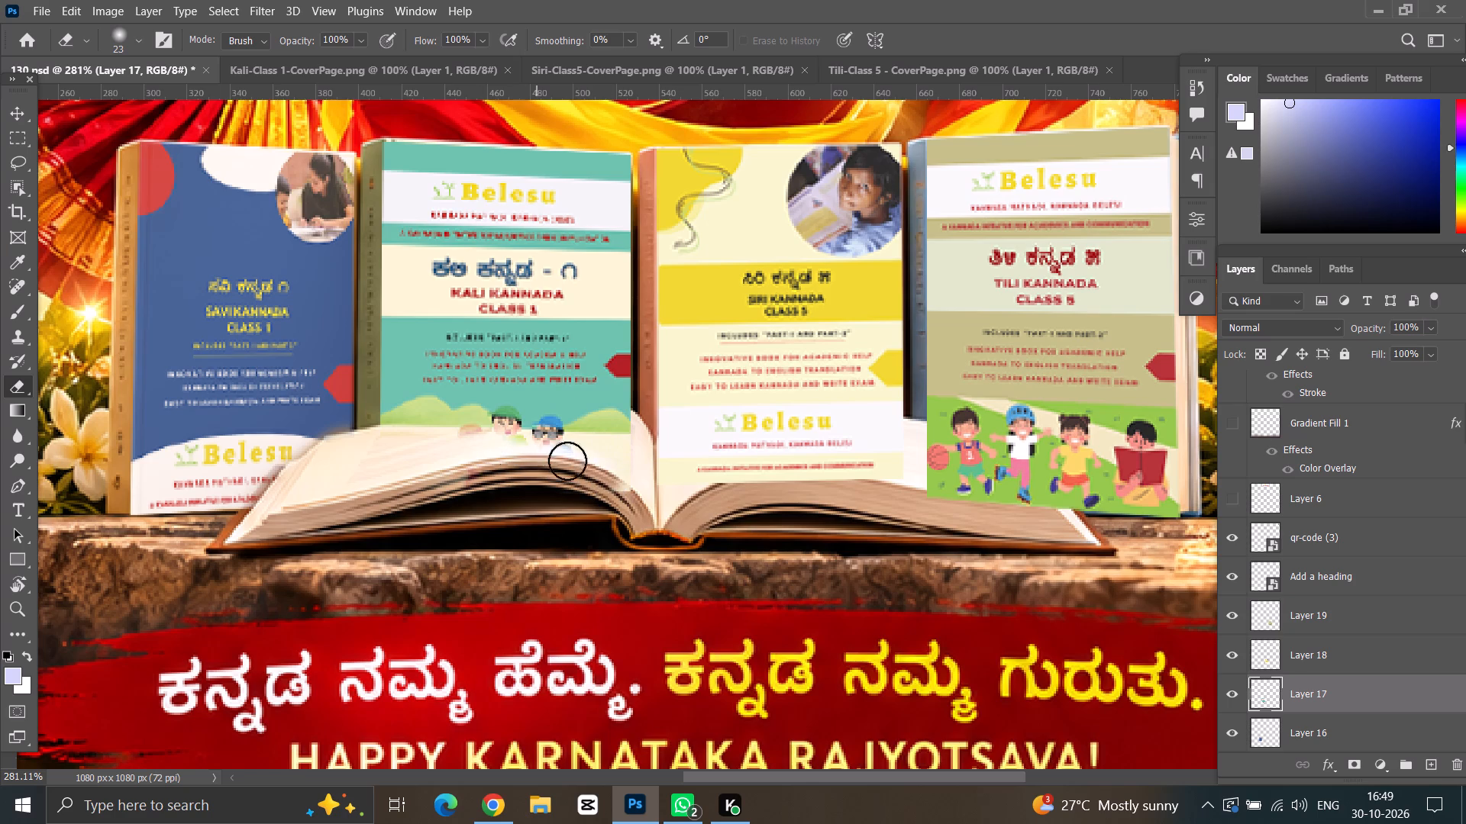
pyautogui.moveTo(567, 461); pyautogui.dragTo(629, 431)
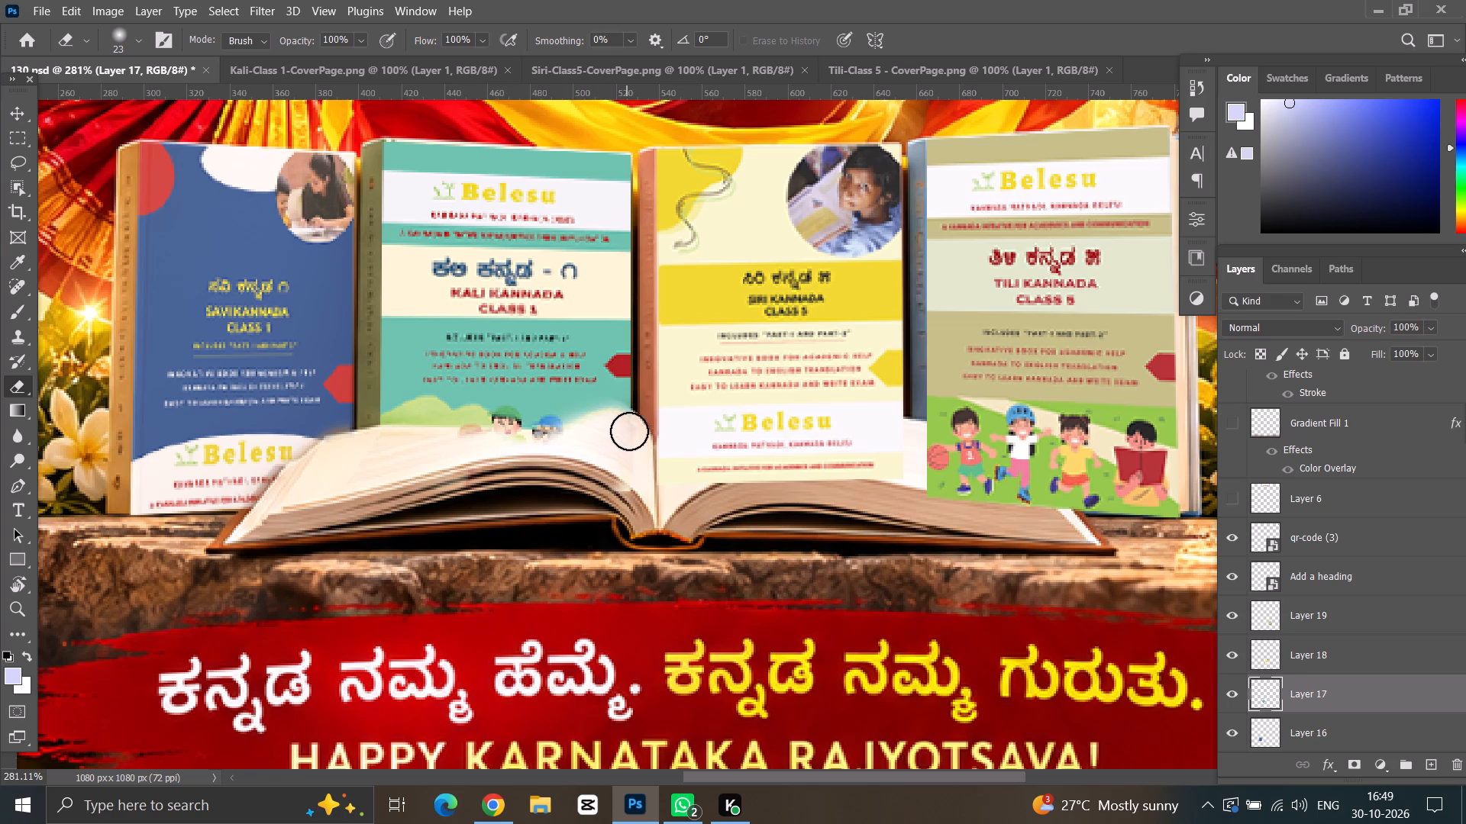
# Erase the remaining children's heads and green hill of the Kali cover along the left page's upper edge.
pyautogui.moveTo(629, 431); pyautogui.dragTo(473, 442)
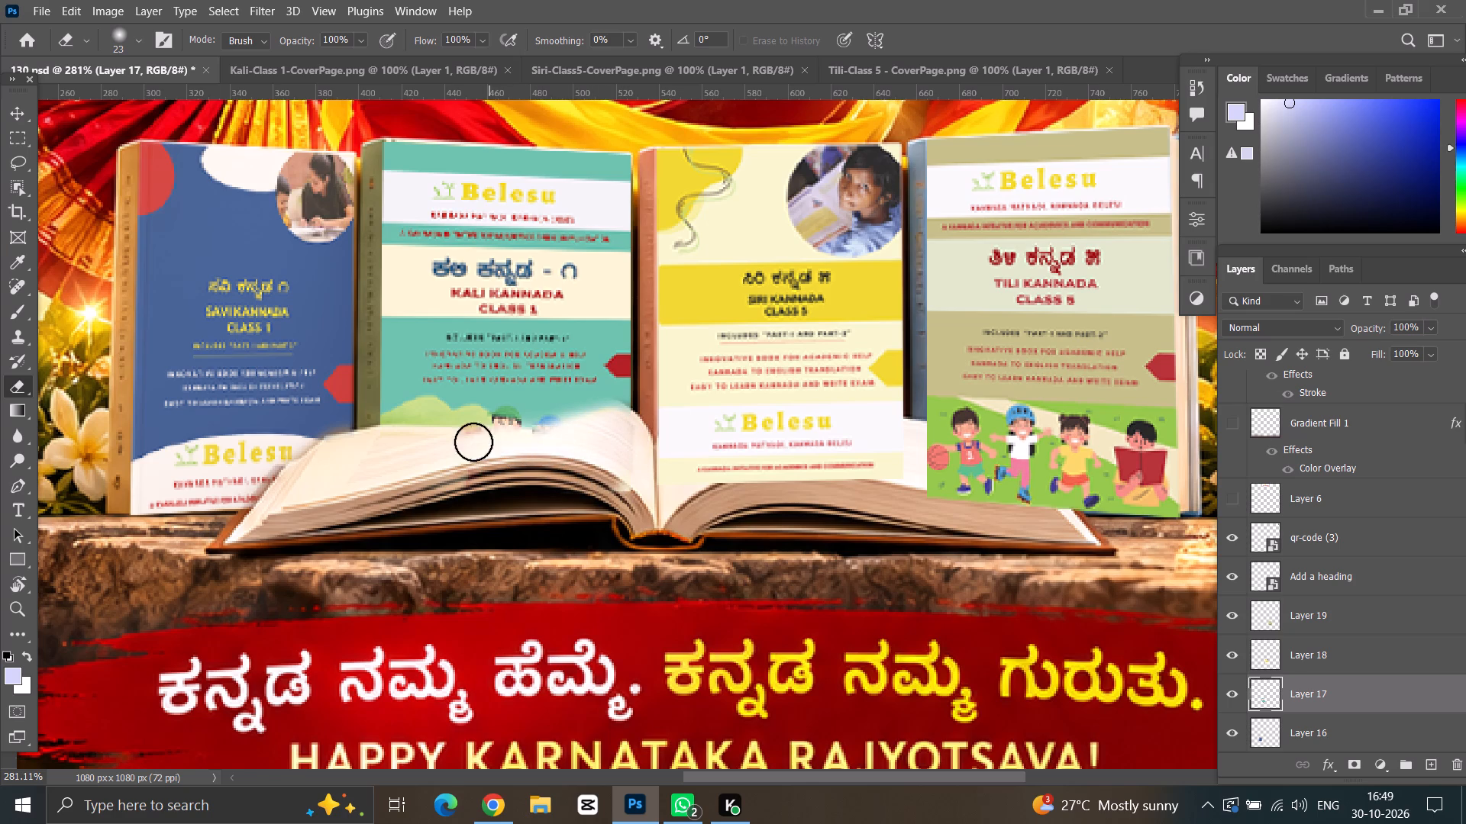
pyautogui.moveTo(473, 442); pyautogui.dragTo(540, 439)
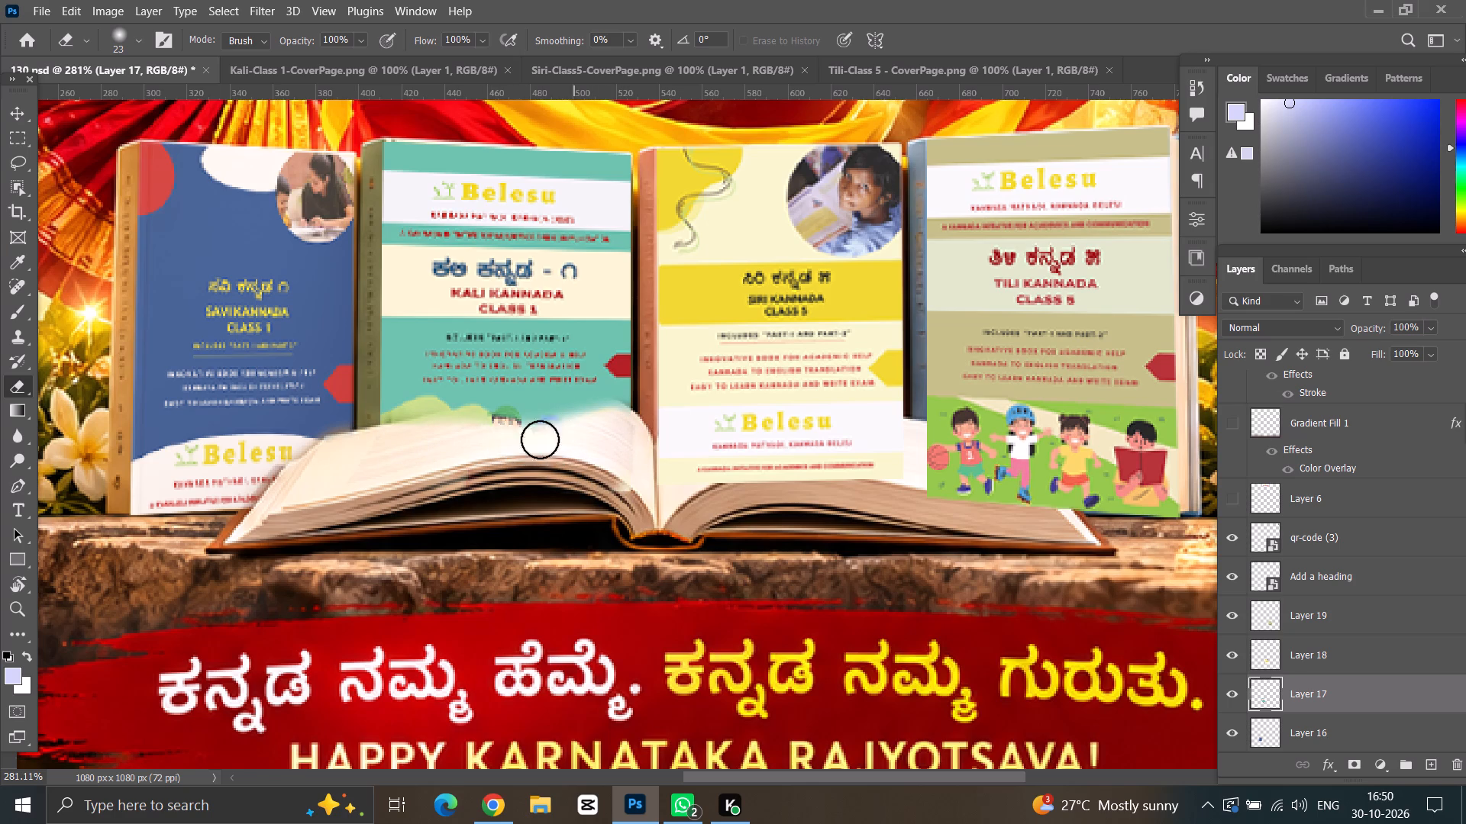
pyautogui.moveTo(540, 439); pyautogui.dragTo(523, 423)
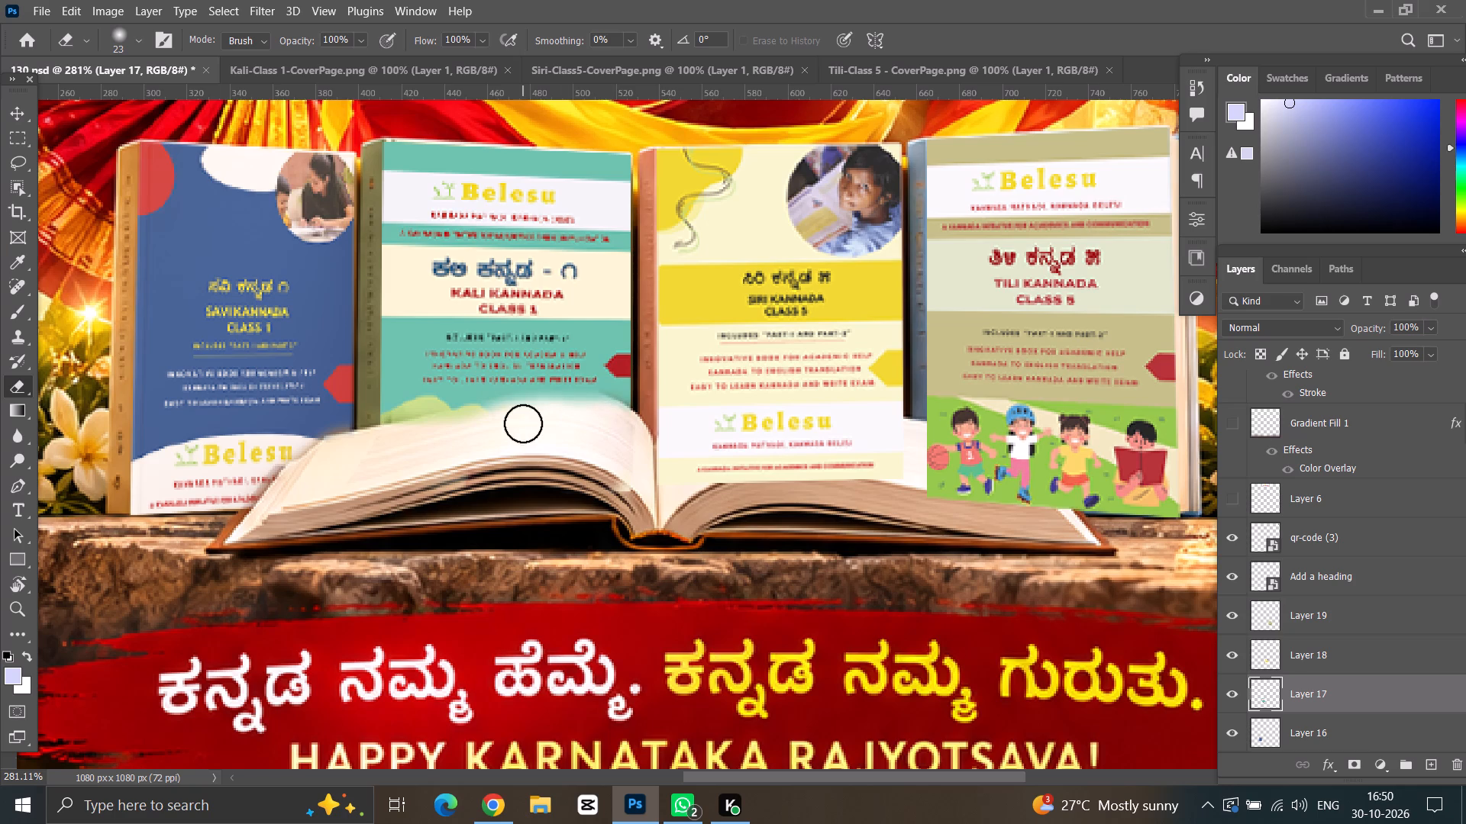
pyautogui.moveTo(523, 423); pyautogui.dragTo(404, 438)
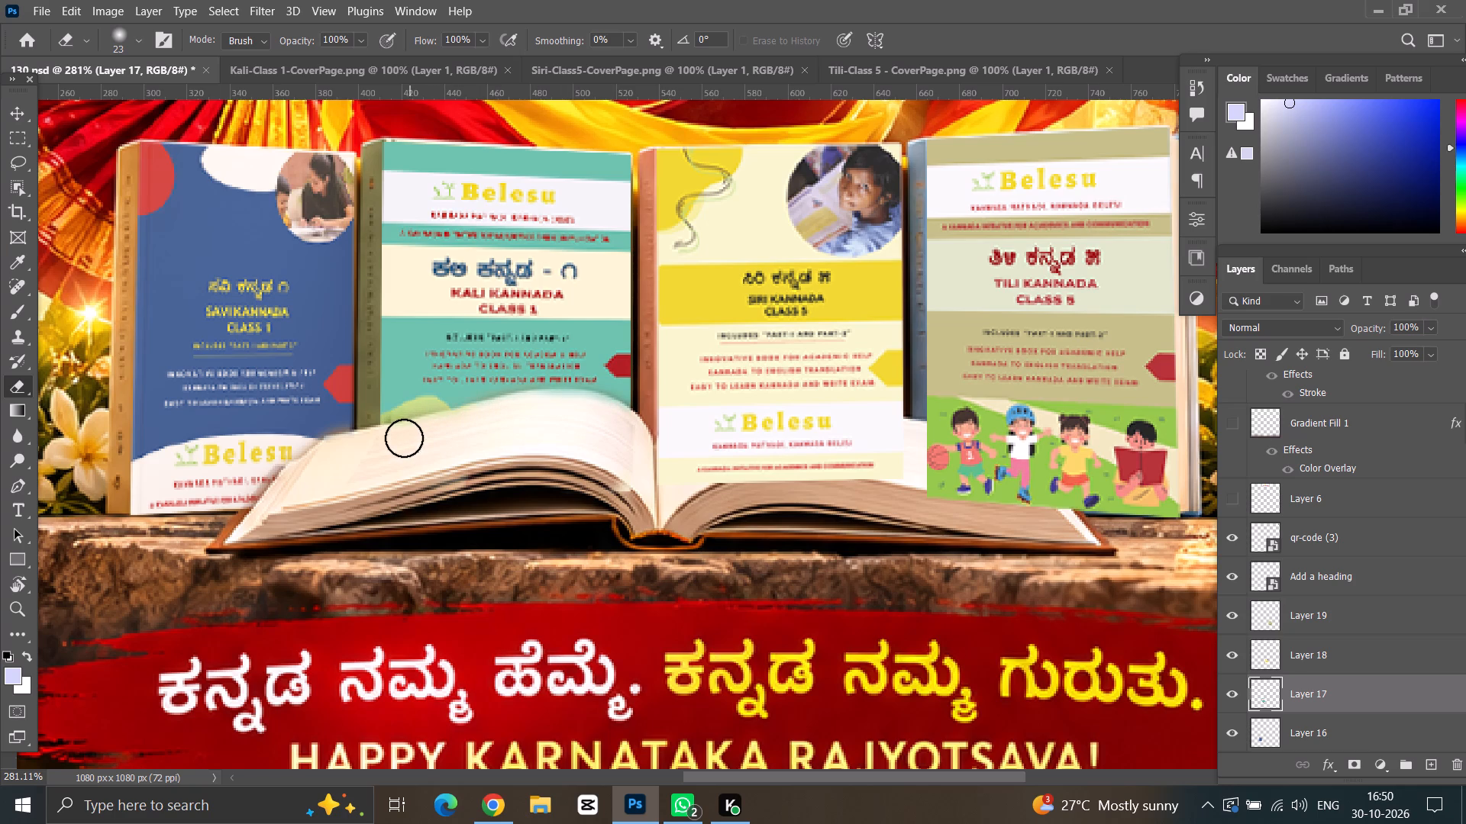
pyautogui.moveTo(404, 438); pyautogui.dragTo(446, 450)
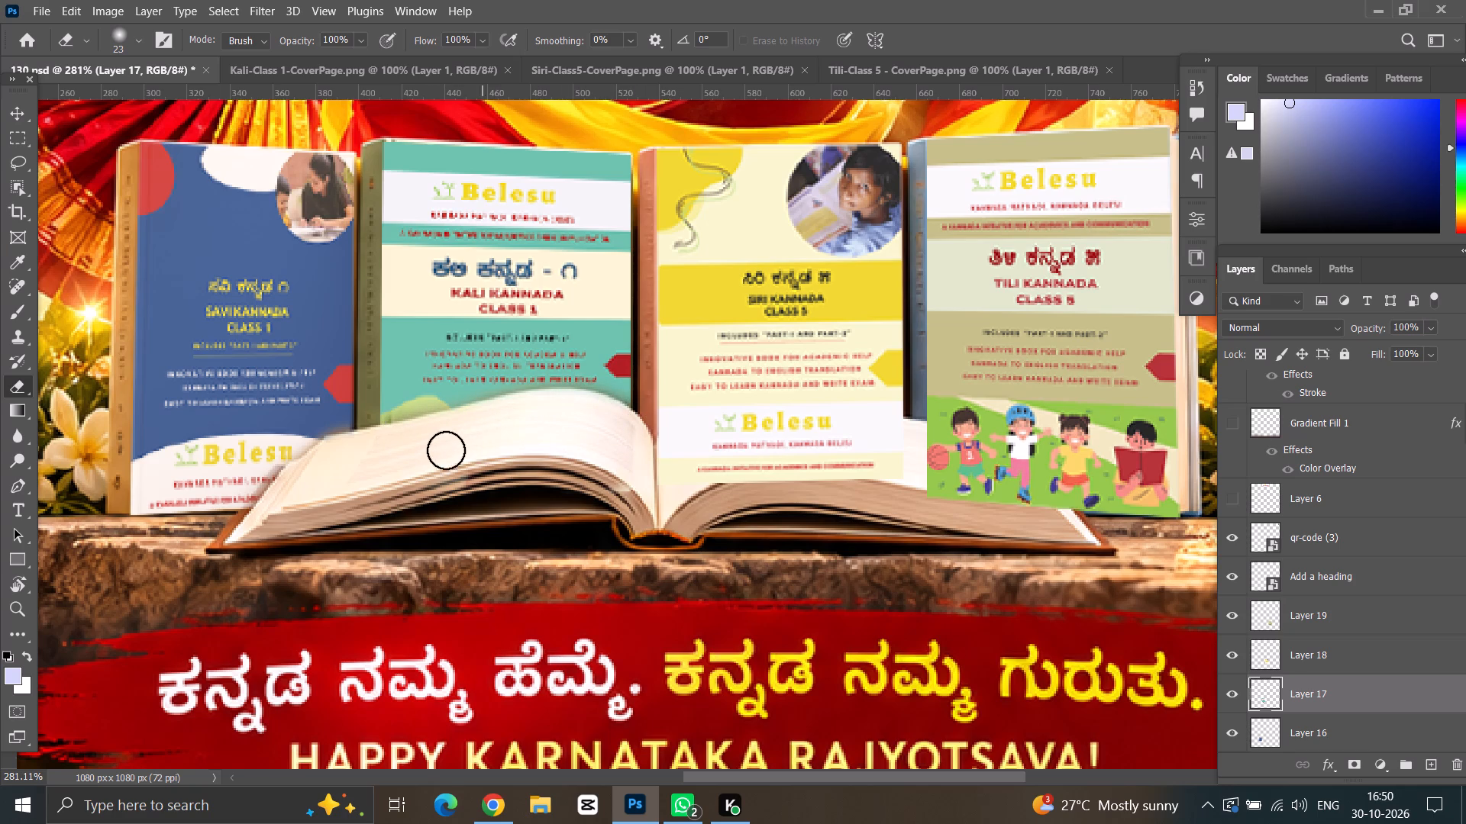
pyautogui.moveTo(446, 450); pyautogui.dragTo(427, 458)
# Erase the bottom part of the Siri Kannada cover that overlaps the open book's right page.
pyautogui.keyDown('alt'); pyautogui.scroll(-8, 425, 458); pyautogui.keyUp('alt')
pyautogui.click(19, 115)
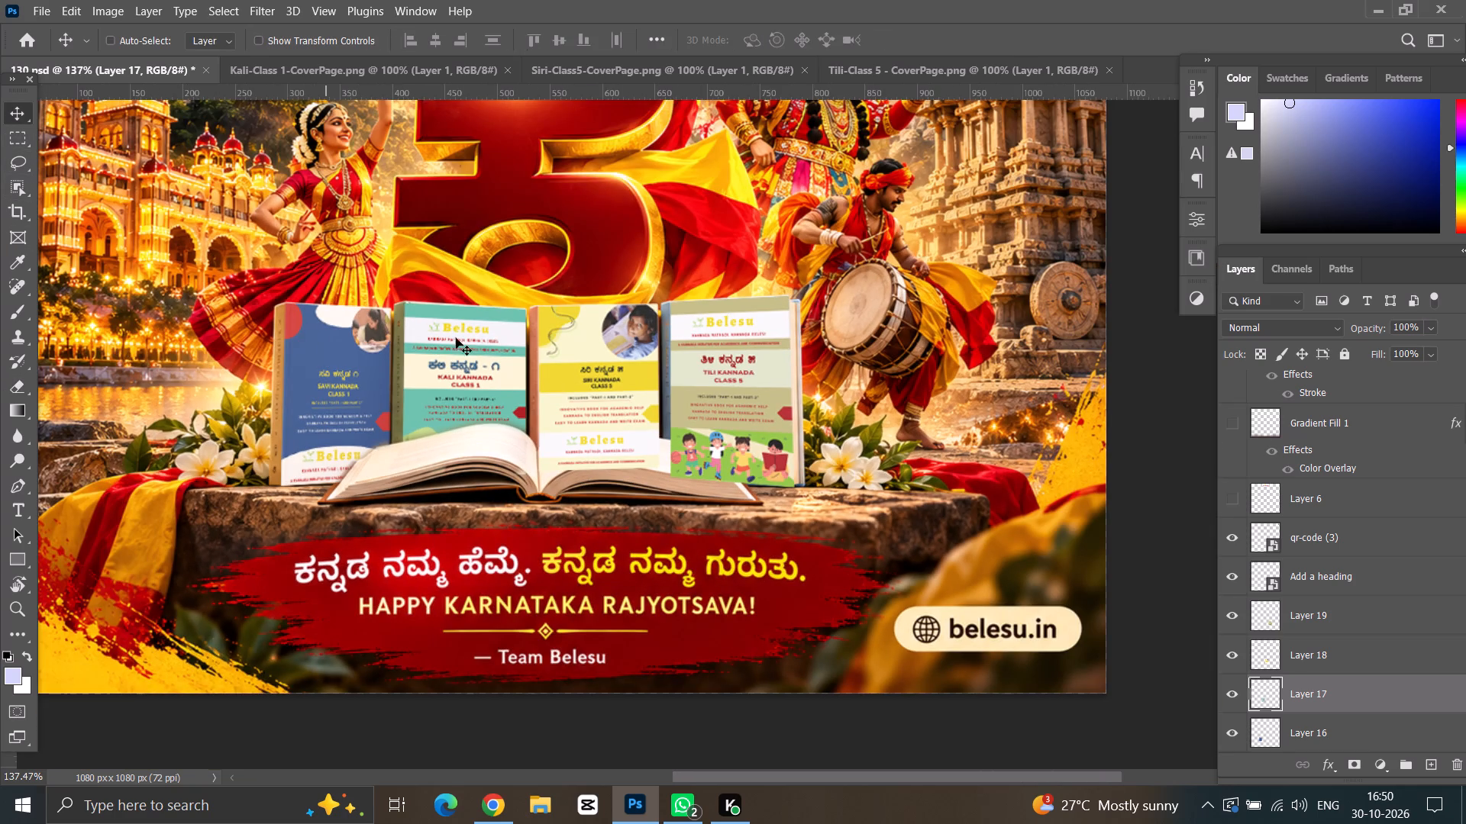
pyautogui.keyDown('alt'); pyautogui.scroll(2, 547, 393); pyautogui.keyUp('alt')
pyautogui.keyDown('ctrl'); pyautogui.click(589, 389); pyautogui.keyUp('ctrl')
pyautogui.click(21, 382)
pyautogui.keyDown('alt'); pyautogui.scroll(4, 596, 510); pyautogui.keyUp('alt')
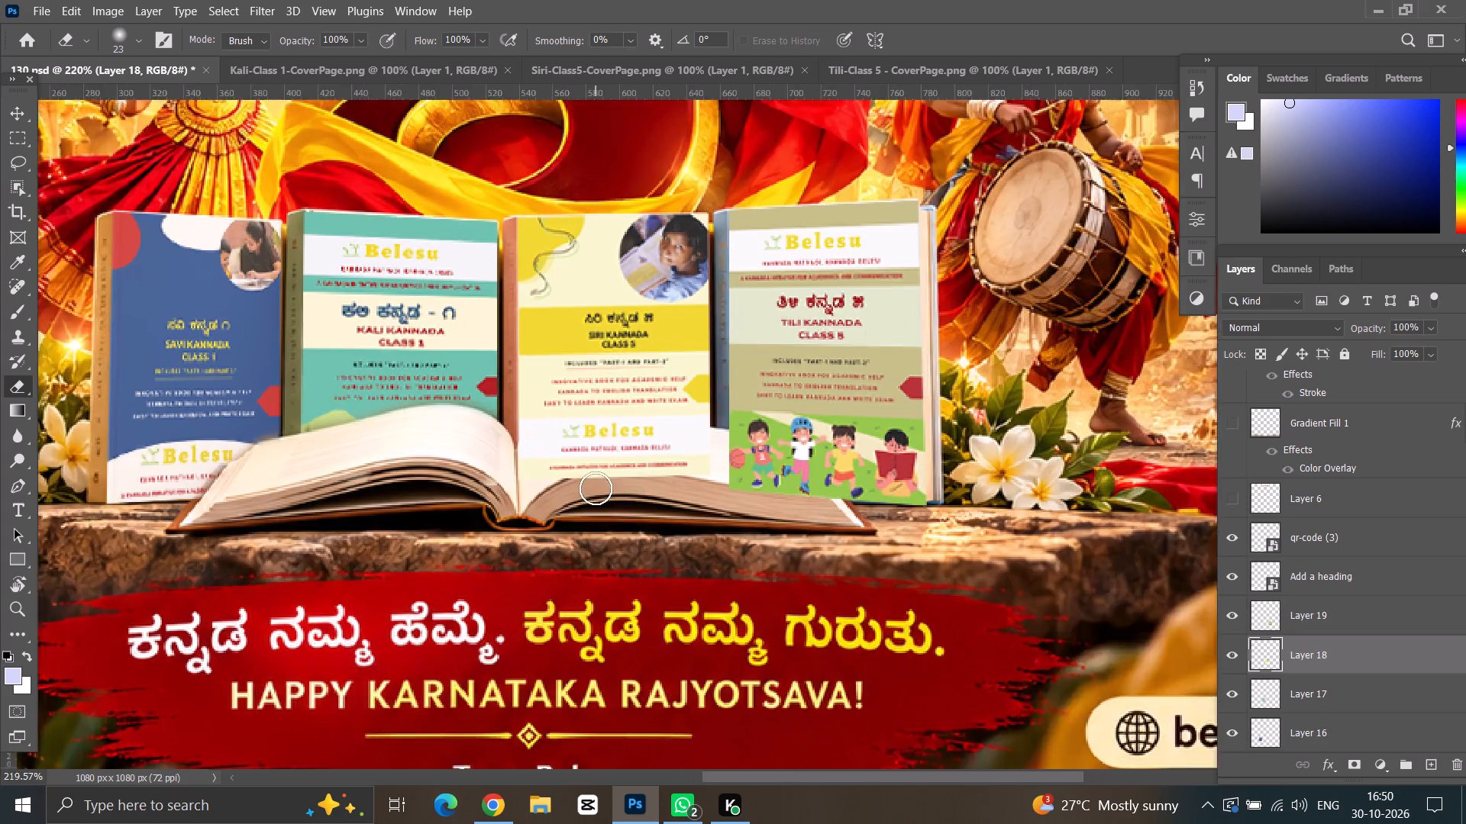
pyautogui.keyDown('alt'); pyautogui.scroll(1, 596, 488); pyautogui.keyUp('alt')
pyautogui.moveTo(515, 472); pyautogui.dragTo(510, 452)
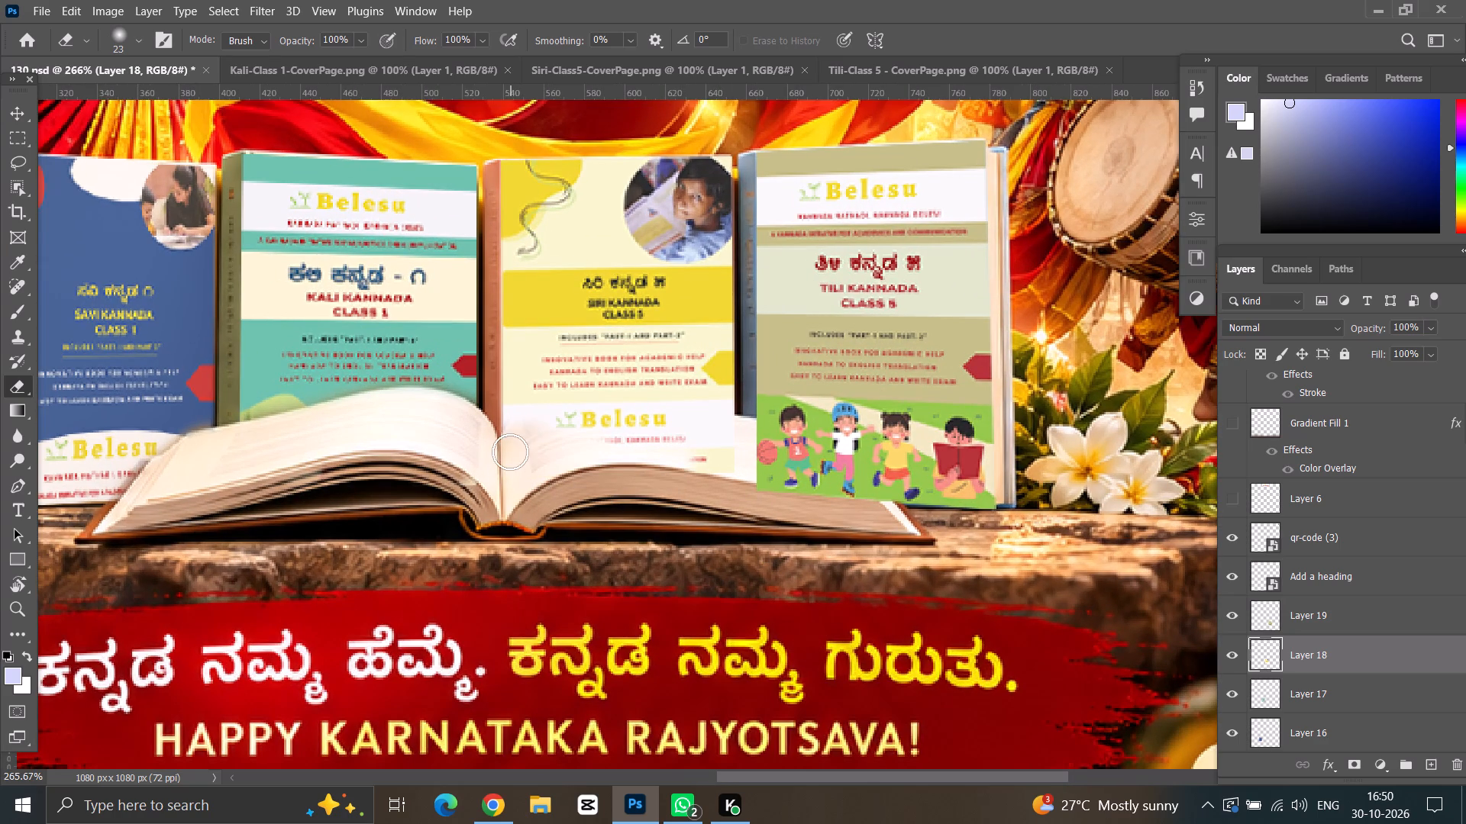
pyautogui.moveTo(510, 452); pyautogui.dragTo(693, 463)
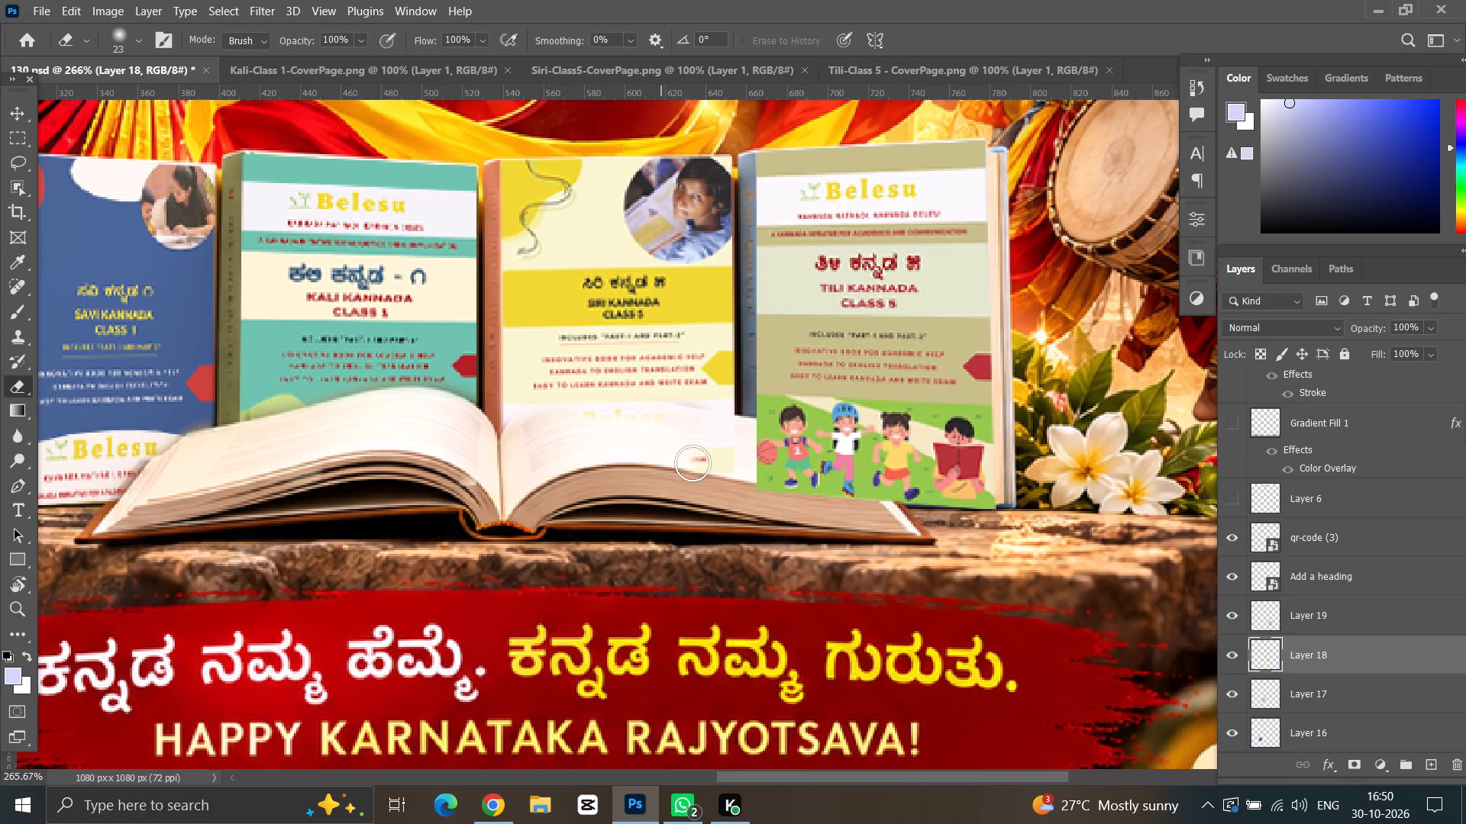
pyautogui.moveTo(693, 463); pyautogui.dragTo(601, 419)
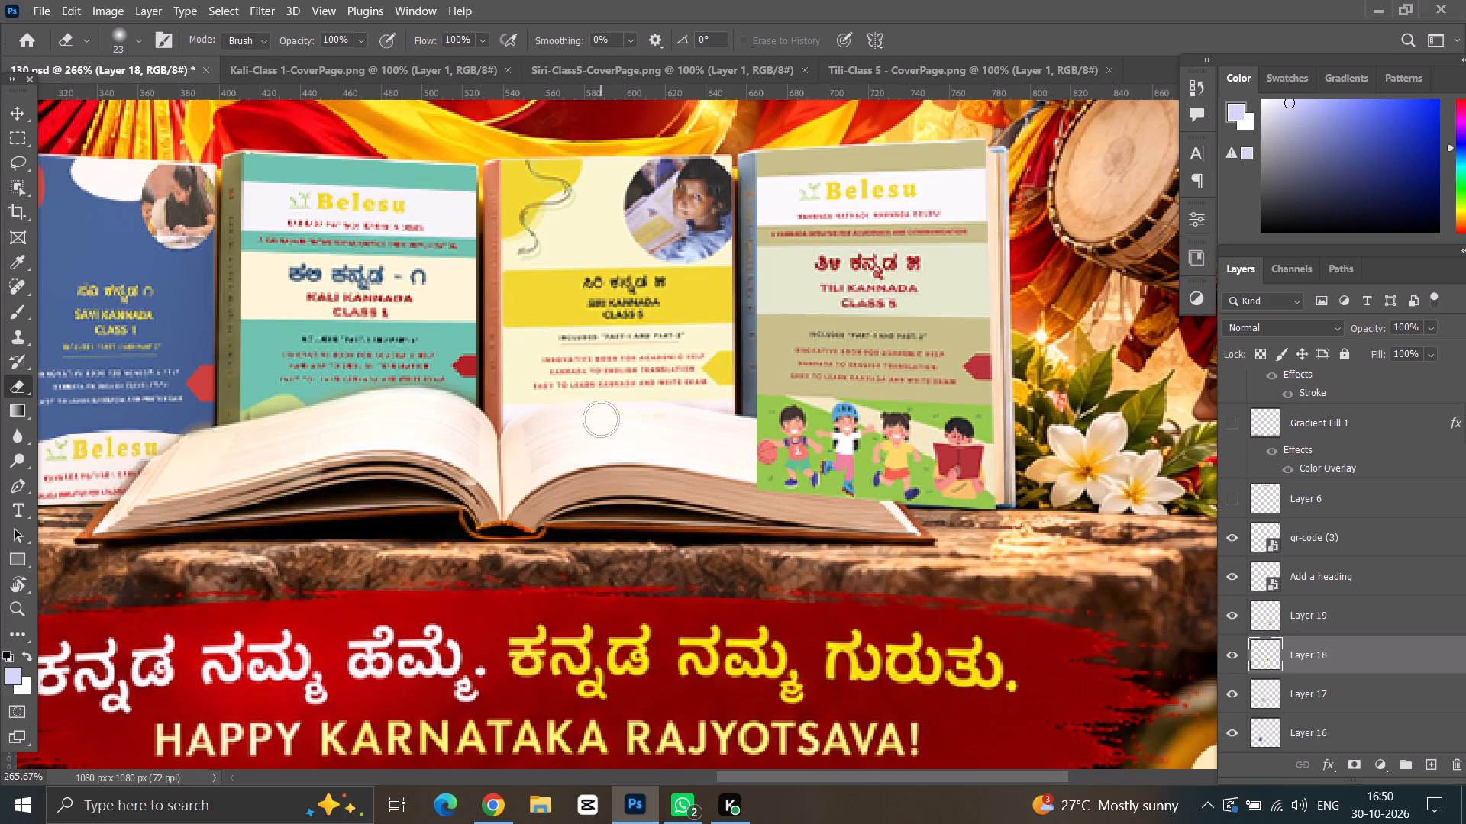
pyautogui.moveTo(601, 419); pyautogui.dragTo(598, 415)
pyautogui.moveTo(598, 415); pyautogui.dragTo(737, 441)
pyautogui.keyDown('alt'); pyautogui.scroll(-6, 529, 491); pyautogui.keyUp('alt')
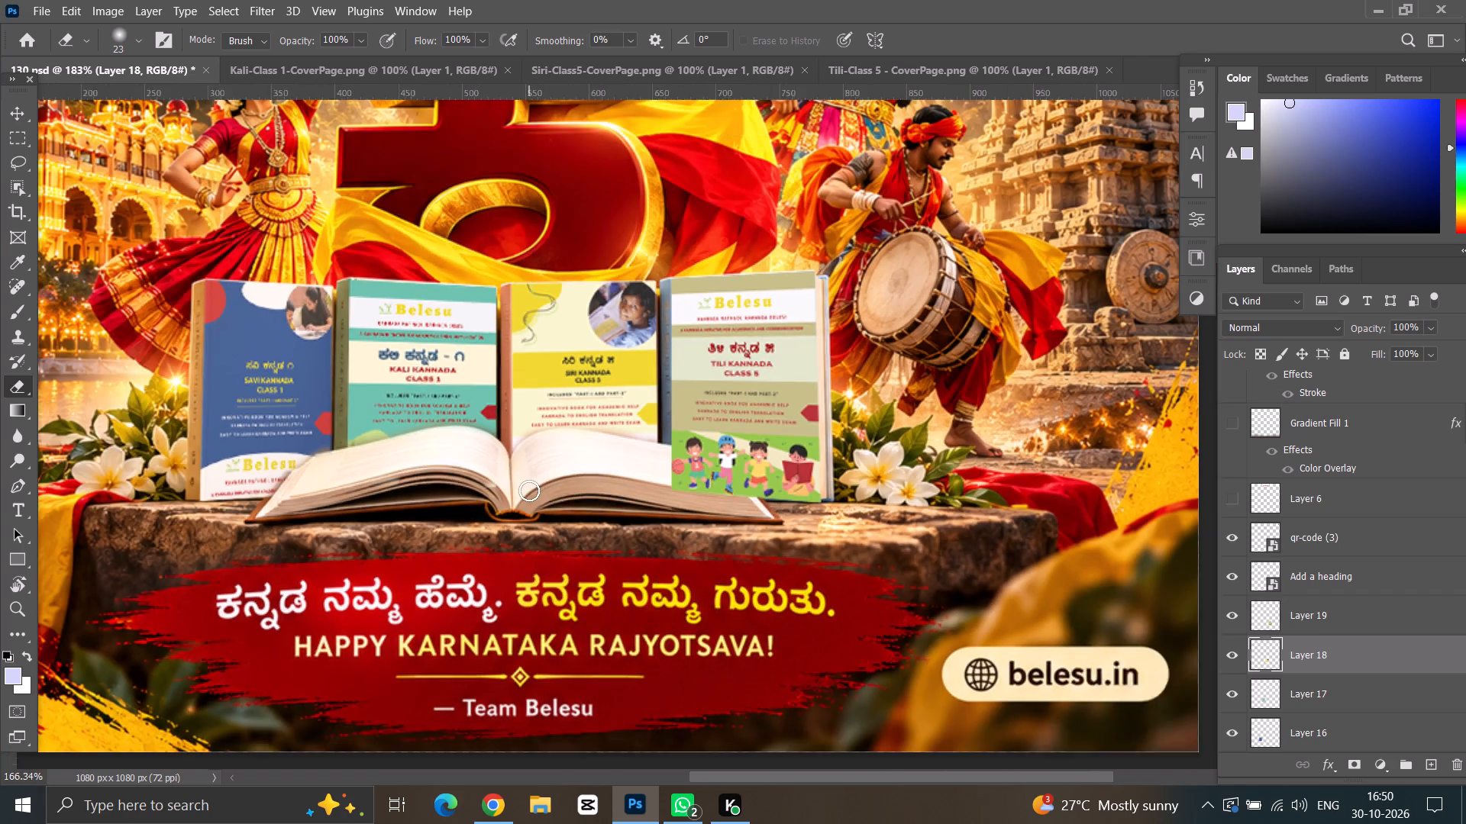
# Lower the Tili Kannada cover's opacity to 74% and erase its lower-left part that overlaps the open book's right page.
pyautogui.click(13, 117)
pyautogui.keyDown('ctrl'); pyautogui.click(712, 440); pyautogui.keyUp('ctrl')
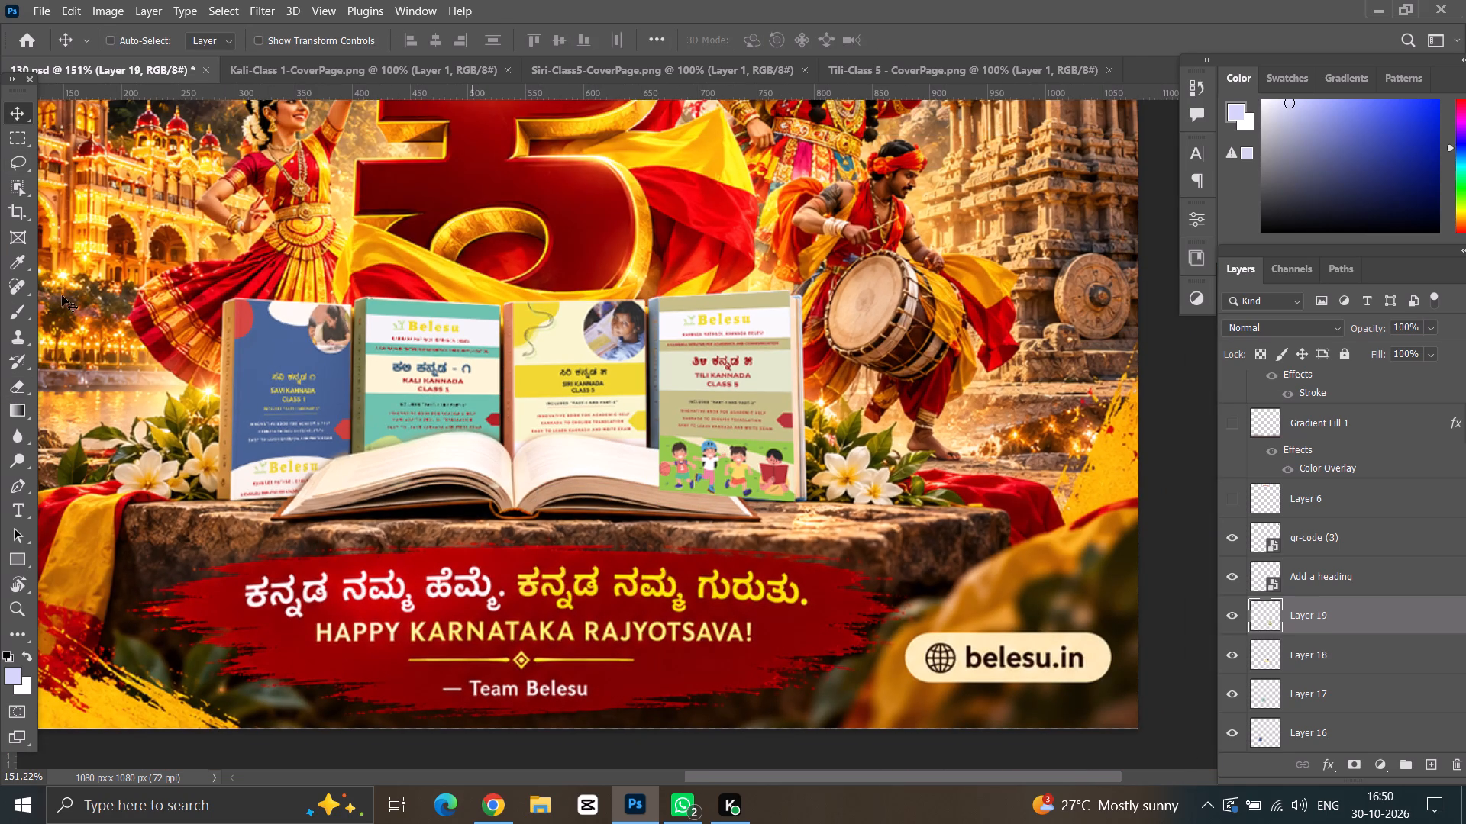
pyautogui.click(18, 391)
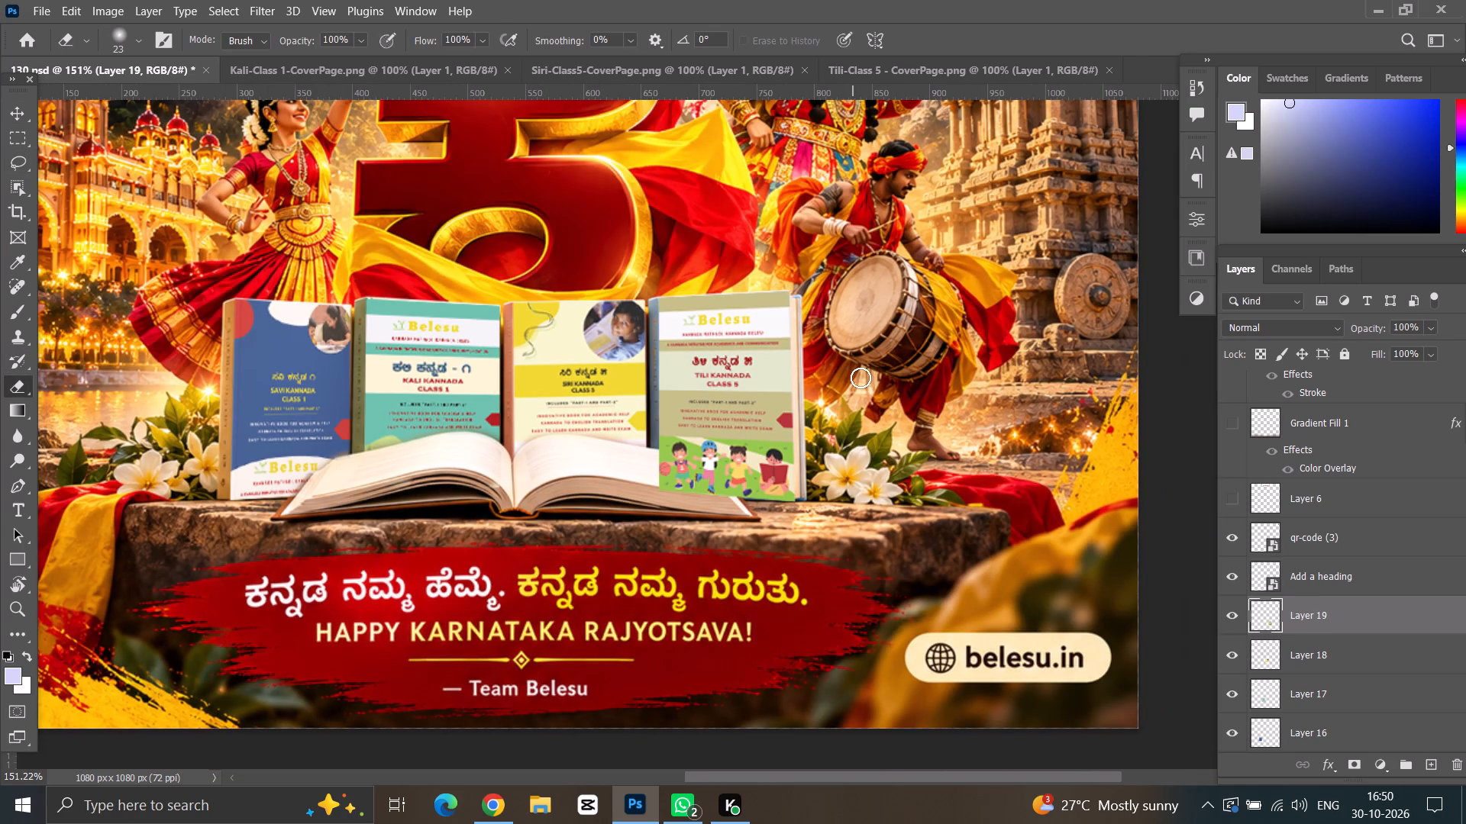
pyautogui.click(1434, 330)
pyautogui.click(1429, 351)
pyautogui.keyDown('alt'); pyautogui.scroll(3, 786, 478); pyautogui.keyUp('alt')
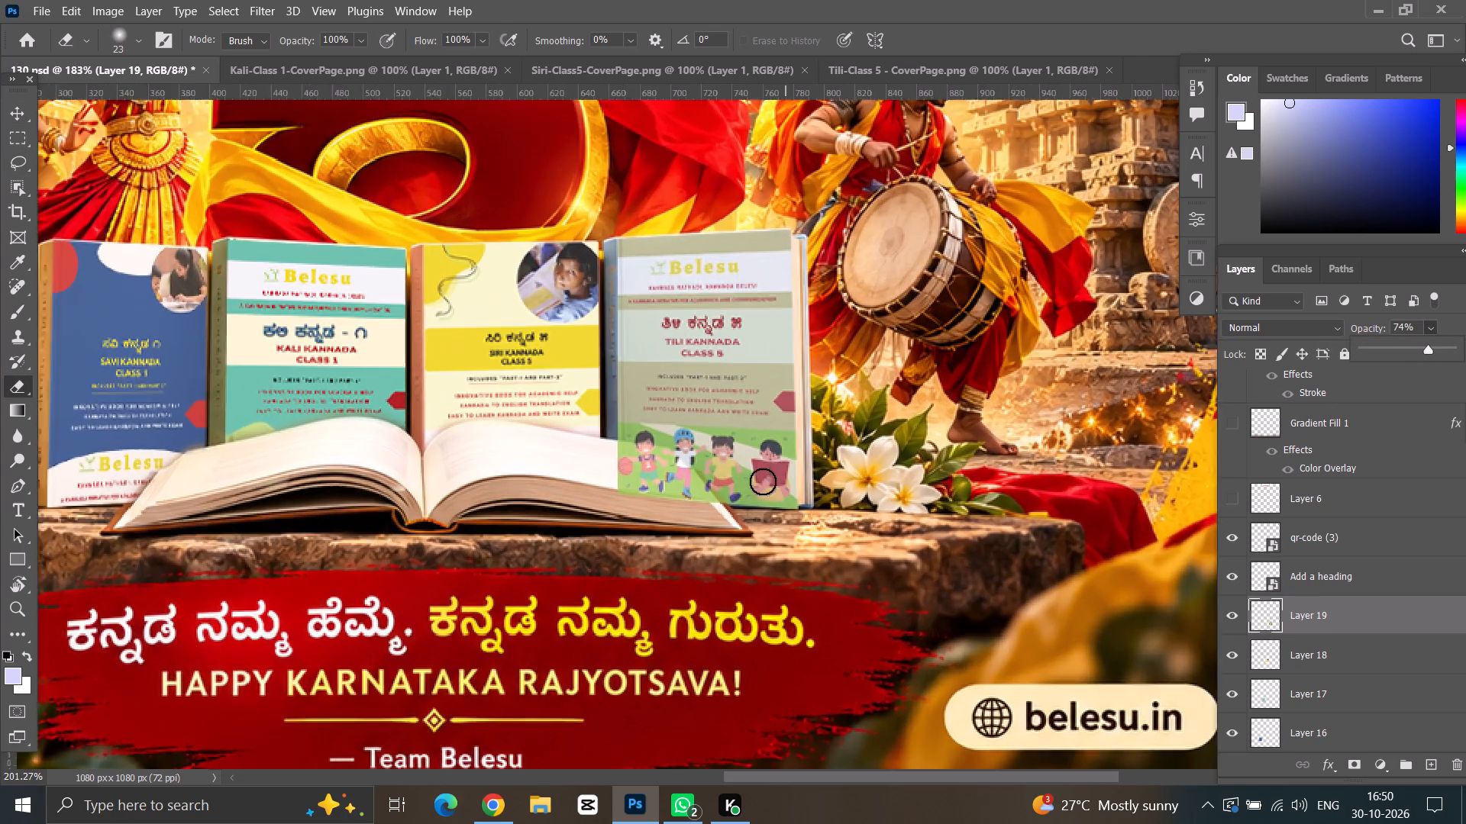
pyautogui.keyDown('alt'); pyautogui.scroll(5, 763, 481); pyautogui.keyUp('alt')
pyautogui.moveTo(539, 446); pyautogui.dragTo(627, 509)
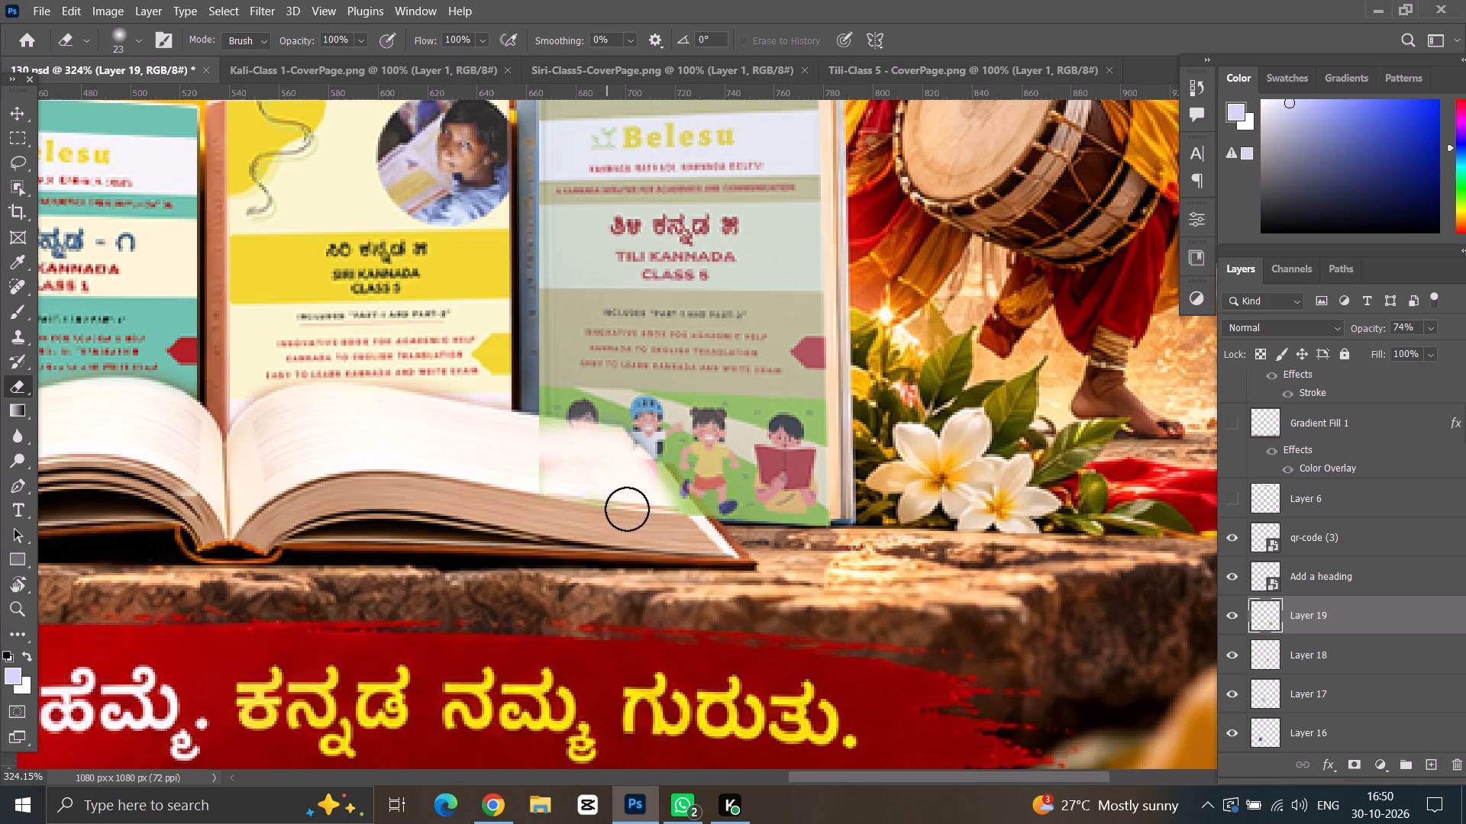
pyautogui.moveTo(627, 509); pyautogui.dragTo(638, 479)
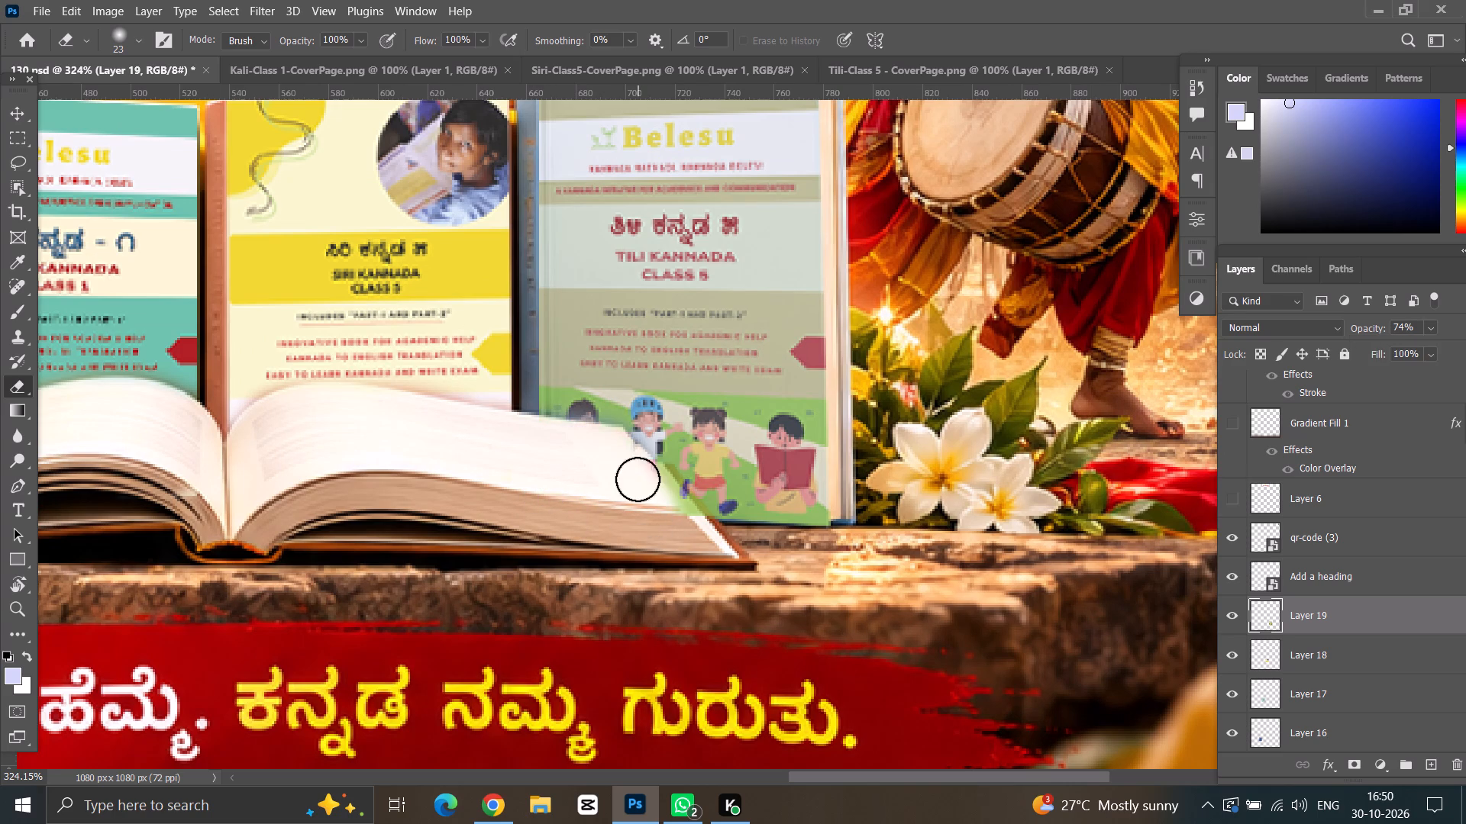
pyautogui.moveTo(638, 479); pyautogui.dragTo(678, 549)
# Set the opacity of the Savi Kannada and Tili Kannada covers to 100%.
pyautogui.click(26, 118)
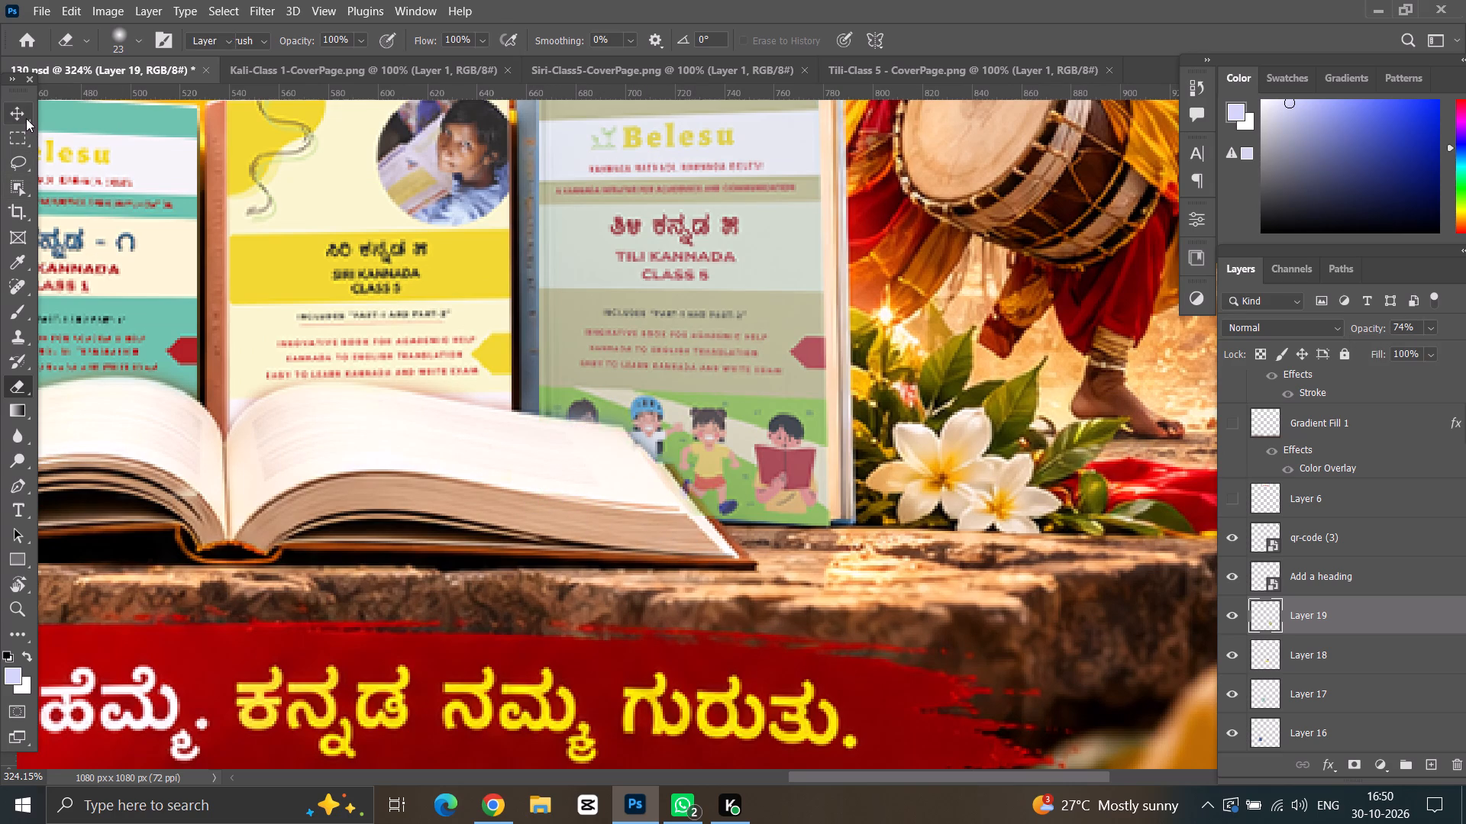
pyautogui.keyDown('alt'); pyautogui.scroll(-11, 733, 430); pyautogui.keyUp('alt')
pyautogui.keyDown('alt'); pyautogui.scroll(3, 493, 439); pyautogui.keyUp('alt')
pyautogui.keyDown('ctrl'); pyautogui.click(376, 397); pyautogui.keyUp('ctrl')
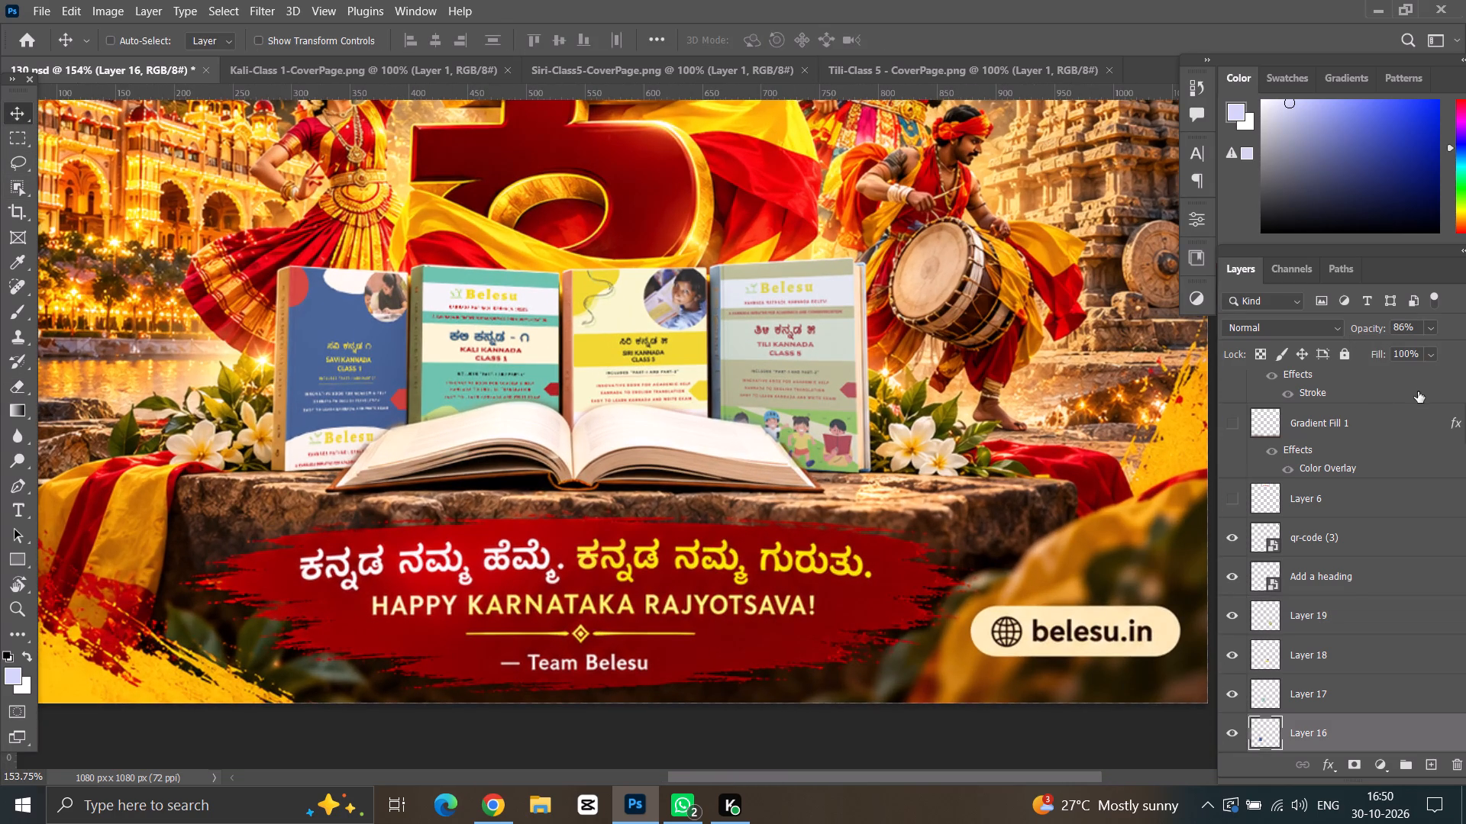
pyautogui.click(1431, 328)
pyautogui.moveTo(1441, 350); pyautogui.dragTo(1465, 350)
pyautogui.keyDown('ctrl'); pyautogui.click(499, 367); pyautogui.keyUp('ctrl')
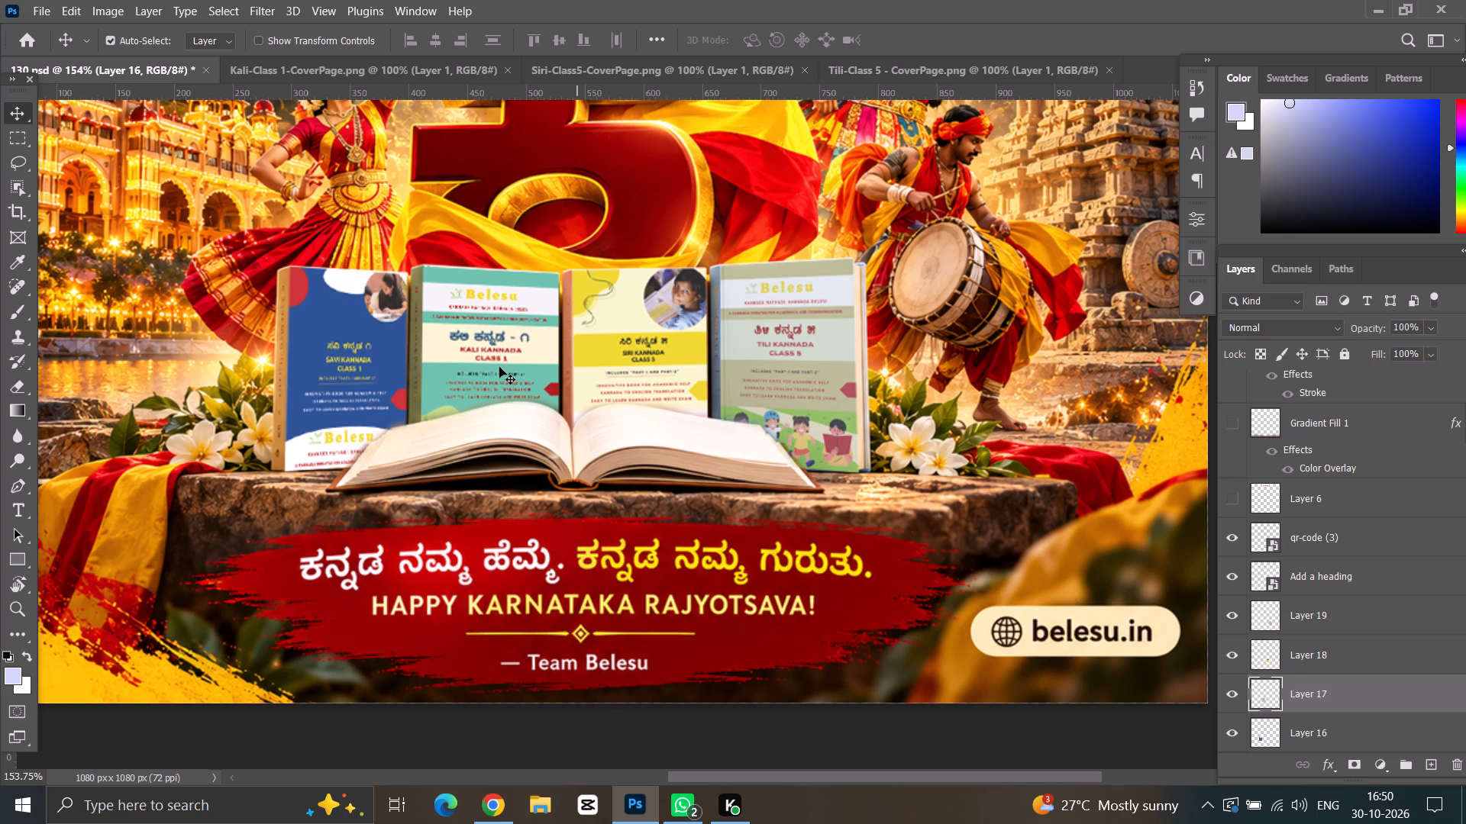
pyautogui.keyDown('ctrl'); pyautogui.click(667, 365); pyautogui.keyUp('ctrl')
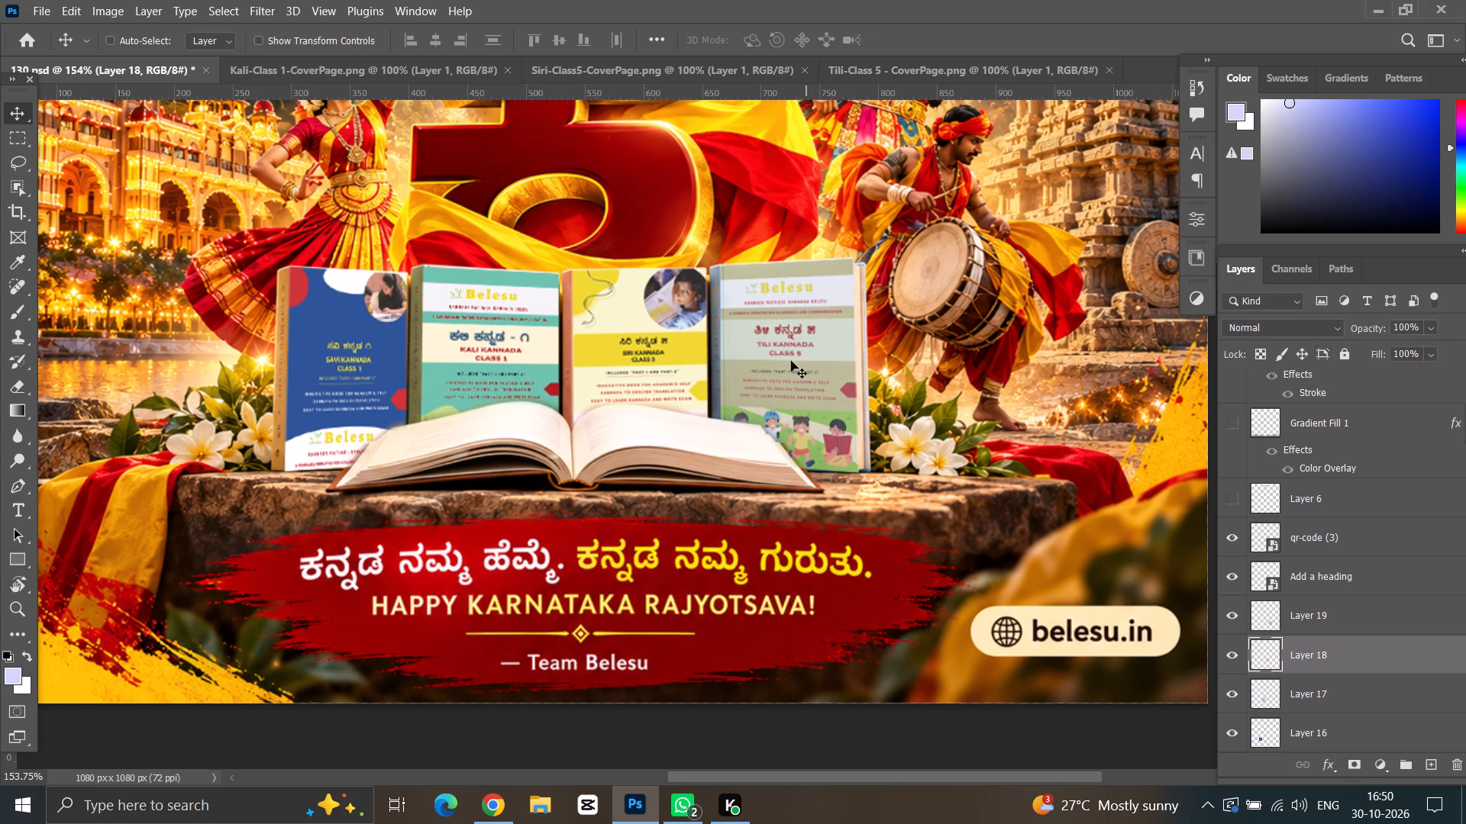
pyautogui.keyDown('ctrl'); pyautogui.click(791, 361); pyautogui.keyUp('ctrl')
pyautogui.click(1433, 327)
pyautogui.moveTo(1425, 348); pyautogui.dragTo(1465, 348)
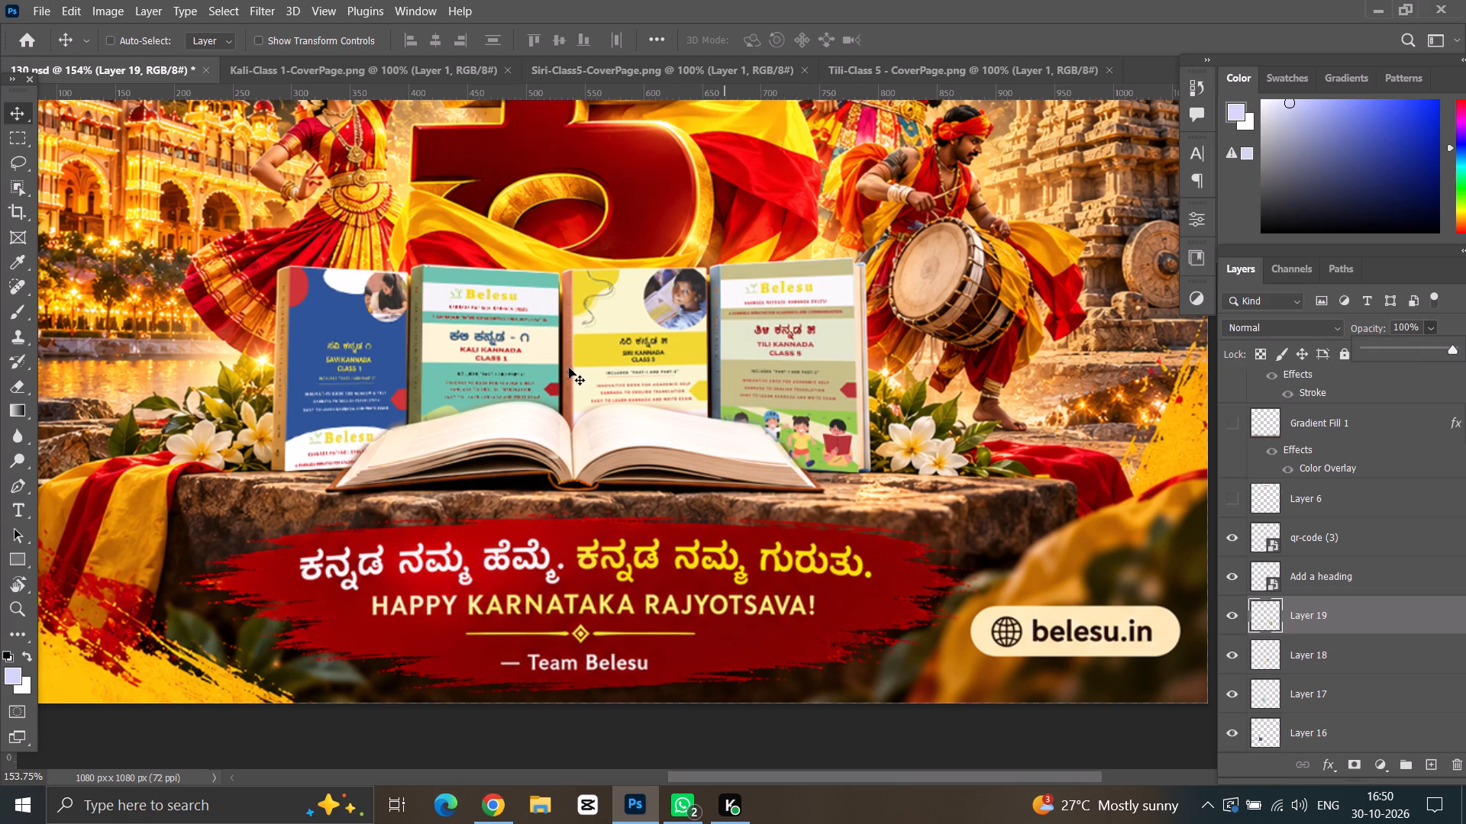
# Examine the whole post, then the four covers and book spines behind the open book up close.
pyautogui.keyDown('alt'); pyautogui.scroll(-10, 512, 378); pyautogui.keyUp('alt')
pyautogui.scroll(8, 512, 378)
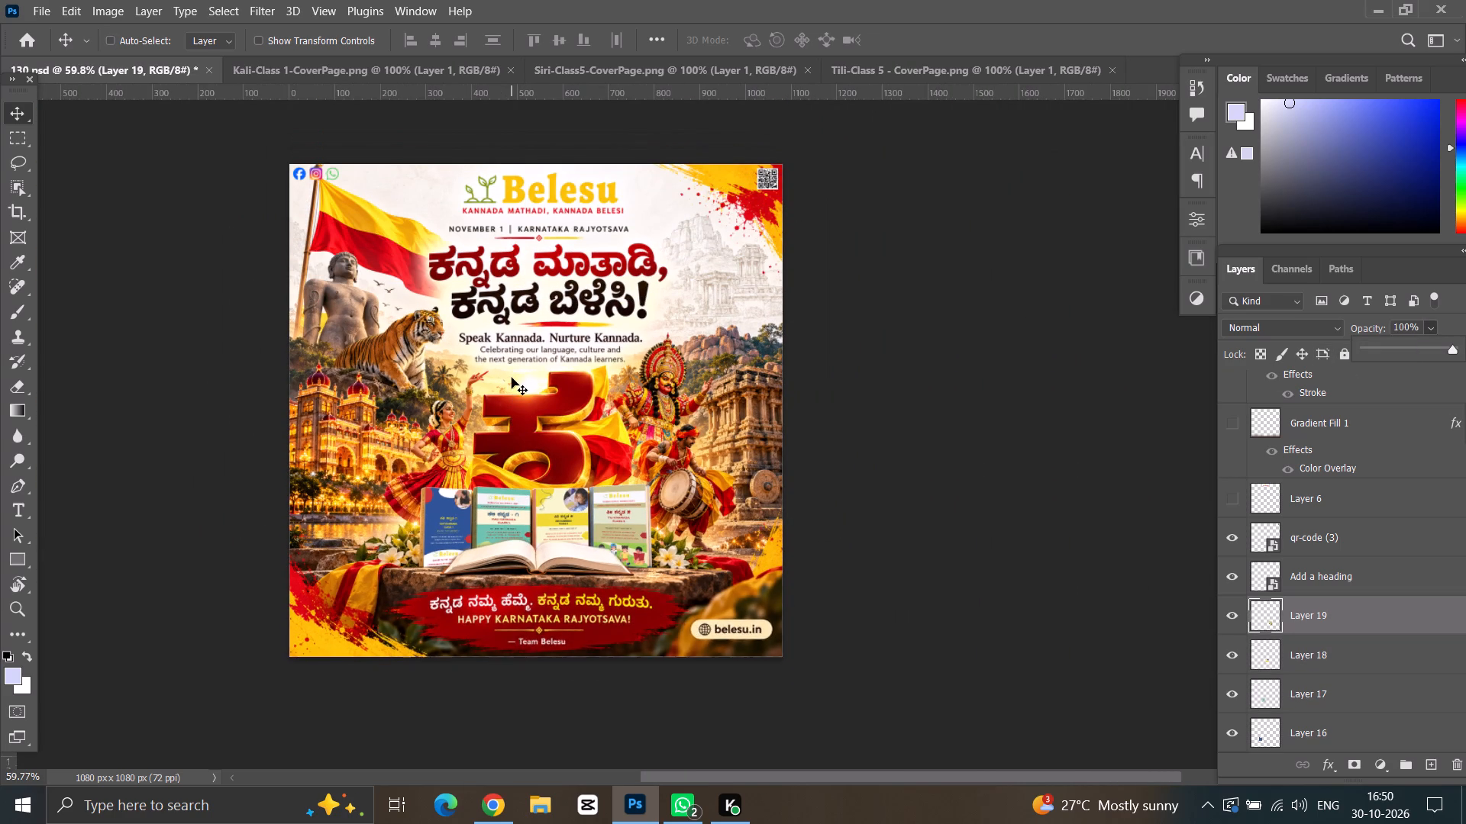
pyautogui.scroll(3, 512, 378)
pyautogui.keyDown('alt'); pyautogui.scroll(3, 460, 443); pyautogui.keyUp('alt')
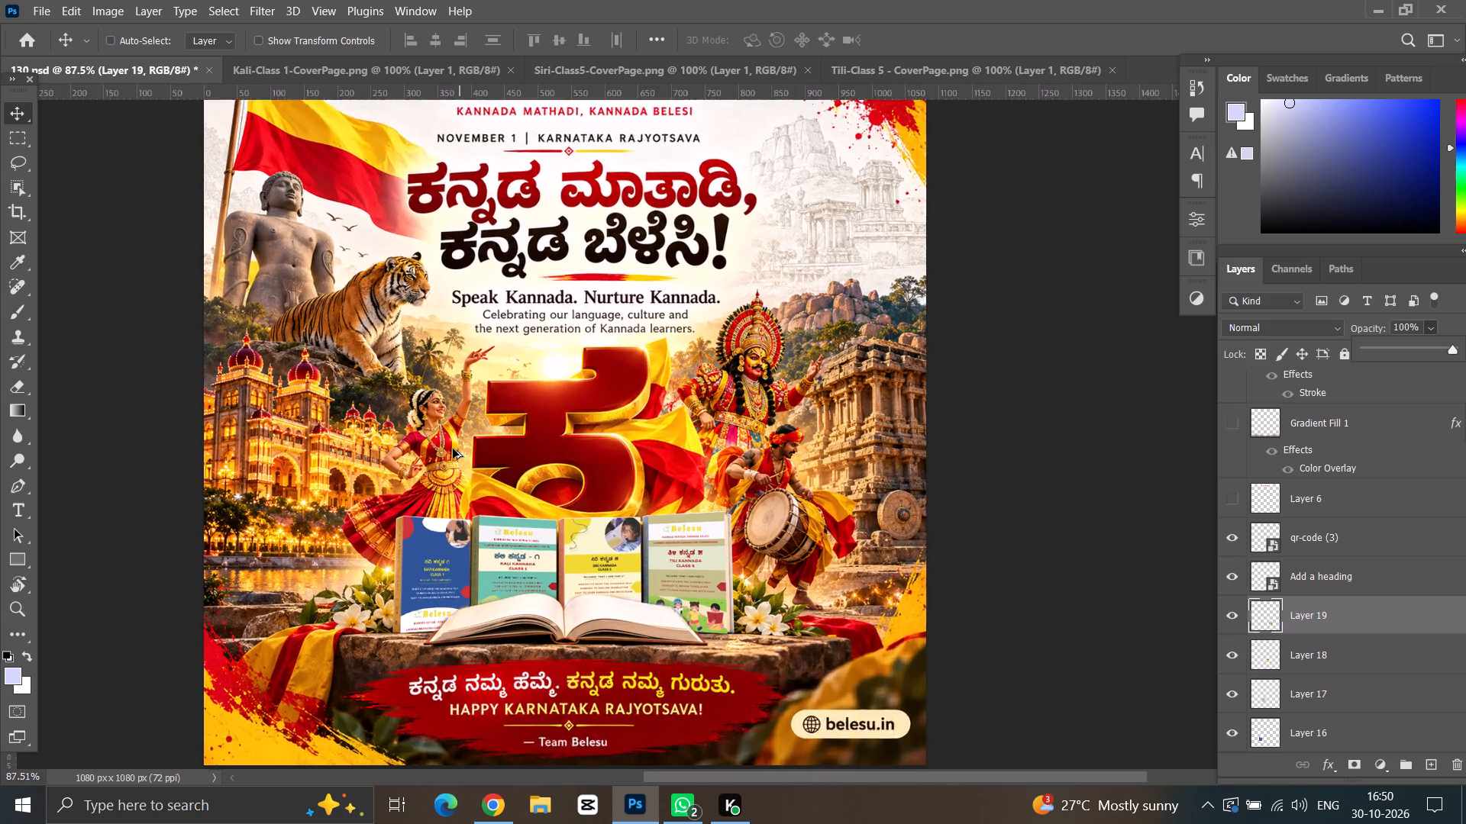
pyautogui.keyDown('alt'); pyautogui.scroll(2, 453, 449); pyautogui.keyUp('alt')
pyautogui.scroll(-3, 453, 449)
pyautogui.keyDown('alt'); pyautogui.scroll(3, 454, 453); pyautogui.keyUp('alt')
pyautogui.scroll(-4, 454, 453)
pyautogui.keyDown('alt'); pyautogui.scroll(3, 390, 475); pyautogui.keyUp('alt')
pyautogui.scroll(-2, 390, 475)
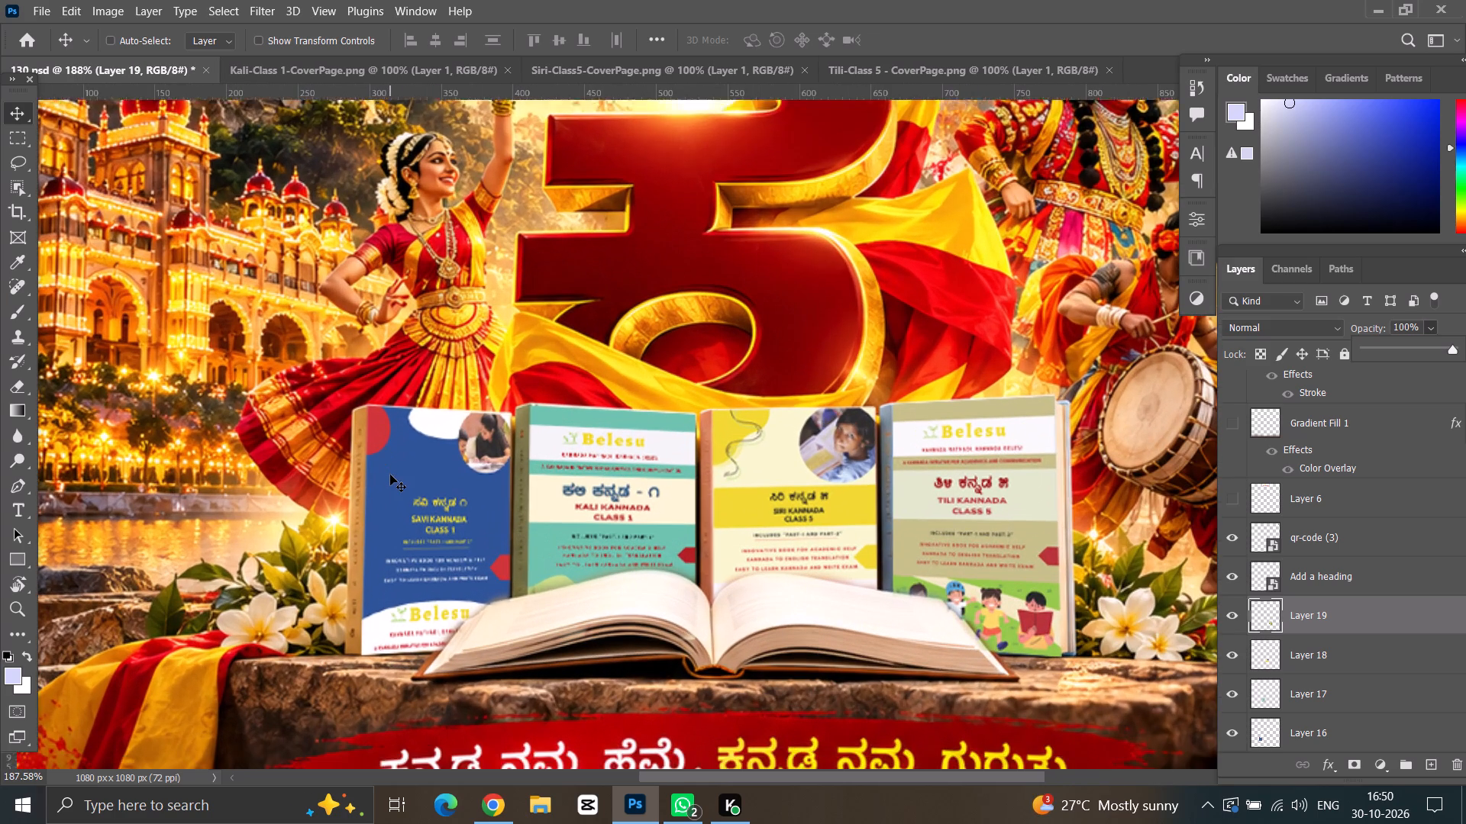
pyautogui.scroll(-1, 390, 475)
pyautogui.keyDown('alt'); pyautogui.scroll(1, 273, 446); pyautogui.keyUp('alt')
pyautogui.scroll(-2, 273, 446)
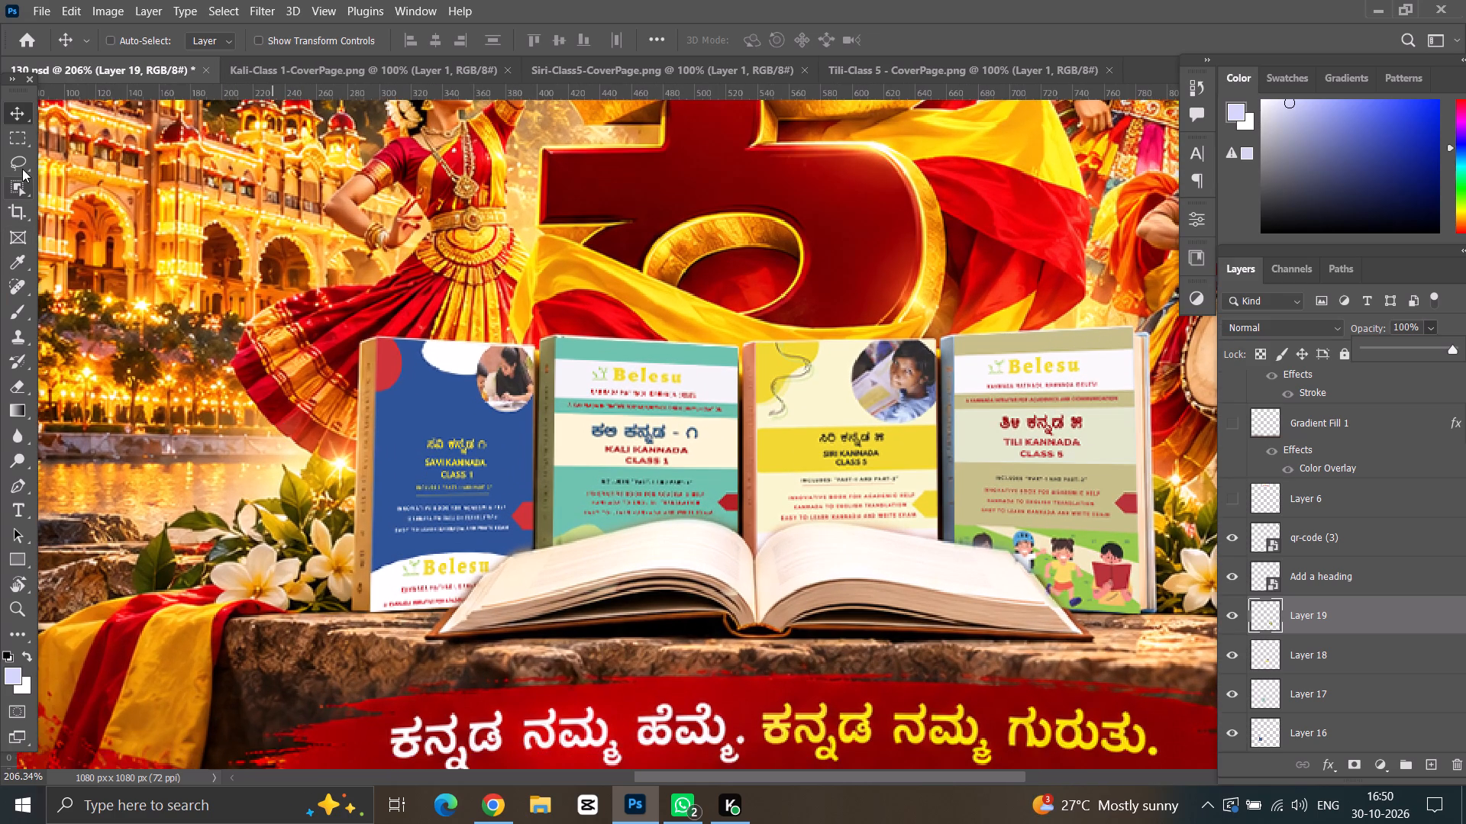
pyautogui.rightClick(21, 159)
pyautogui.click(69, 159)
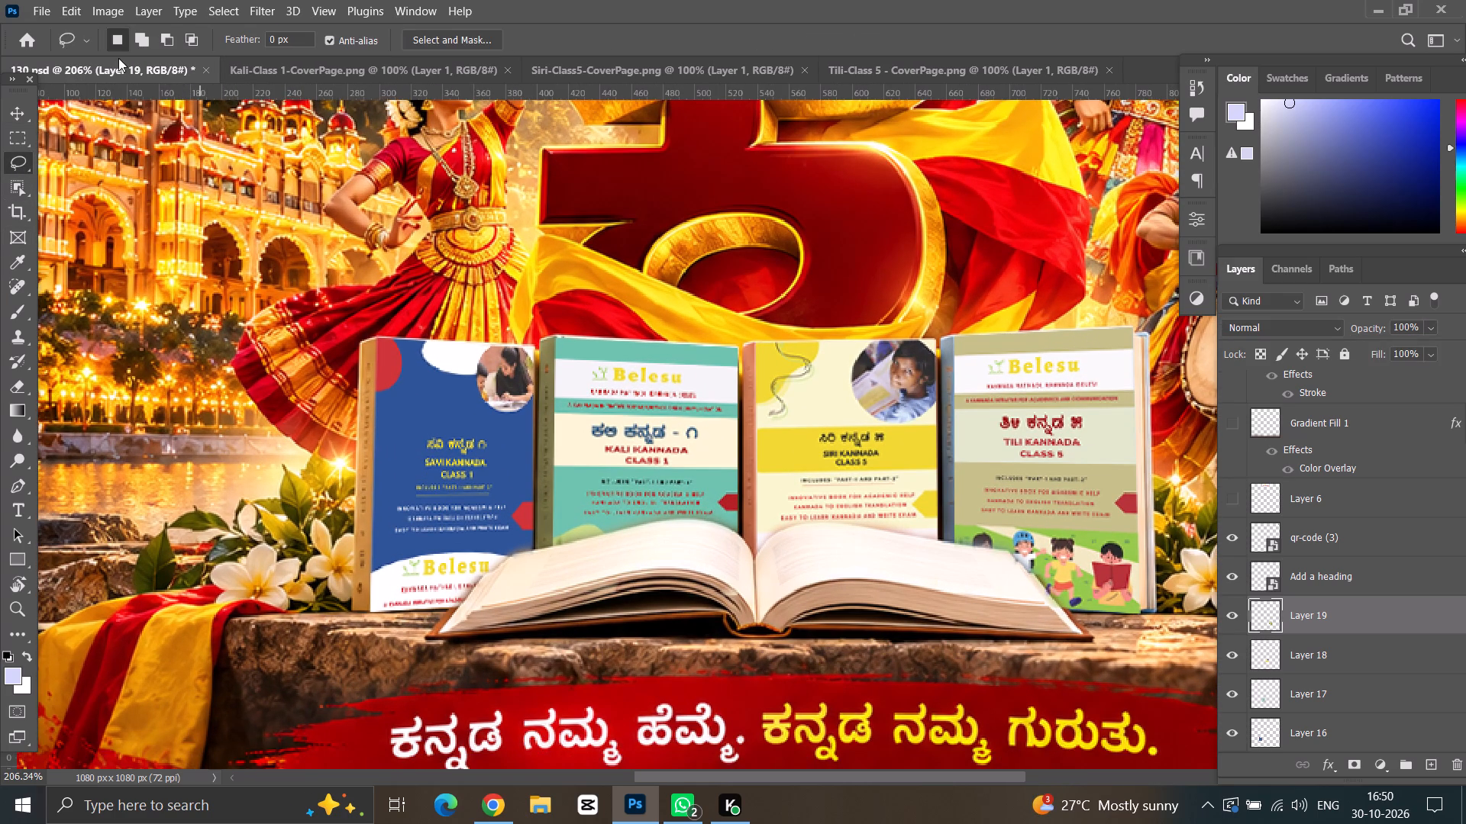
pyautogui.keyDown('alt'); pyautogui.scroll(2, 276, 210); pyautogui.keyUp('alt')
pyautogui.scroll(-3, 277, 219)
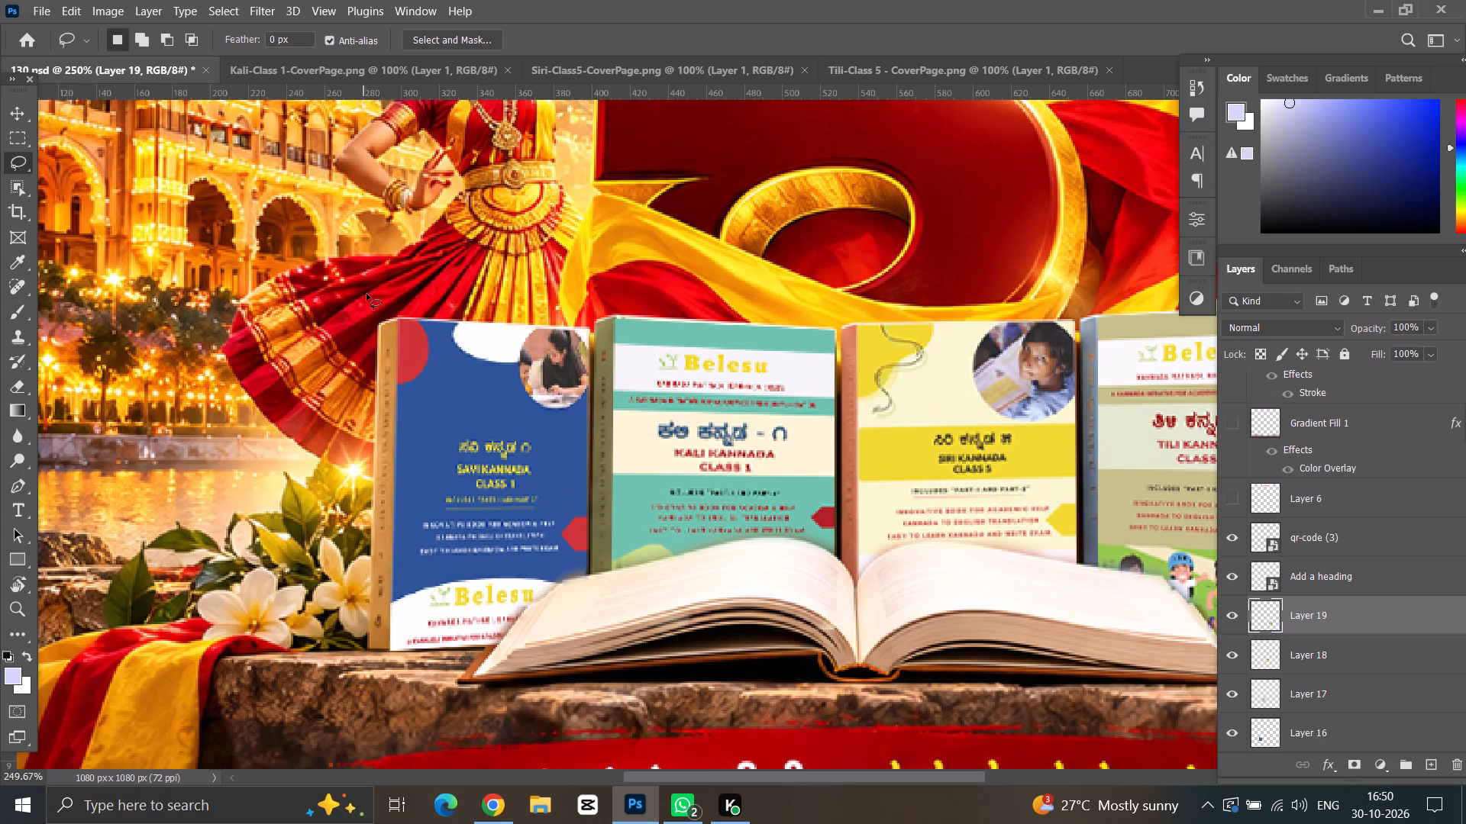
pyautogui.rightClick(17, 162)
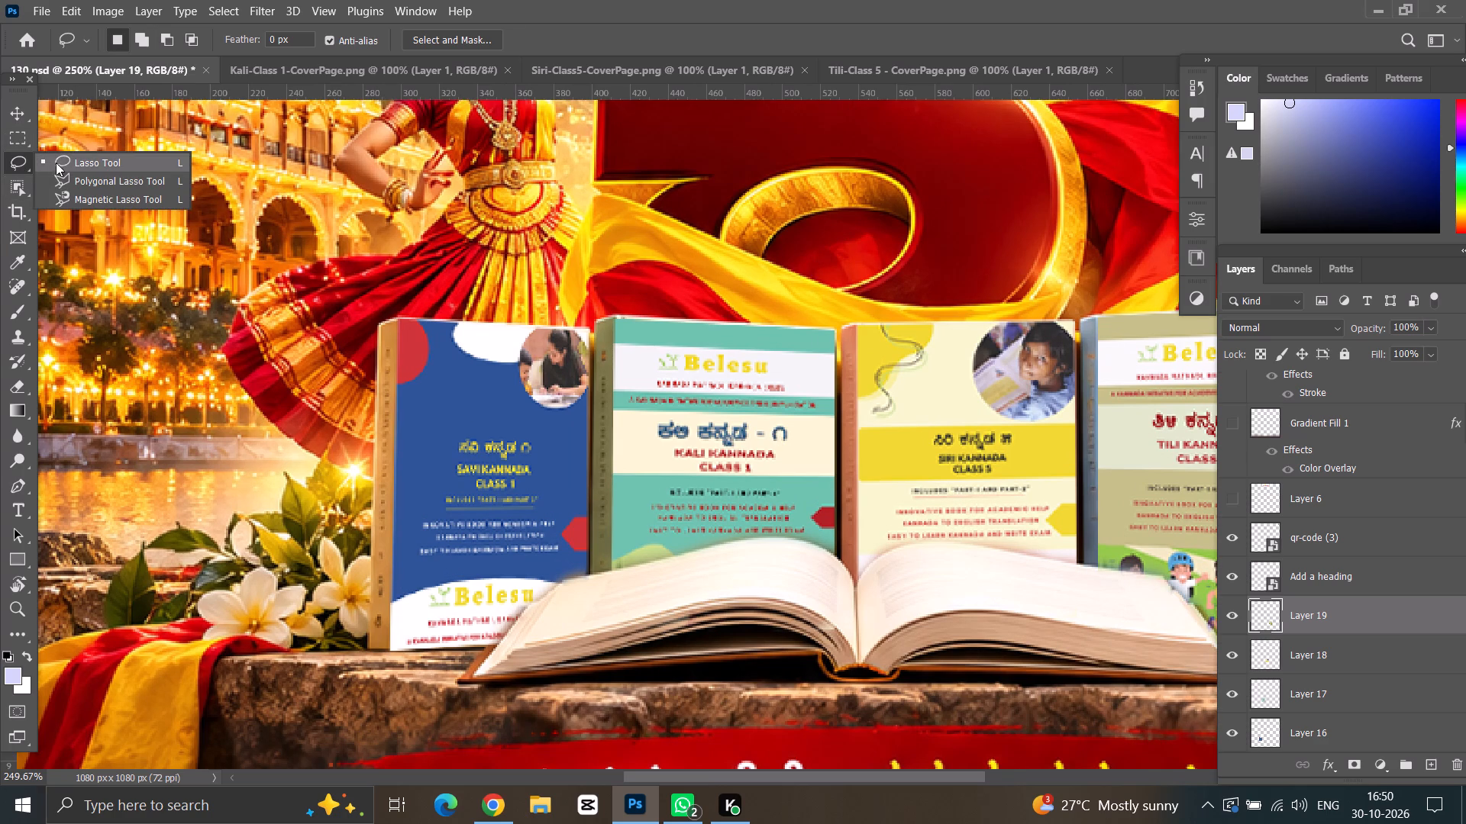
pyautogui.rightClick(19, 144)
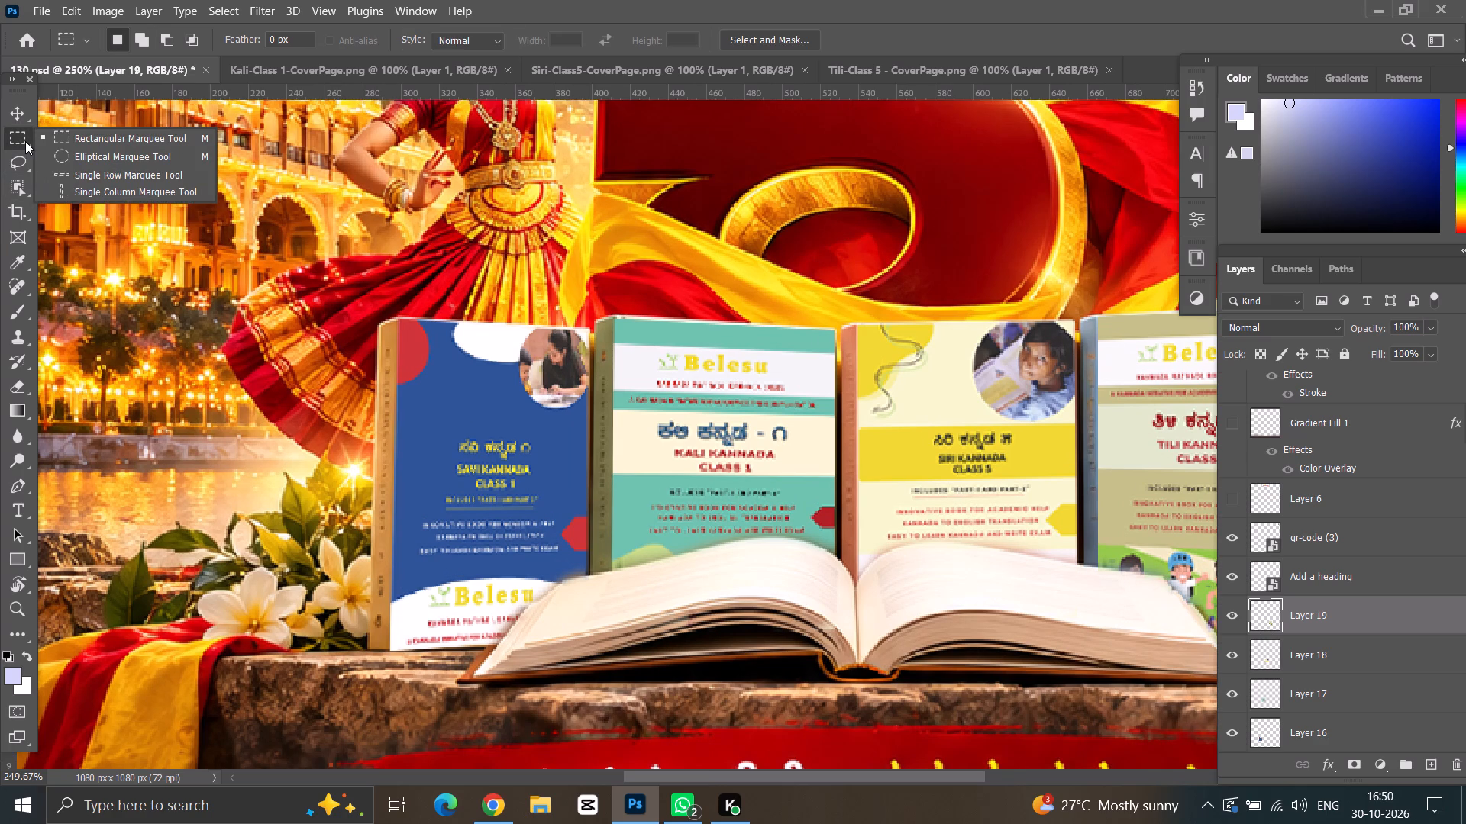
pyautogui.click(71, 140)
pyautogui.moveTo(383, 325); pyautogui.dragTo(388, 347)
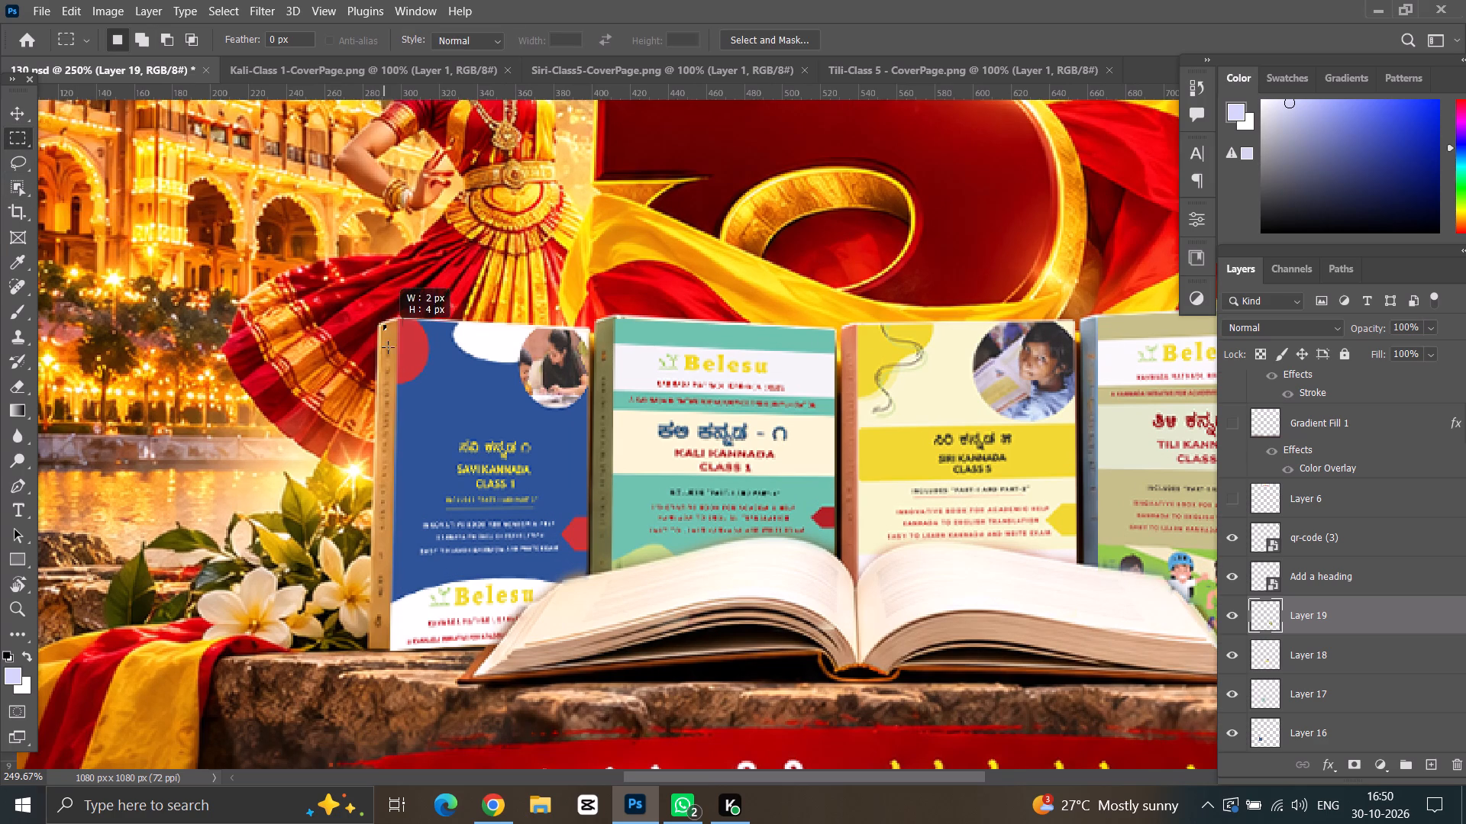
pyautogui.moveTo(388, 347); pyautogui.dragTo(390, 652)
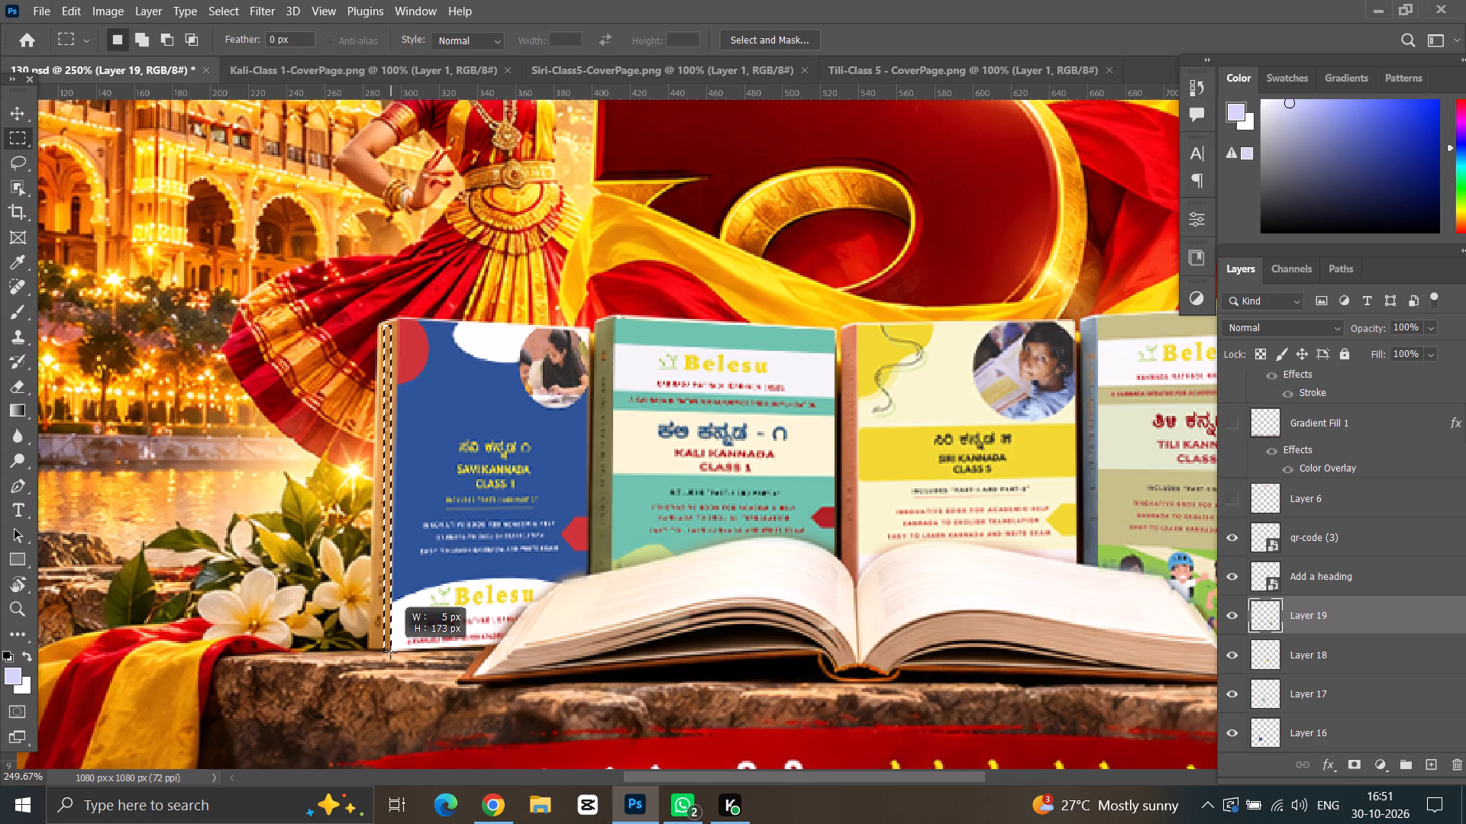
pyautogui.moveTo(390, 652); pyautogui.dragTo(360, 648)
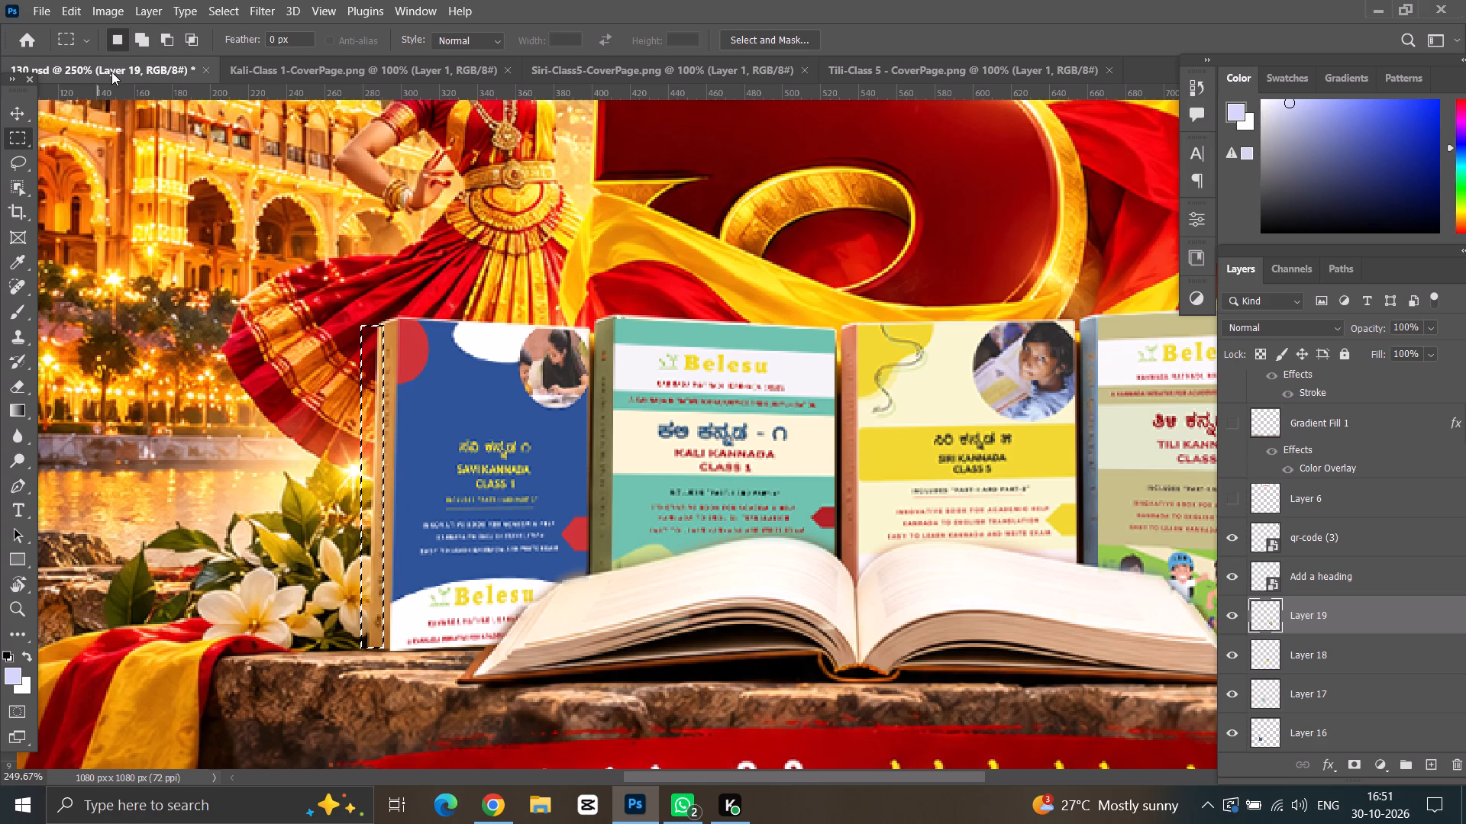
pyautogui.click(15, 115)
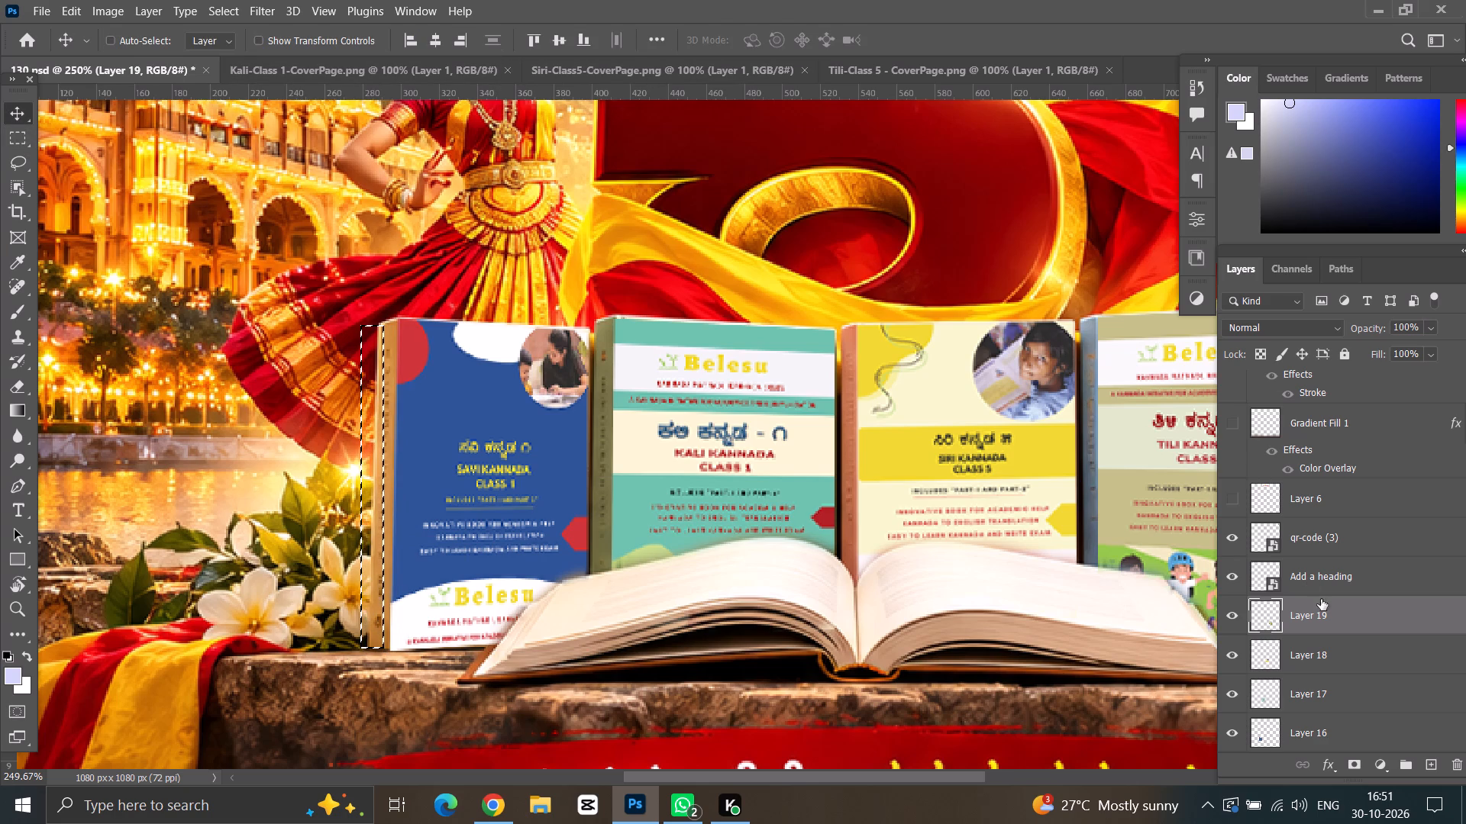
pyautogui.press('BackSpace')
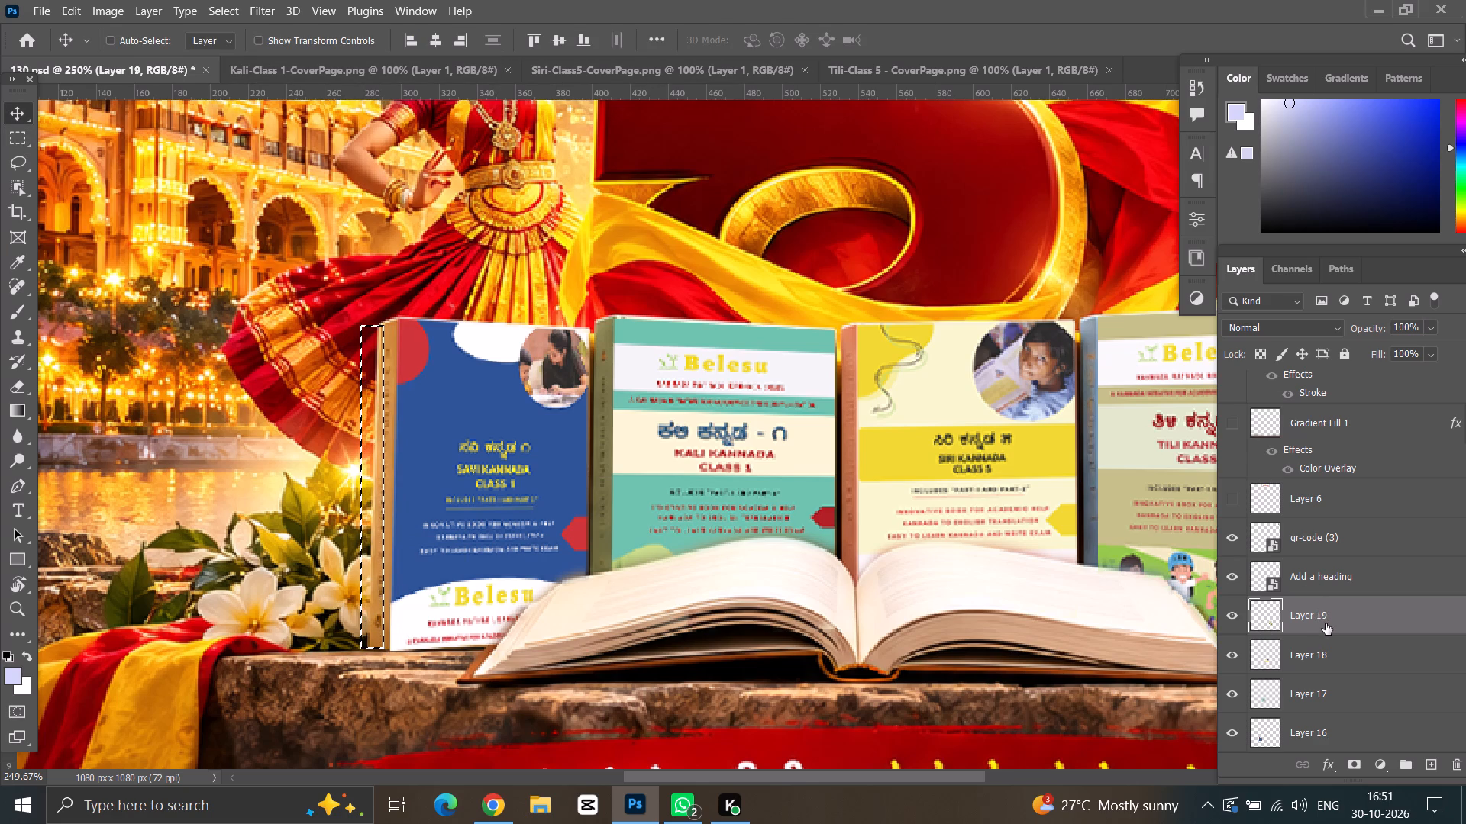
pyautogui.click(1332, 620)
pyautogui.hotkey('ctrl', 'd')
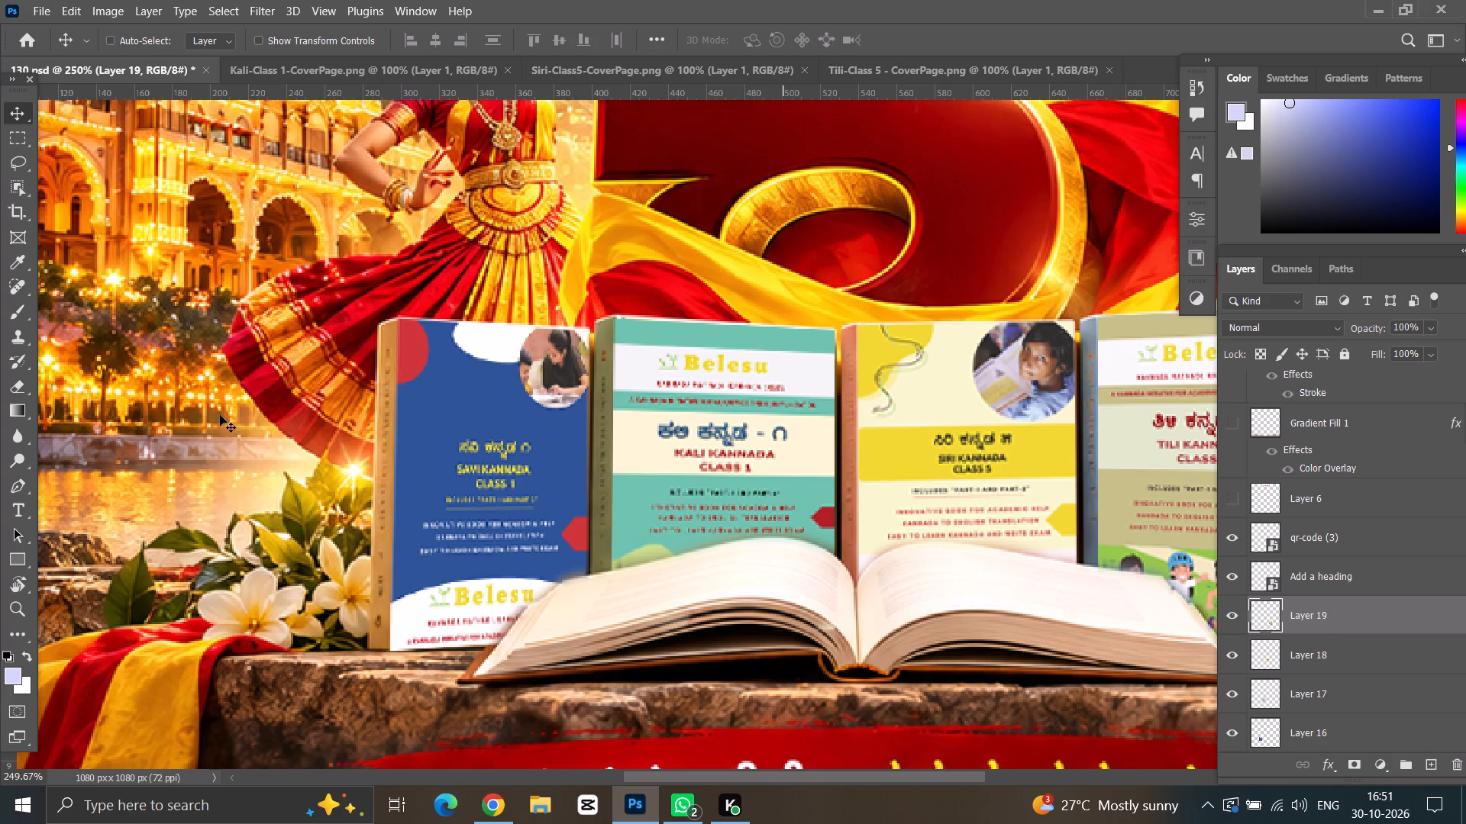
# Draw a narrow rectangle shape about 10 × 168 px along the Savi book's spine.
pyautogui.rightClick(22, 561)
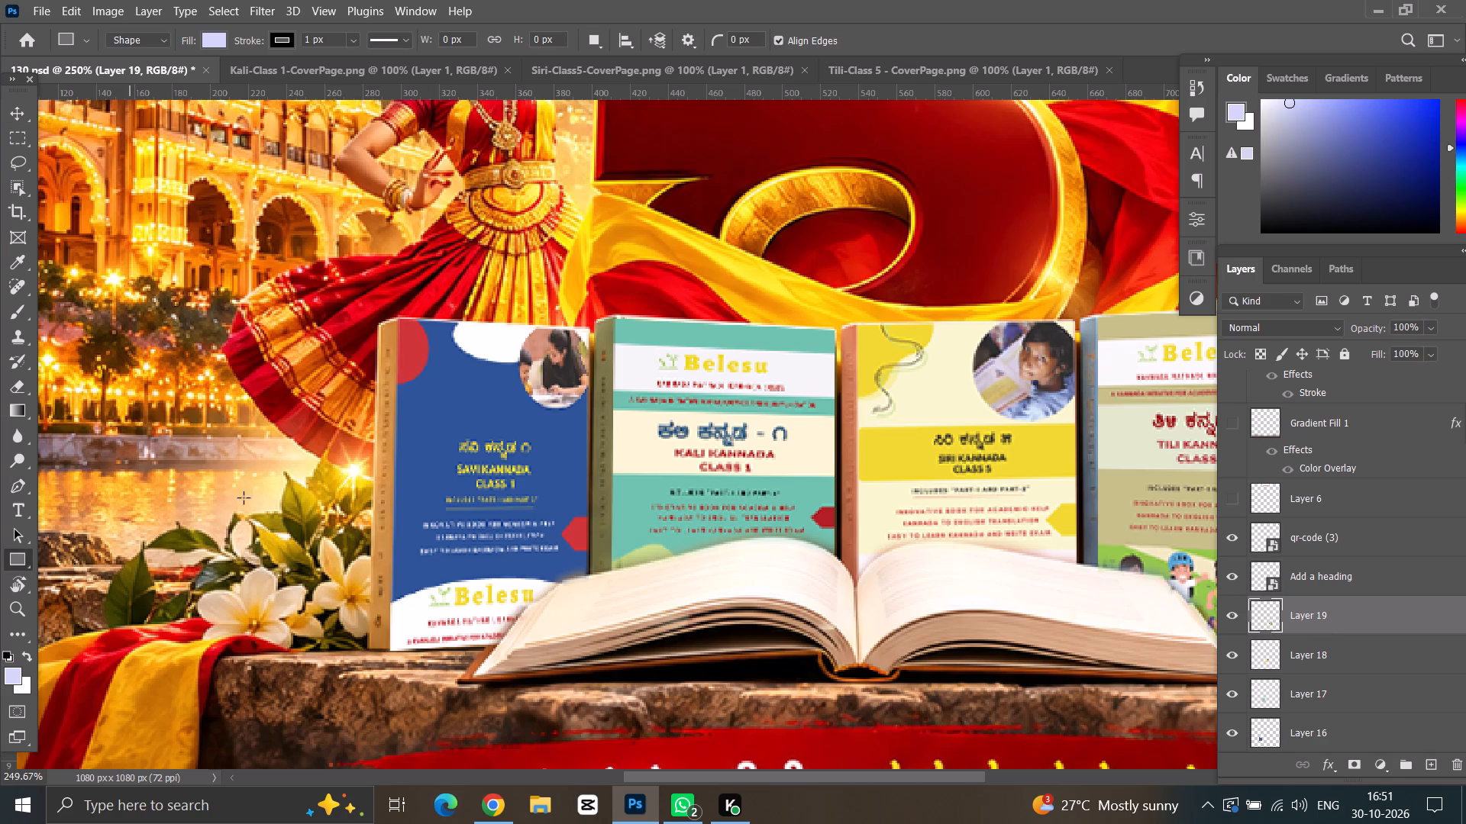
pyautogui.moveTo(373, 314); pyautogui.dragTo(389, 632)
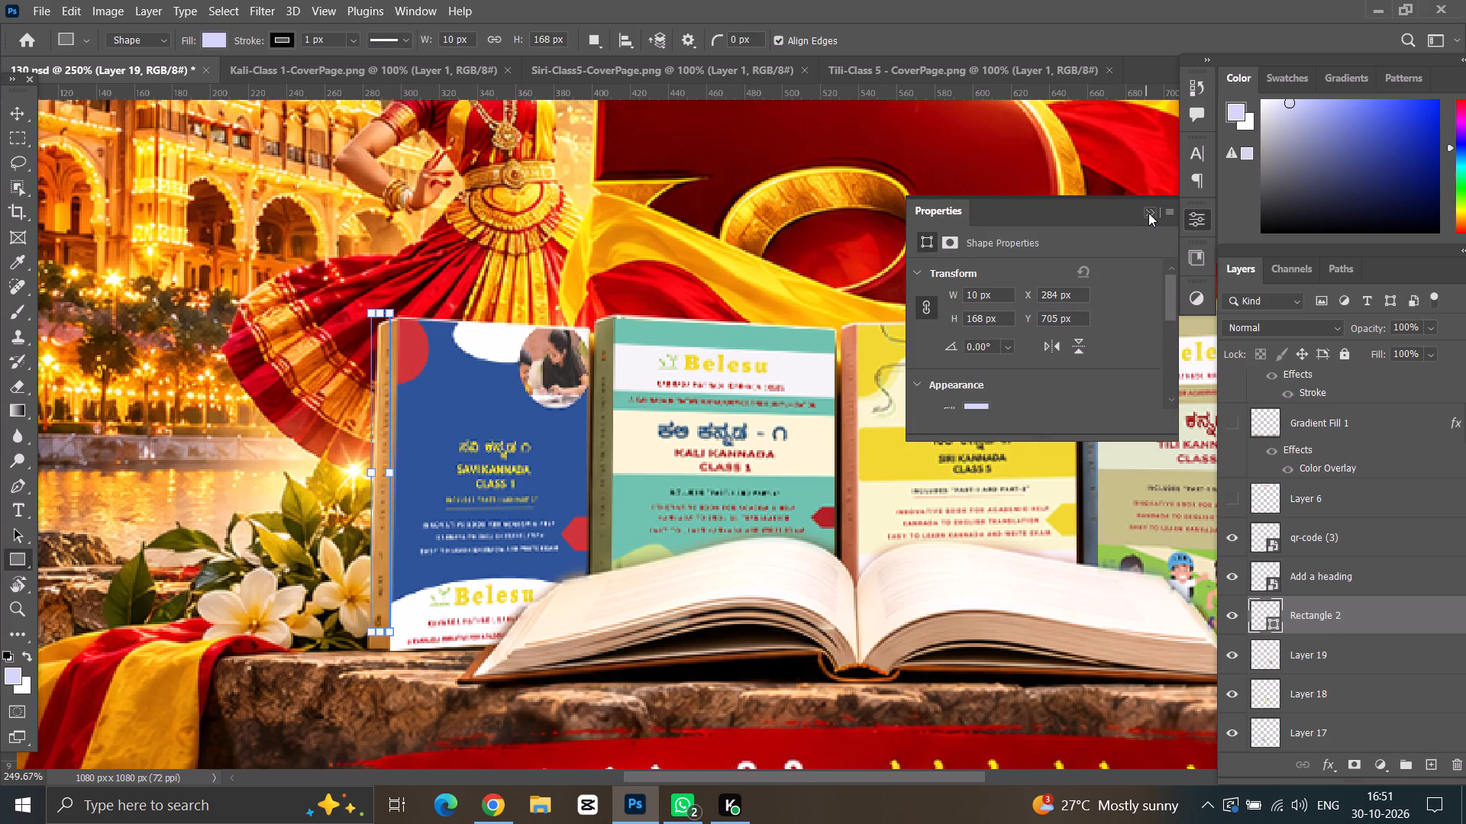
pyautogui.click(1148, 213)
# Fill the spine rectangle with the Savi cover's blue, #2d5497, and remove its stroke.
pyautogui.click(215, 41)
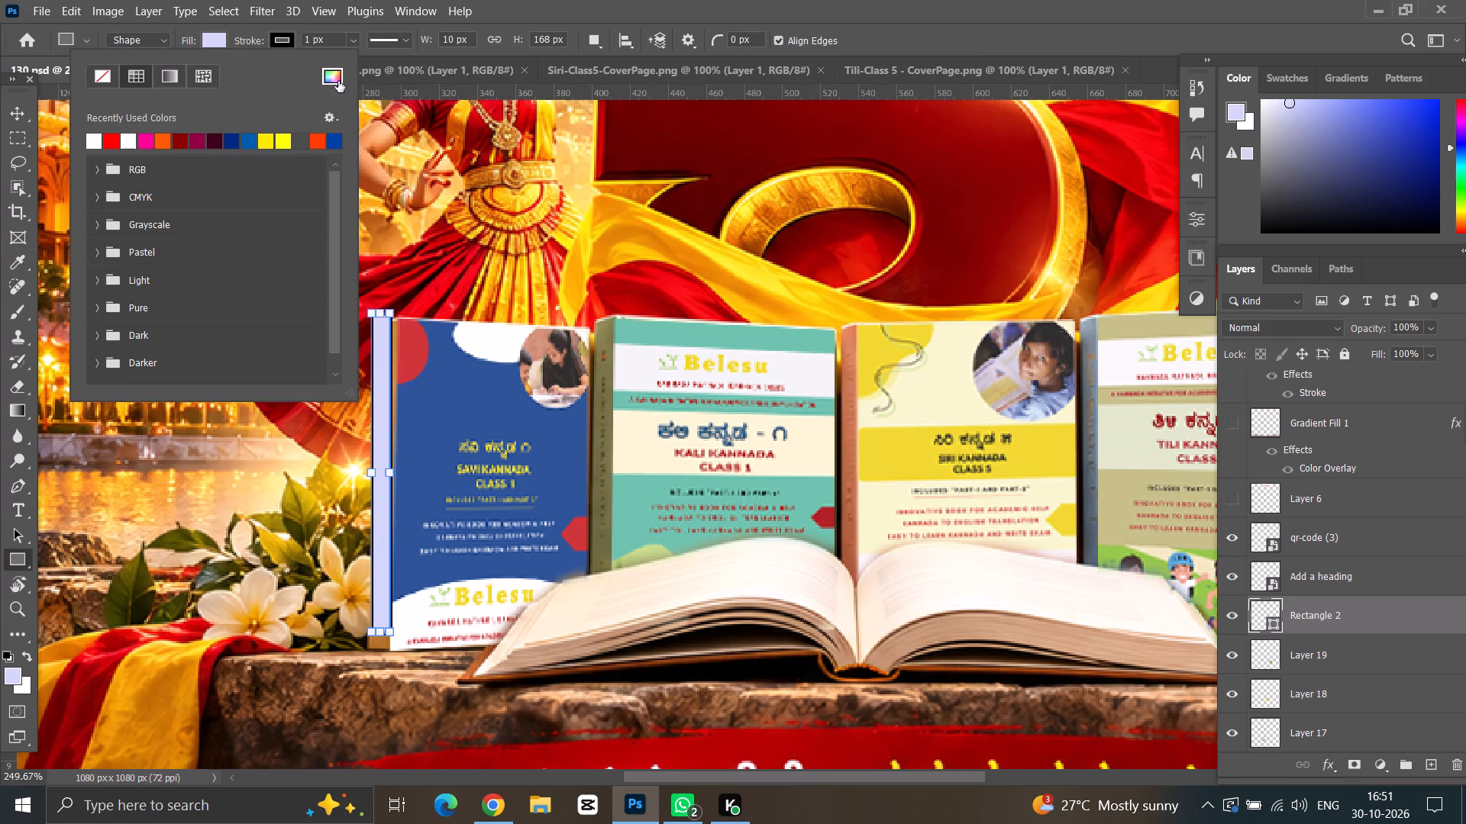
pyautogui.click(331, 75)
pyautogui.click(437, 396)
pyautogui.click(1085, 169)
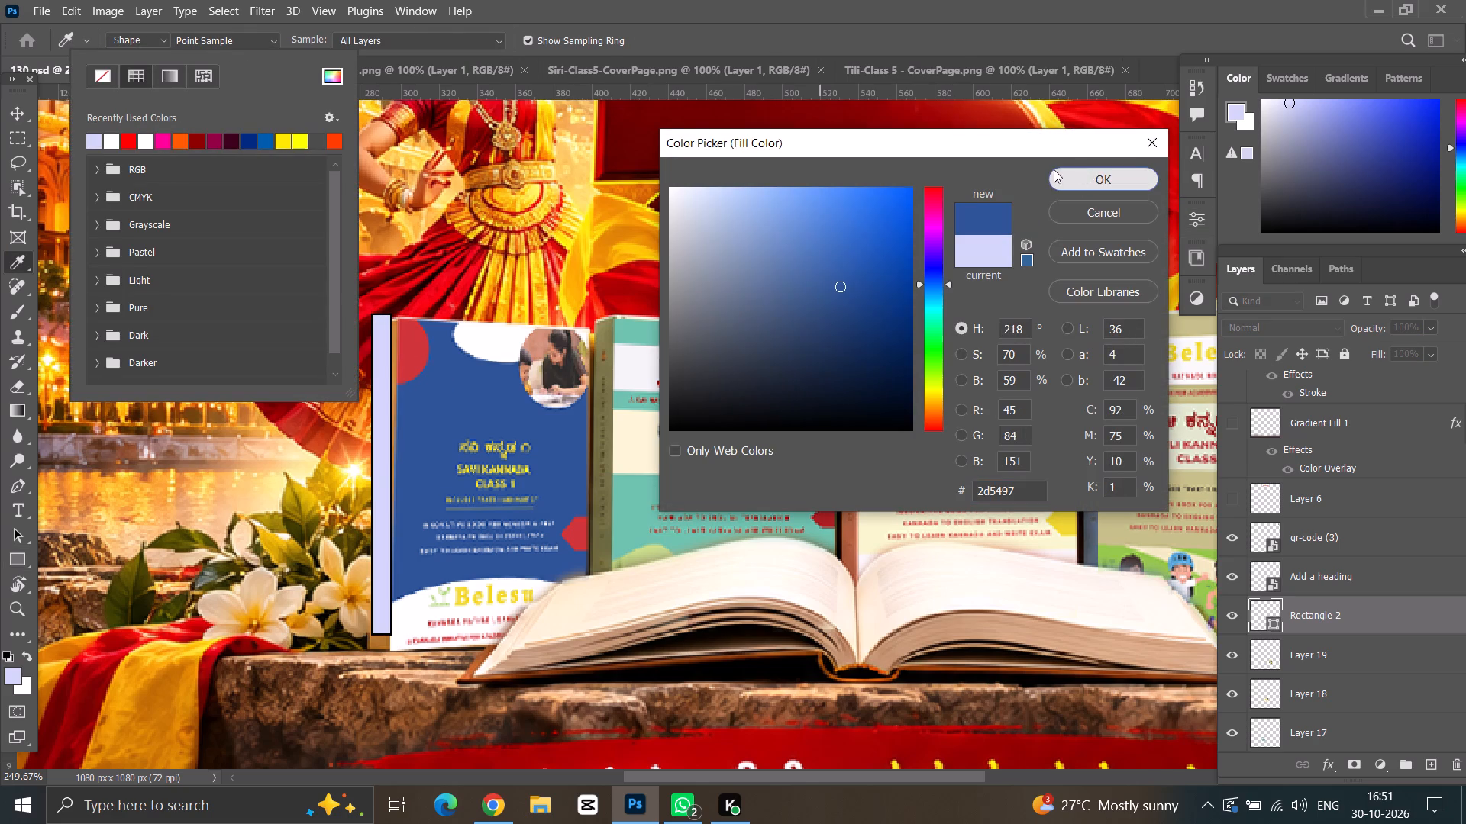
pyautogui.click(283, 40)
pyautogui.click(168, 76)
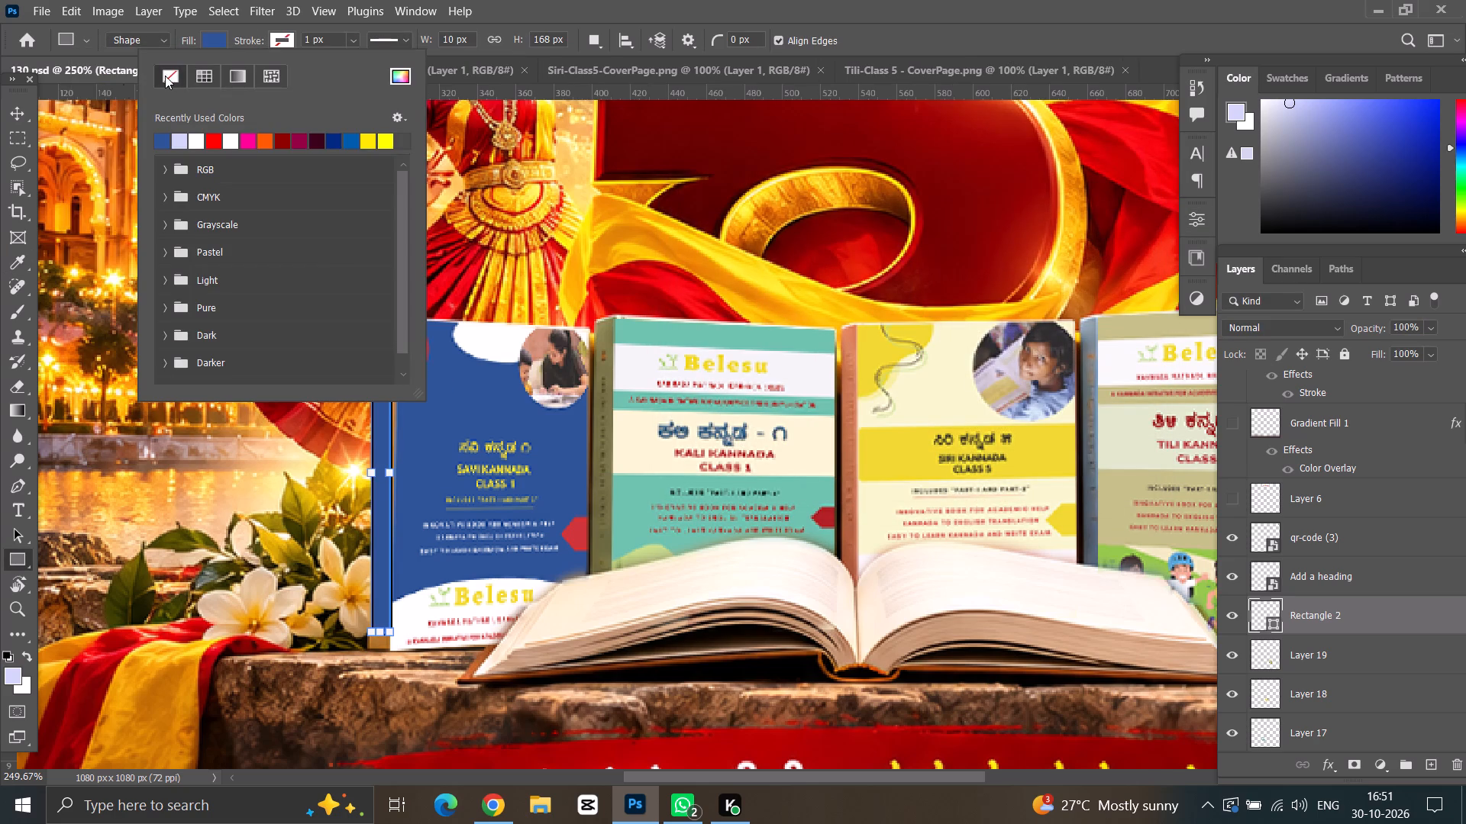
pyautogui.click(0, 114)
# Move the blue rectangle onto the Savi book's spine, flush against the cover's inner edge.
pyautogui.scroll(-4, 384, 463)
pyautogui.keyDown('alt'); pyautogui.scroll(8, 374, 441); pyautogui.keyUp('alt')
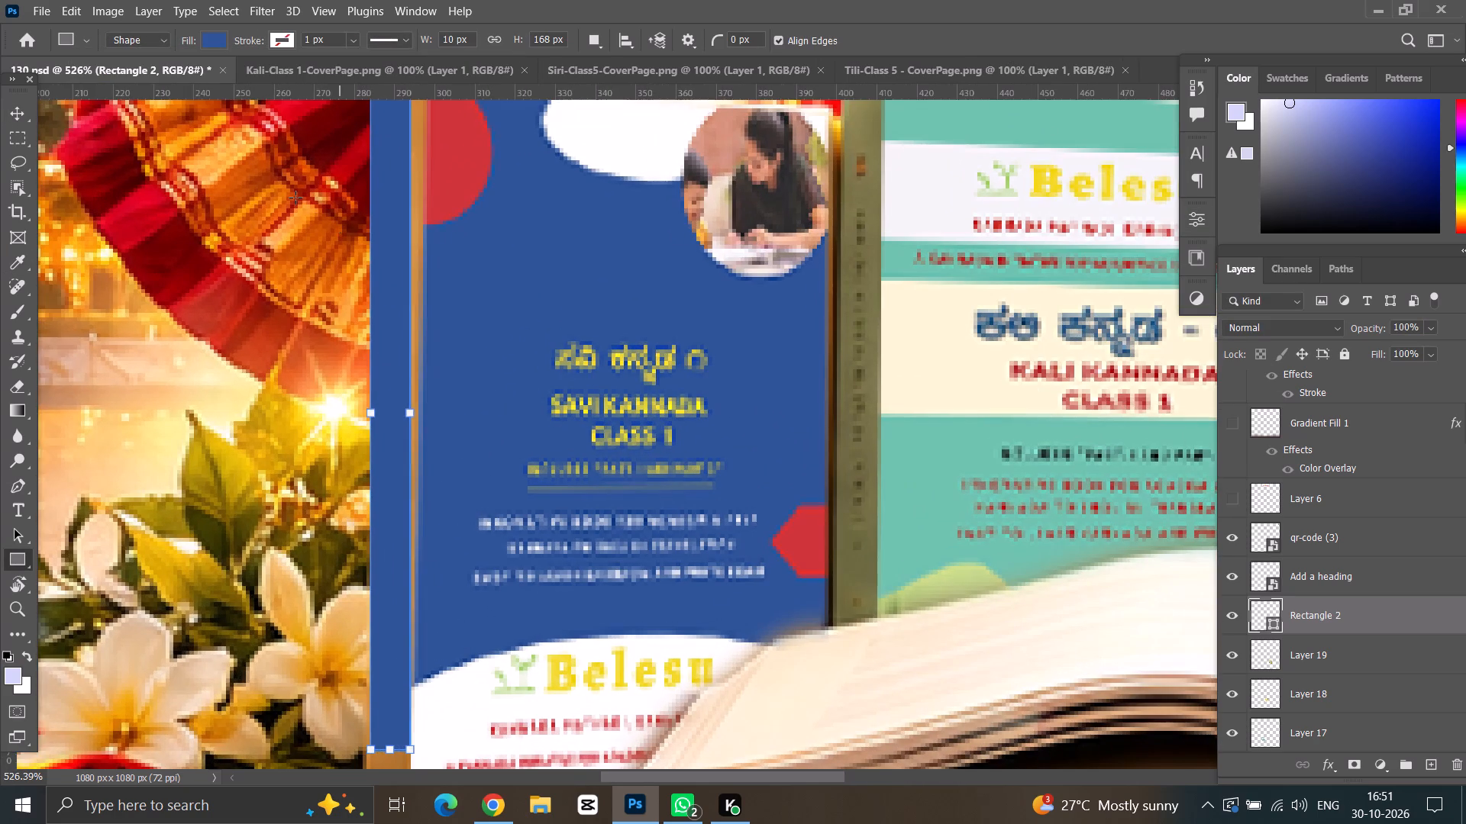
pyautogui.click(16, 114)
pyautogui.scroll(8, 259, 208)
pyautogui.moveTo(405, 233); pyautogui.dragTo(416, 272)
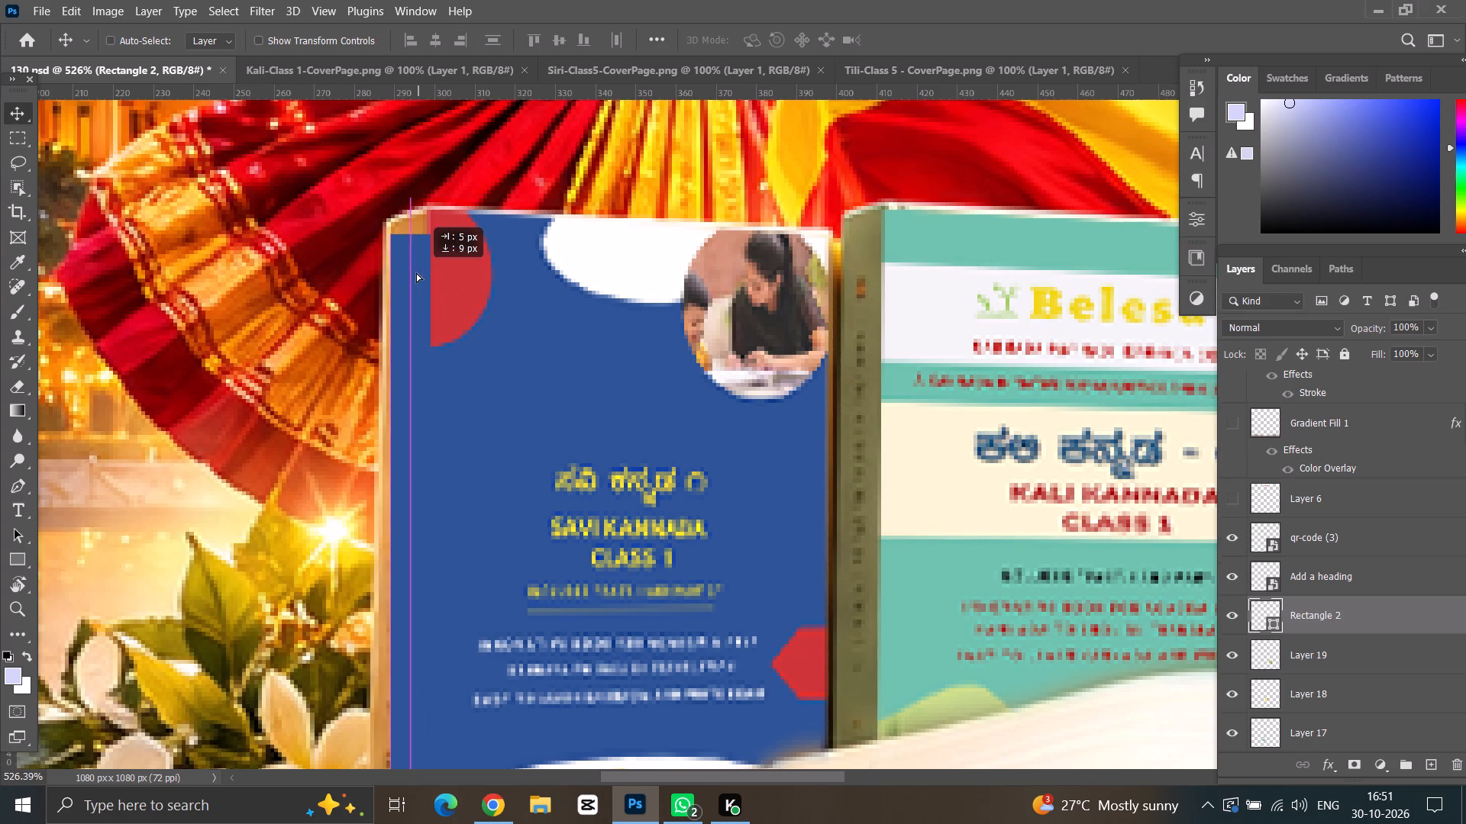
pyautogui.moveTo(416, 272); pyautogui.dragTo(422, 249)
# Distort the blue spine rectangle's top corners so its top edge slants along the top of the Savi book's spine.
pyautogui.keyDown('alt'); pyautogui.scroll(3, 412, 233); pyautogui.keyUp('alt')
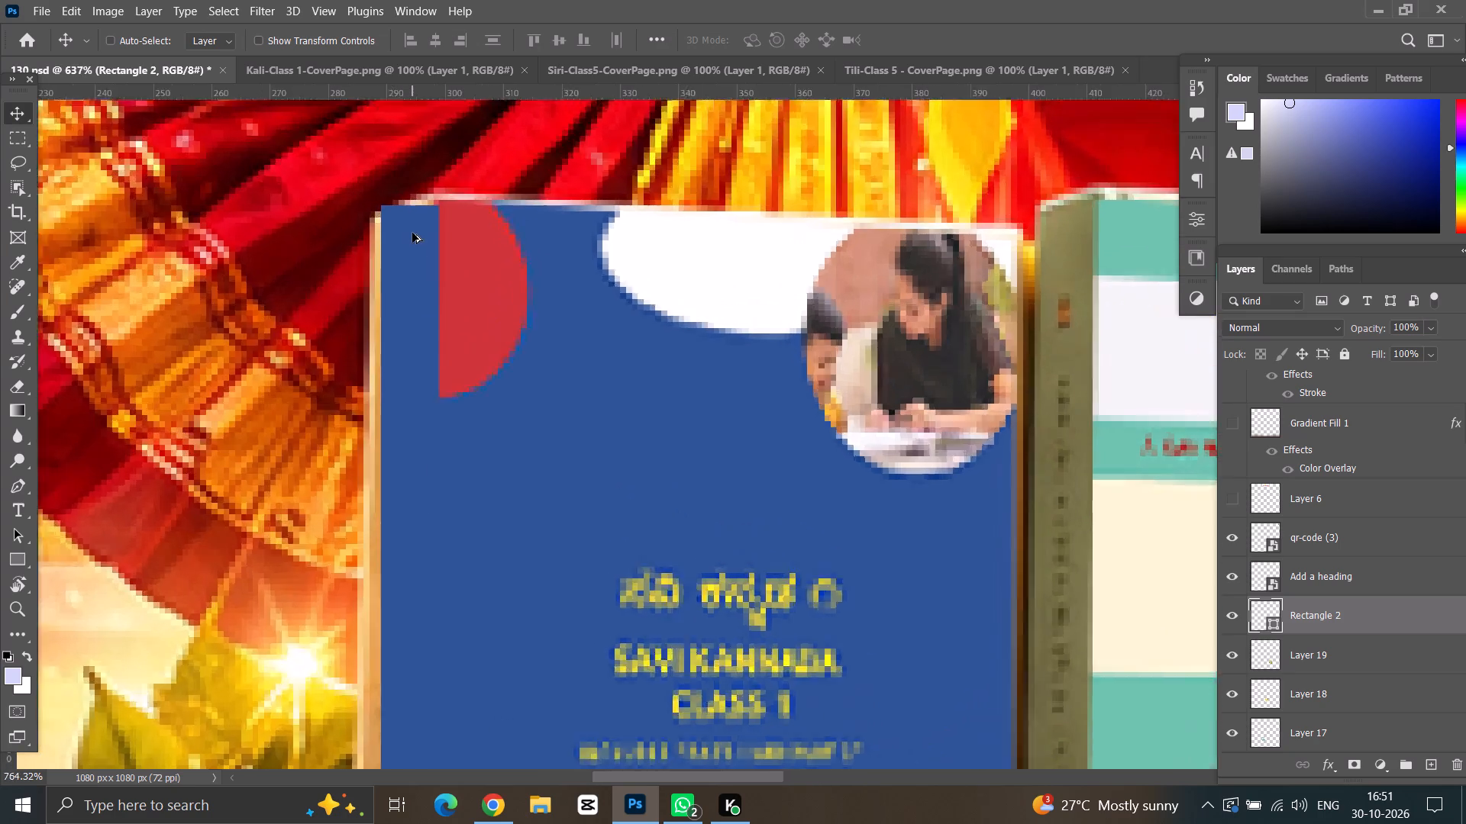
pyautogui.keyDown('alt'); pyautogui.scroll(3, 412, 233); pyautogui.keyUp('alt')
pyautogui.hotkey('ctrl', 't')
pyautogui.keyDown('ctrl'); pyautogui.moveTo(373, 198); pyautogui.dragTo(362, 219); pyautogui.keyUp('ctrl')
pyautogui.keyDown('ctrl'); pyautogui.moveTo(361, 214); pyautogui.dragTo(356, 223); pyautogui.keyUp('ctrl')
pyautogui.keyDown('ctrl'); pyautogui.moveTo(438, 214); pyautogui.dragTo(437, 188); pyautogui.keyUp('ctrl')
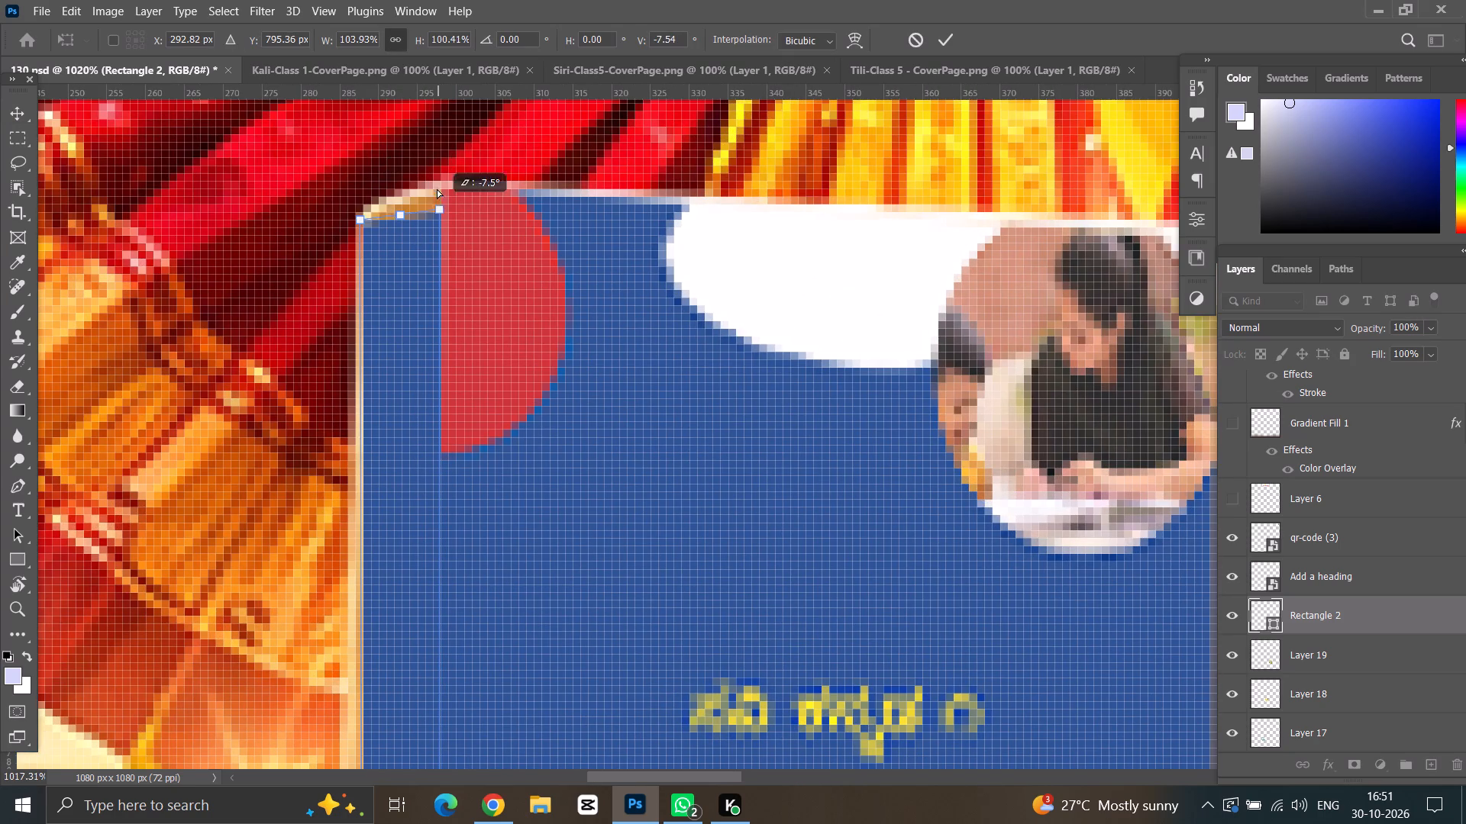
pyautogui.keyDown('ctrl'); pyautogui.moveTo(437, 188); pyautogui.dragTo(437, 179); pyautogui.keyUp('ctrl')
pyautogui.keyDown('ctrl'); pyautogui.click(358, 217); pyautogui.keyUp('ctrl')
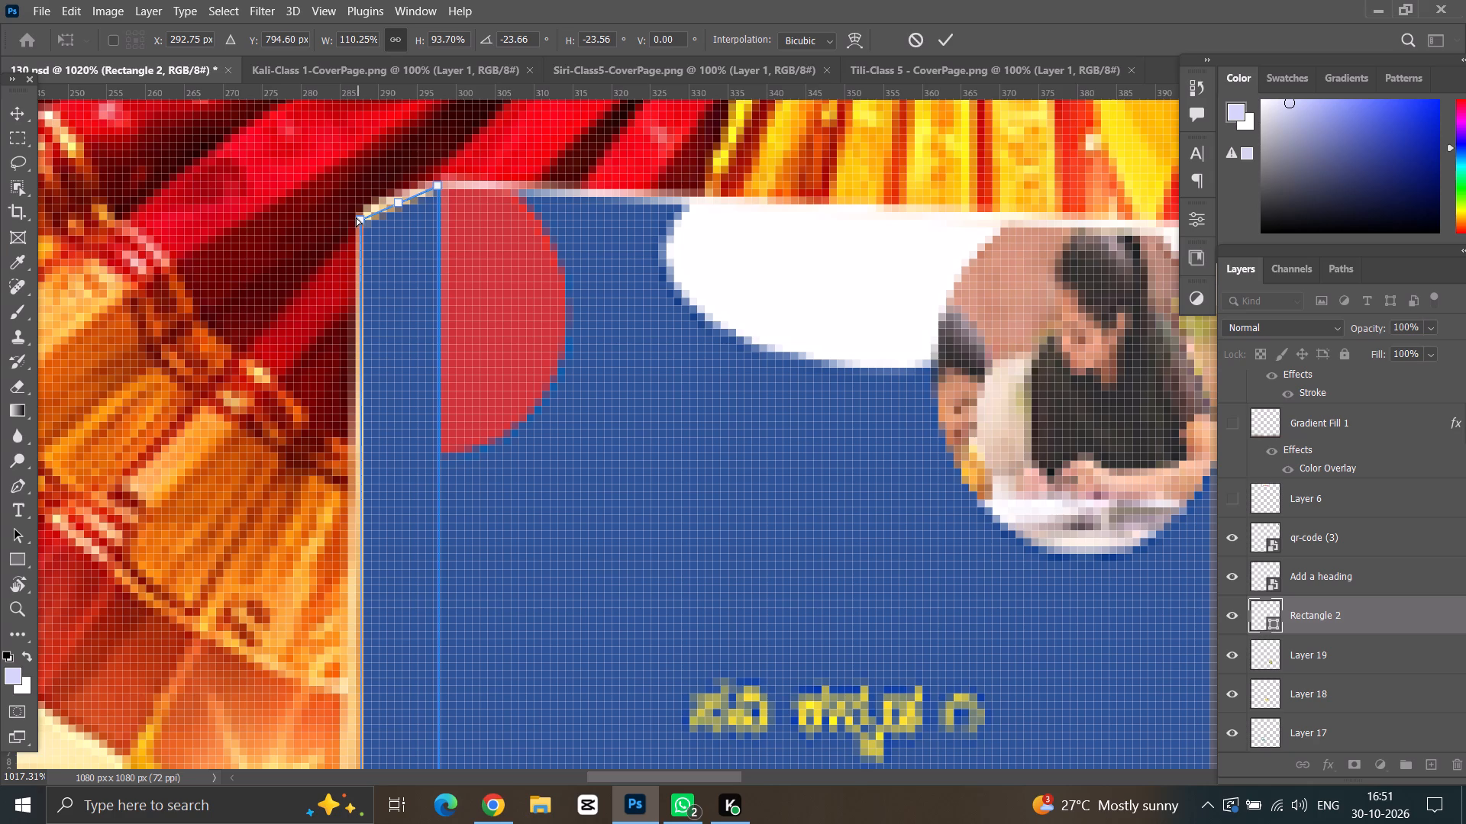
# Shift the blue rectangle's two bottom corners outward and down to the foot of the Savi book's spine.
pyautogui.scroll(-20, 352, 215)
pyautogui.scroll(-2, 352, 215)
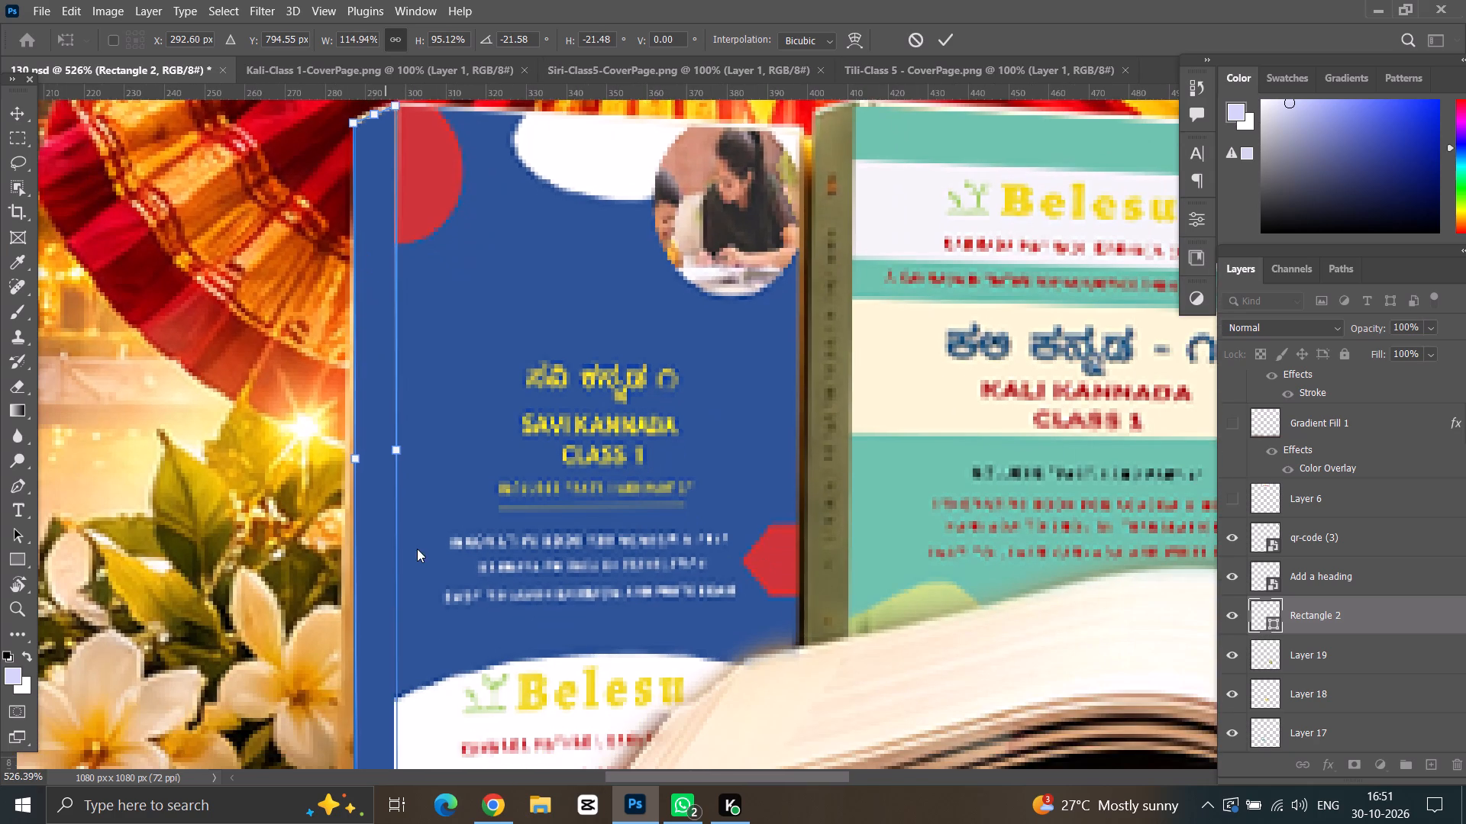
pyautogui.click(417, 550)
pyautogui.scroll(-11, 417, 549)
pyautogui.keyDown('alt'); pyautogui.scroll(6, 344, 627); pyautogui.keyUp('alt')
pyautogui.click(361, 626)
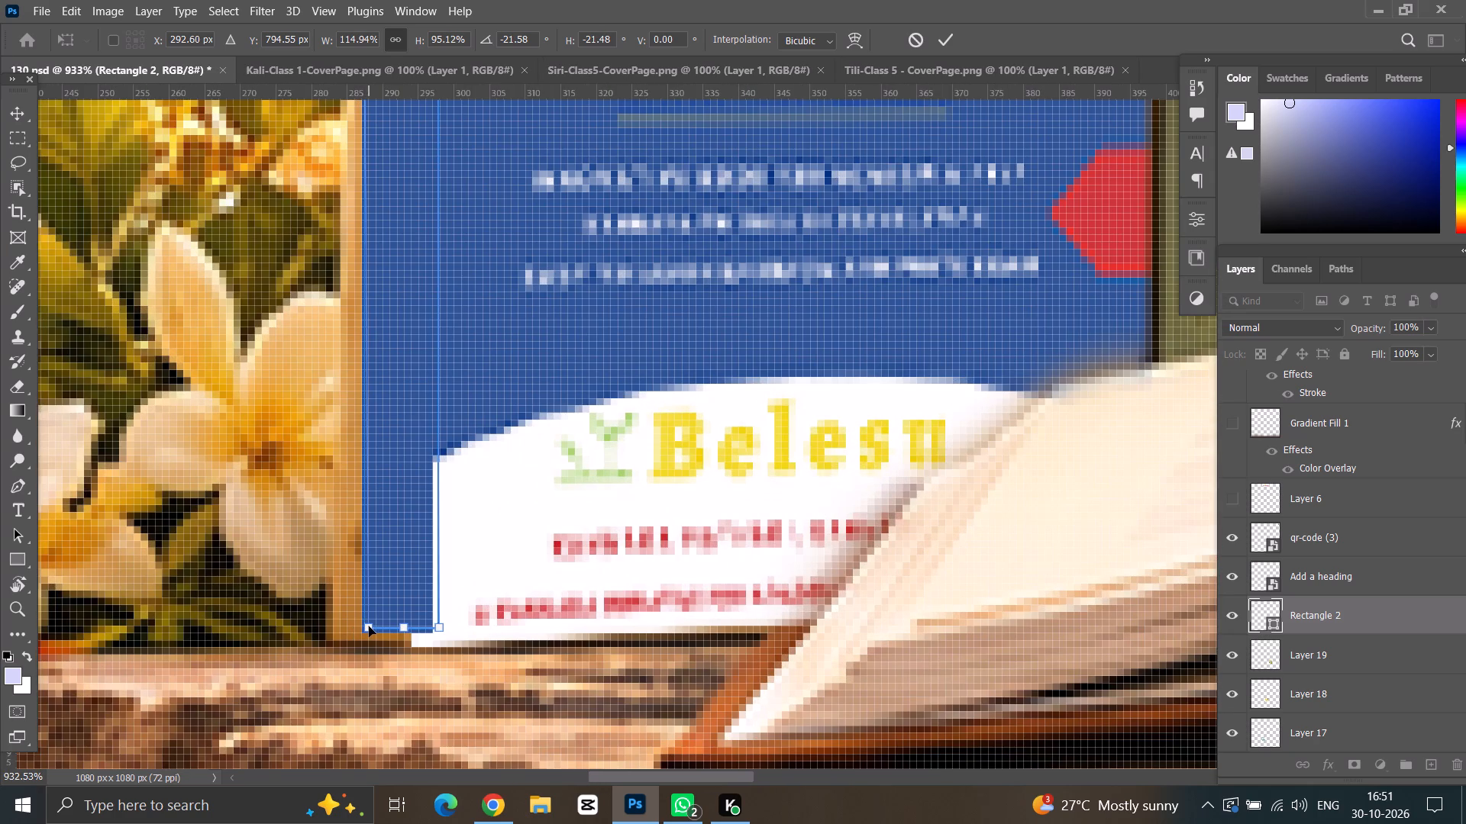
pyautogui.keyDown('ctrl'); pyautogui.moveTo(369, 626); pyautogui.dragTo(339, 637); pyautogui.keyUp('ctrl')
pyautogui.hotkey('ctrl', 'z')
pyautogui.keyDown('ctrl'); pyautogui.moveTo(369, 628); pyautogui.dragTo(335, 643); pyautogui.keyUp('ctrl')
pyautogui.keyDown('ctrl'); pyautogui.moveTo(403, 646); pyautogui.dragTo(412, 646); pyautogui.keyUp('ctrl')
# Refit the blue rectangle's top corners, bringing the inner one flush against the Savi cover and the outer one onto the spine's edge.
pyautogui.scroll(6, 412, 581)
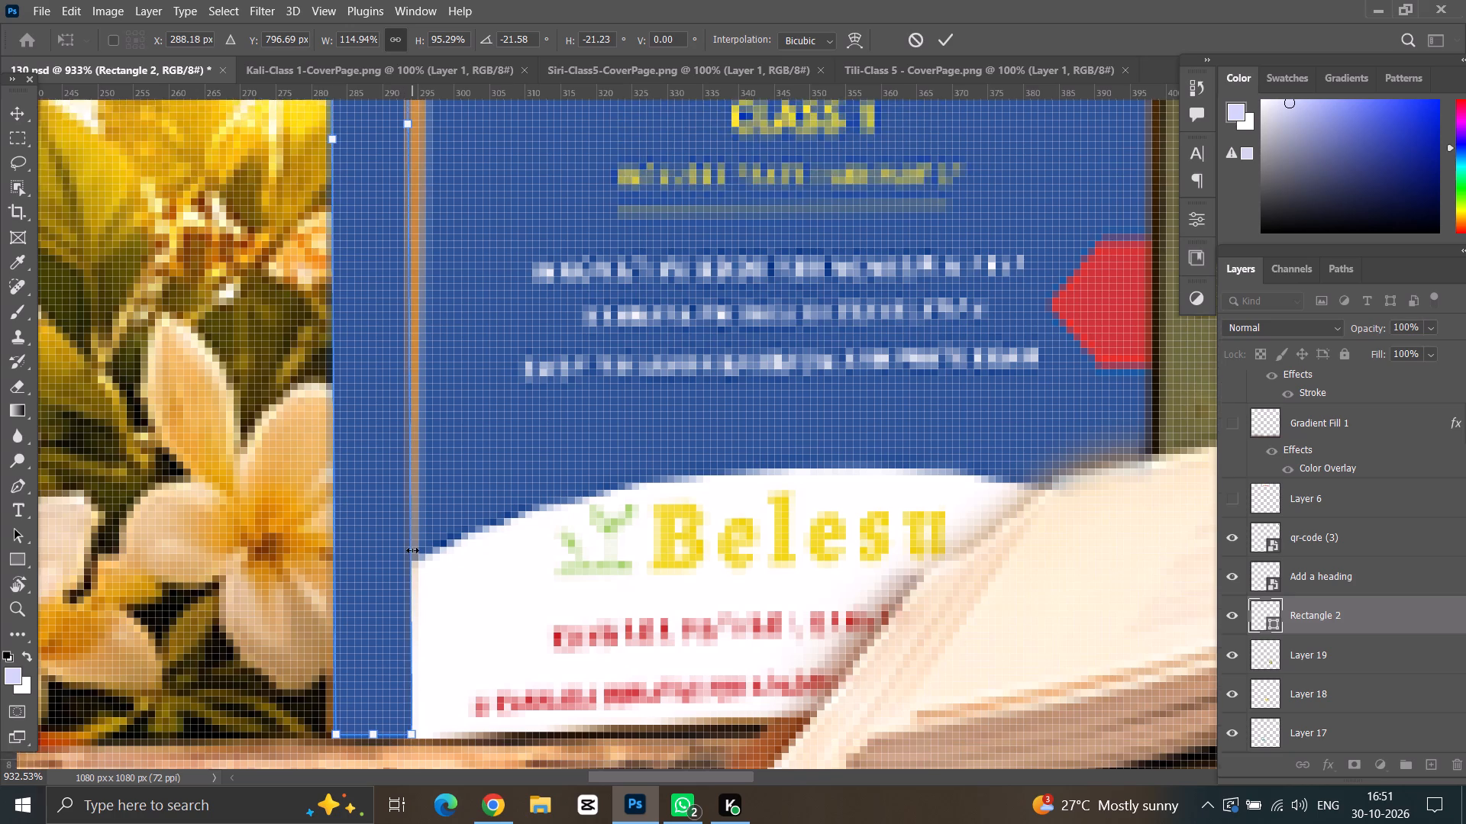
pyautogui.scroll(4, 412, 550)
pyautogui.keyDown('alt'); pyautogui.scroll(-9, 404, 522); pyautogui.keyUp('alt')
pyautogui.scroll(4, 397, 442)
pyautogui.click(380, 268)
pyautogui.scroll(7, 380, 268)
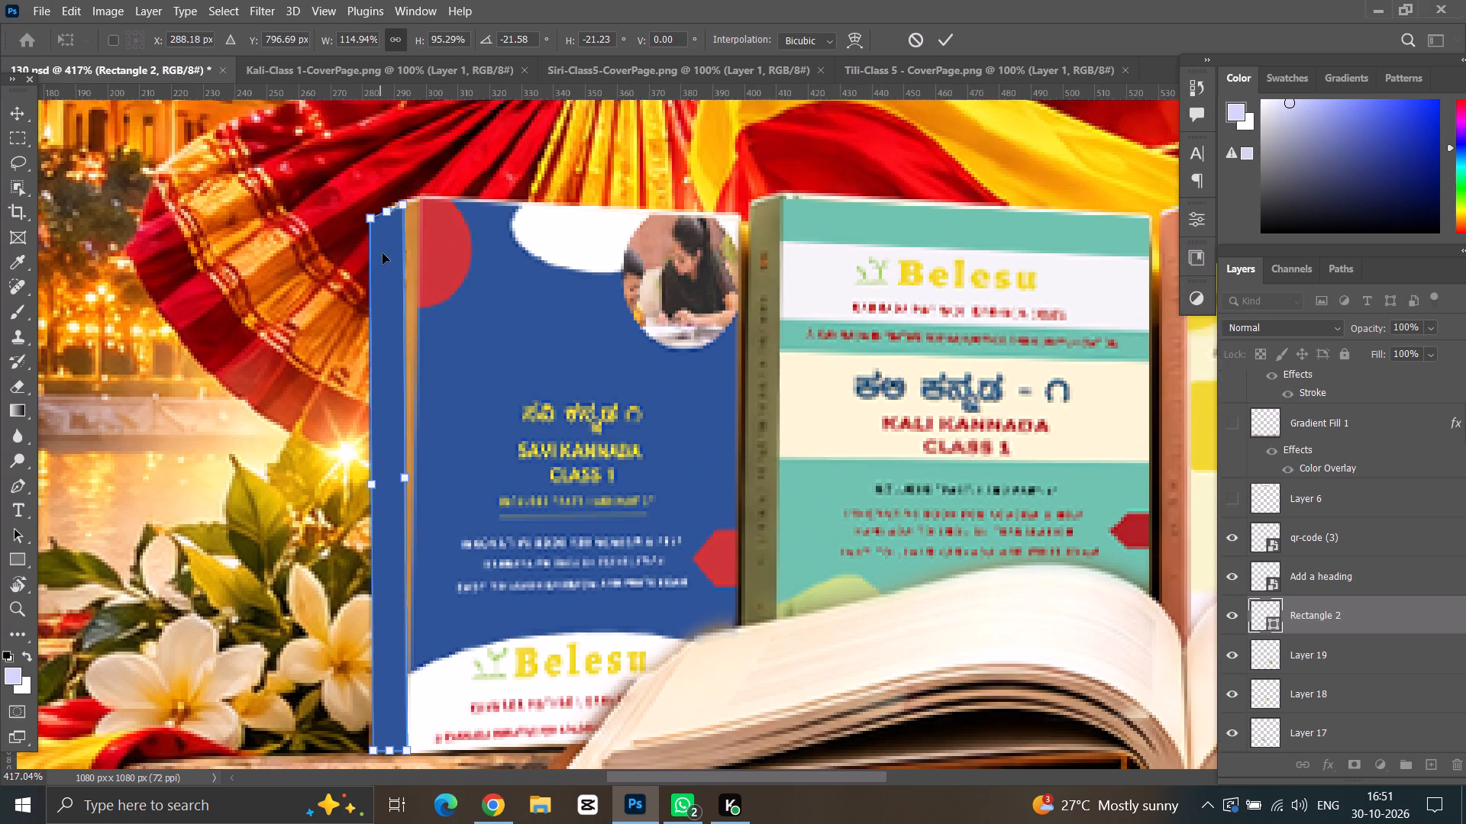
pyautogui.scroll(6, 383, 253)
pyautogui.keyDown('ctrl'); pyautogui.click(415, 194); pyautogui.keyUp('ctrl')
pyautogui.keyDown('ctrl'); pyautogui.moveTo(413, 190); pyautogui.dragTo(438, 182); pyautogui.keyUp('ctrl')
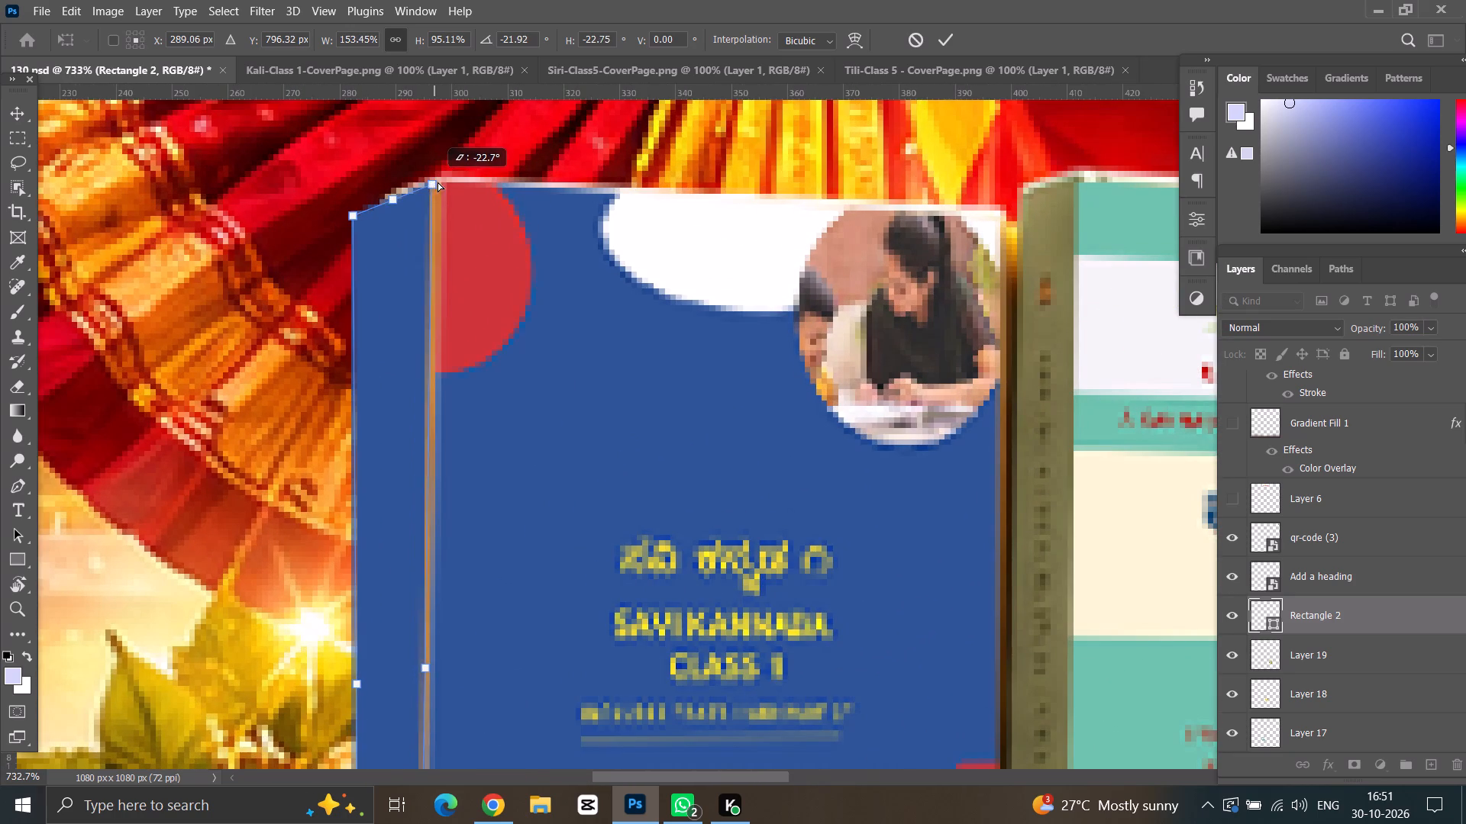
pyautogui.keyDown('ctrl'); pyautogui.moveTo(438, 182); pyautogui.dragTo(447, 181); pyautogui.keyUp('ctrl')
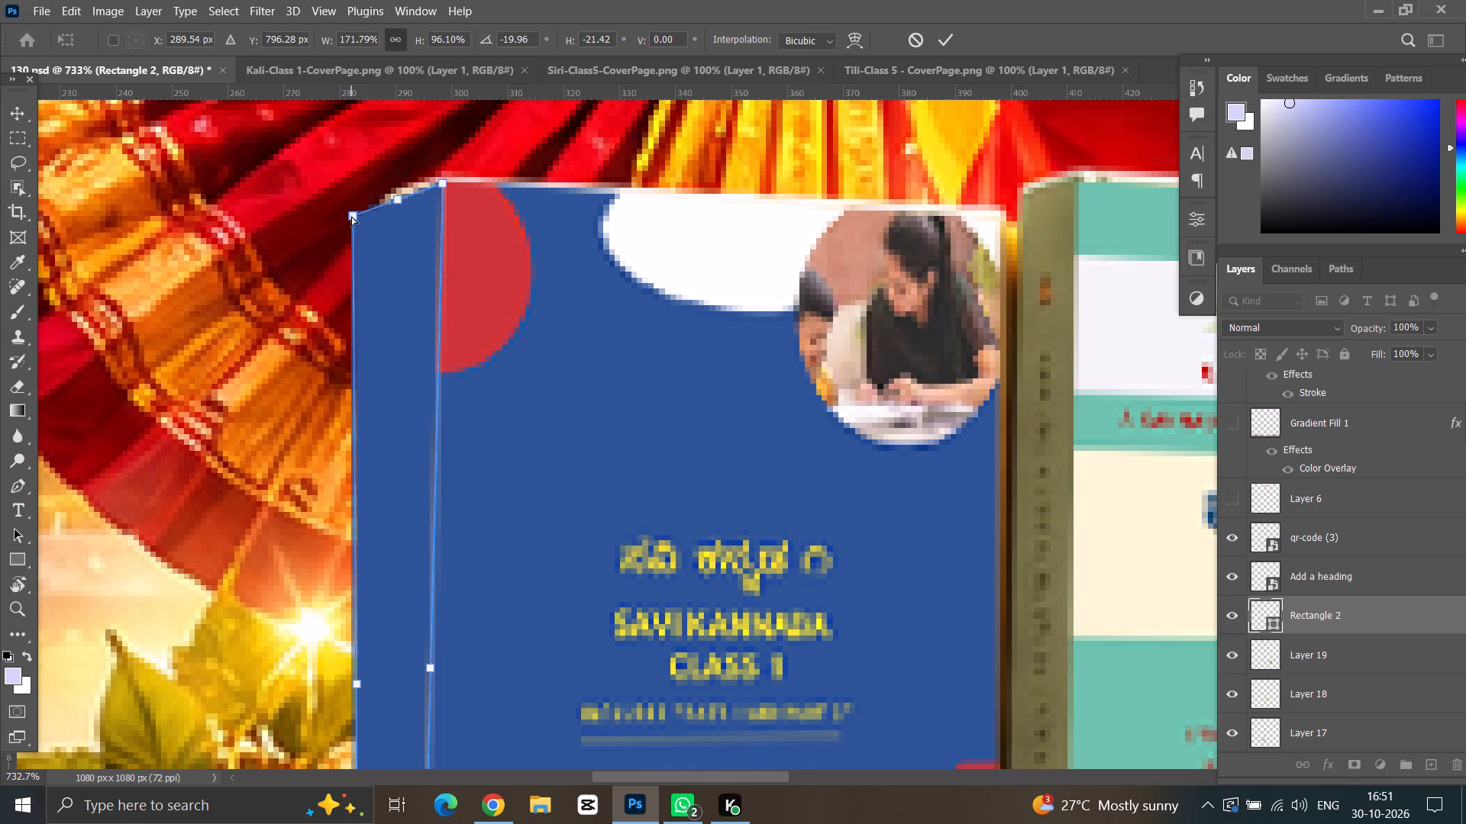
pyautogui.keyDown('ctrl'); pyautogui.moveTo(351, 217); pyautogui.dragTo(380, 201); pyautogui.keyUp('ctrl')
# Fine-tune the blue rectangle's bottom outer corner at the foot of the Savi spine and apply the transform.
pyautogui.scroll(-16, 405, 269)
pyautogui.click(307, 702)
pyautogui.scroll(-9, 307, 702)
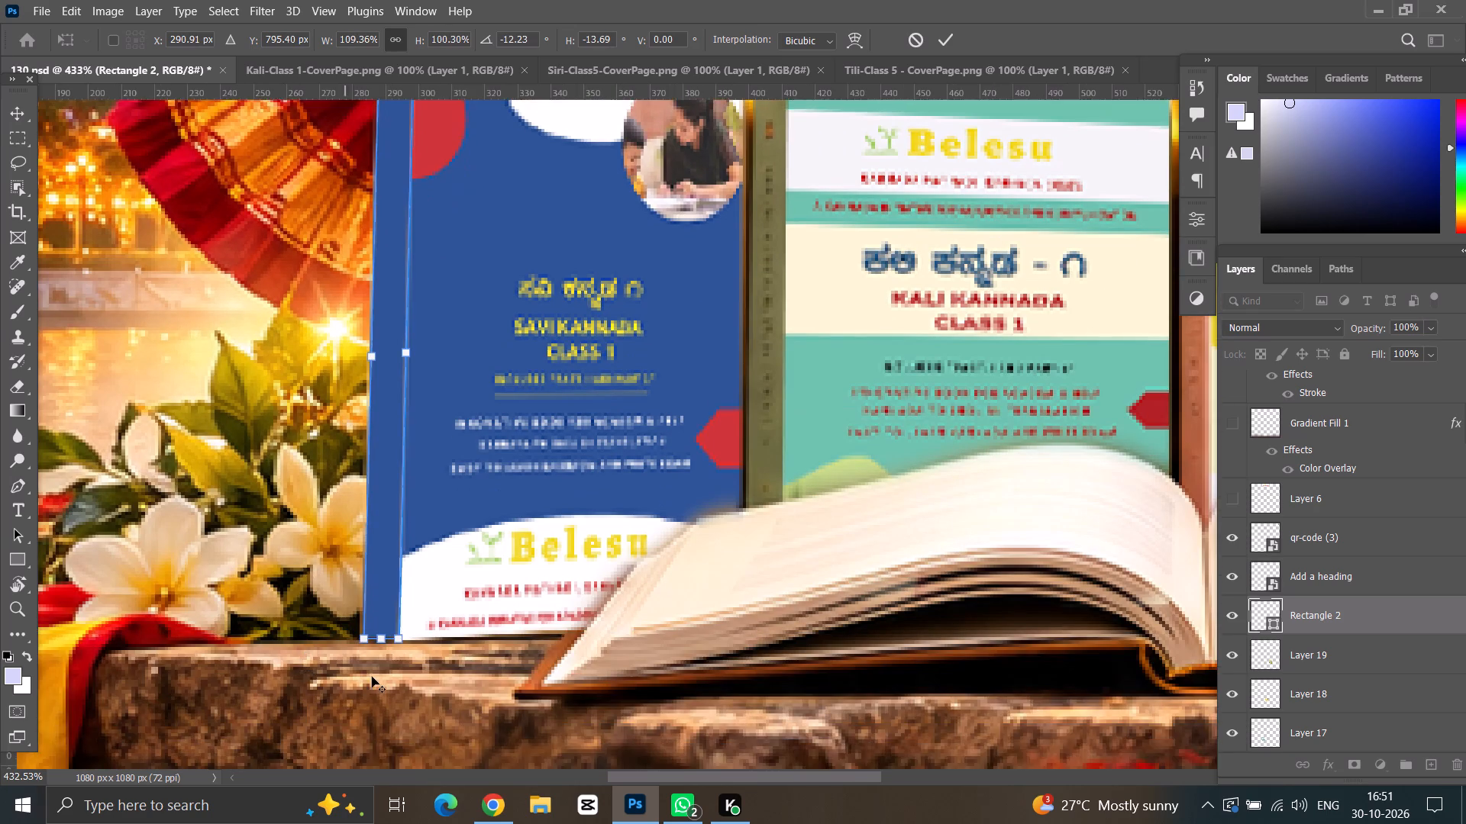
pyautogui.keyDown('alt'); pyautogui.scroll(12, 372, 677); pyautogui.keyUp('alt')
pyautogui.click(365, 617)
pyautogui.keyDown('ctrl'); pyautogui.click(373, 624); pyautogui.keyUp('ctrl')
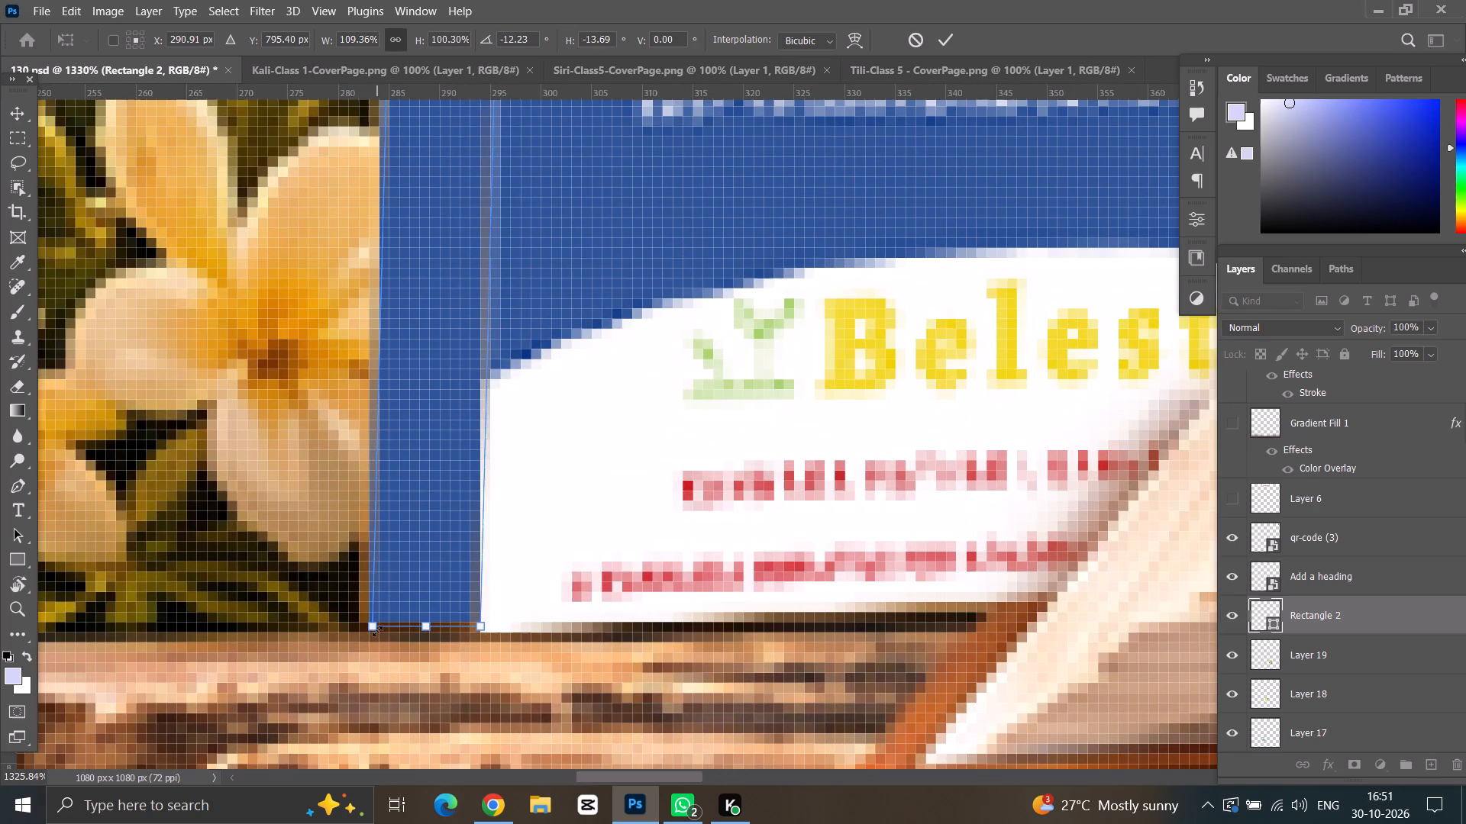
pyautogui.keyDown('ctrl'); pyautogui.click(370, 628); pyautogui.keyUp('ctrl')
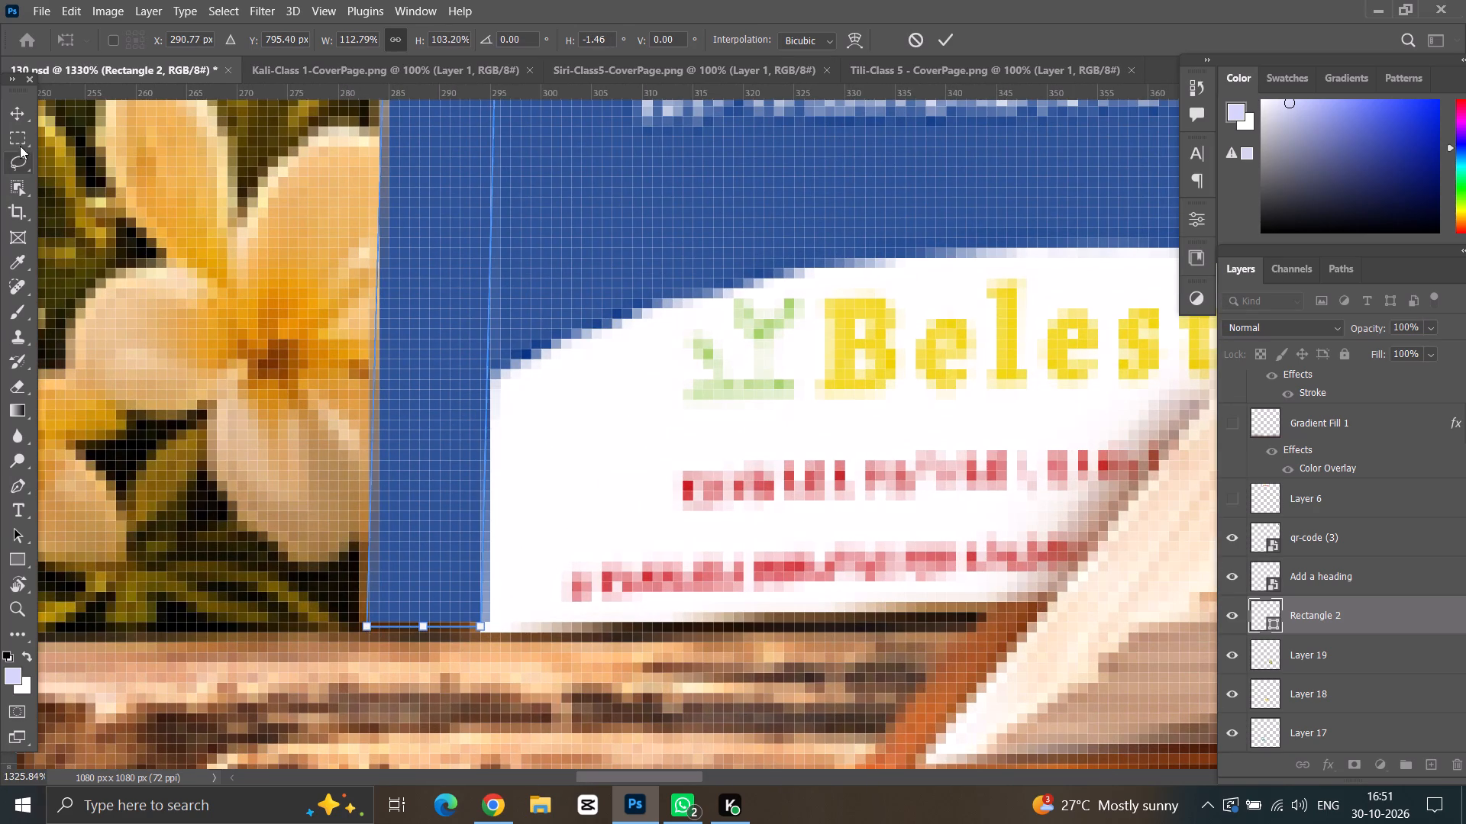
pyautogui.click(16, 120)
# Transform the blue spine again, pulling its bottom outer corner slightly up and inward so the lower edge tilts like the book's.
pyautogui.keyDown('alt'); pyautogui.scroll(-20, 266, 457); pyautogui.keyUp('alt')
pyautogui.keyDown('alt'); pyautogui.scroll(-2, 266, 457); pyautogui.keyUp('alt')
pyautogui.scroll(4, 517, 397)
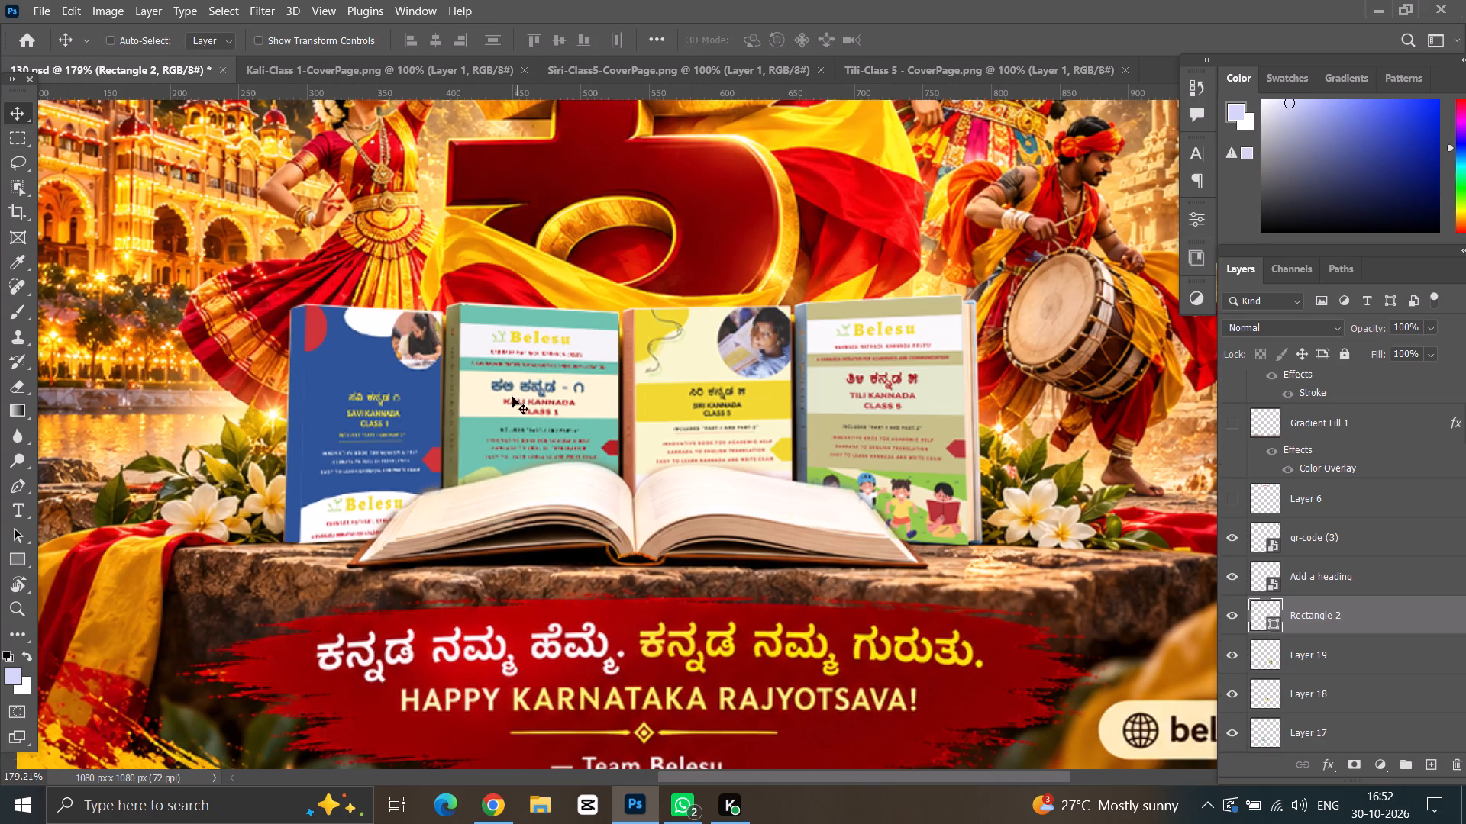
pyautogui.keyDown('alt'); pyautogui.scroll(6, 221, 484); pyautogui.keyUp('alt')
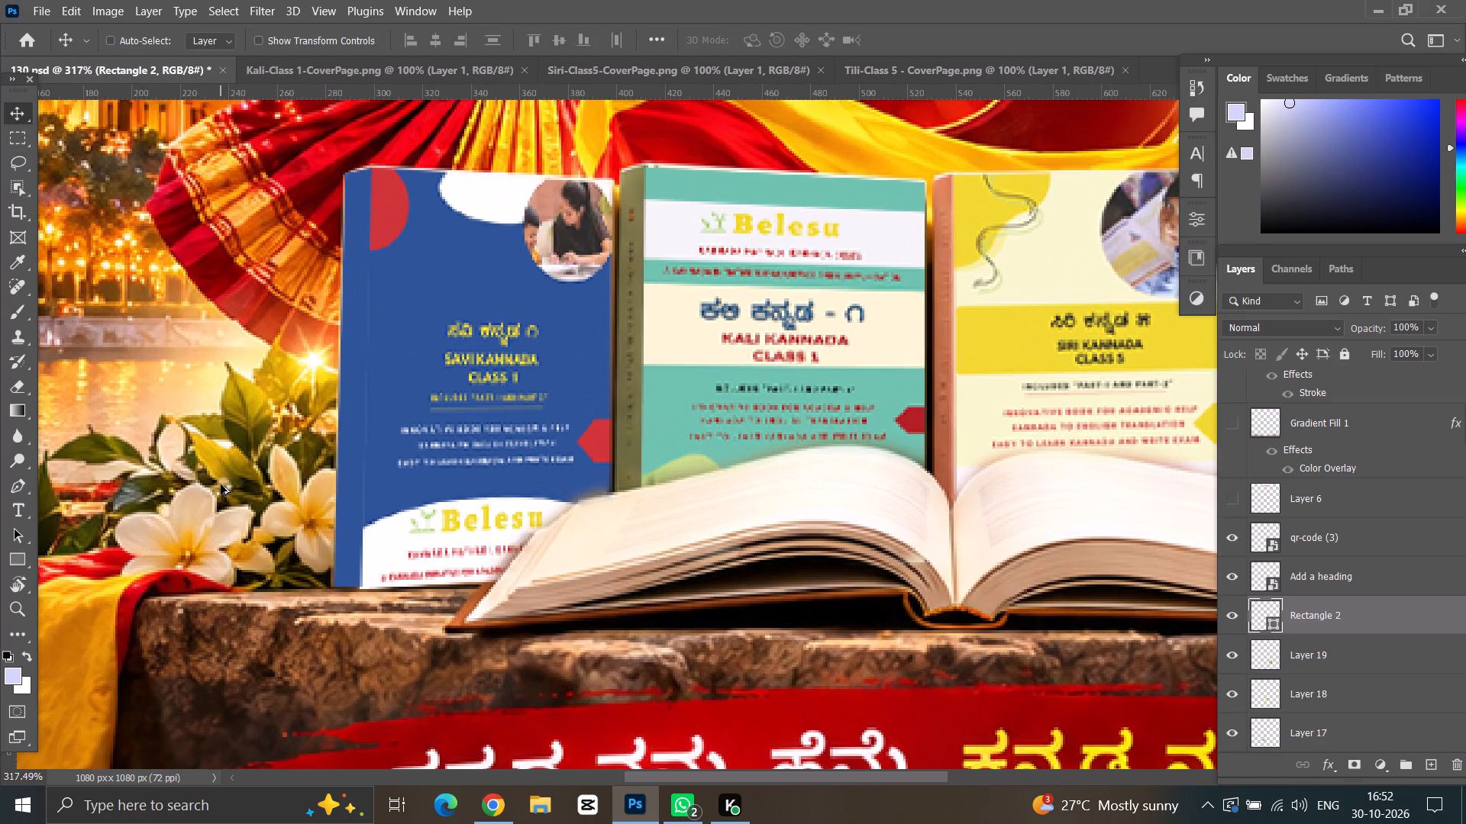
pyautogui.hotkey('ctrl', 't')
pyautogui.keyDown('alt'); pyautogui.scroll(6, 367, 604); pyautogui.keyUp('alt')
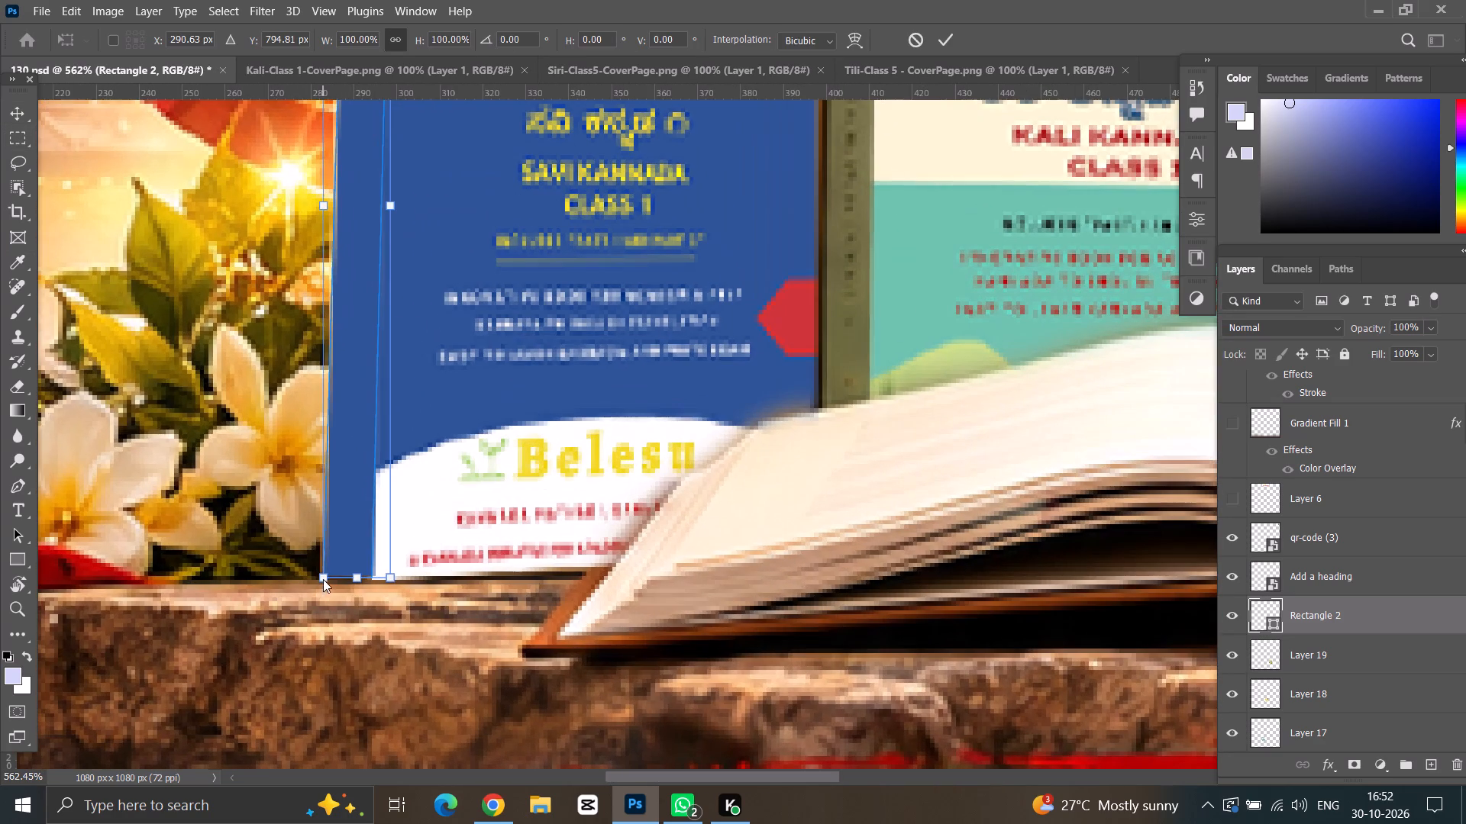
pyautogui.keyDown('ctrl'); pyautogui.moveTo(323, 577); pyautogui.dragTo(328, 565); pyautogui.keyUp('ctrl')
pyautogui.keyDown('ctrl'); pyautogui.click(324, 579); pyautogui.keyUp('ctrl')
pyautogui.keyDown('ctrl'); pyautogui.moveTo(324, 579); pyautogui.dragTo(325, 576); pyautogui.keyUp('ctrl')
pyautogui.keyDown('ctrl'); pyautogui.moveTo(325, 576); pyautogui.dragTo(333, 570); pyautogui.keyUp('ctrl')
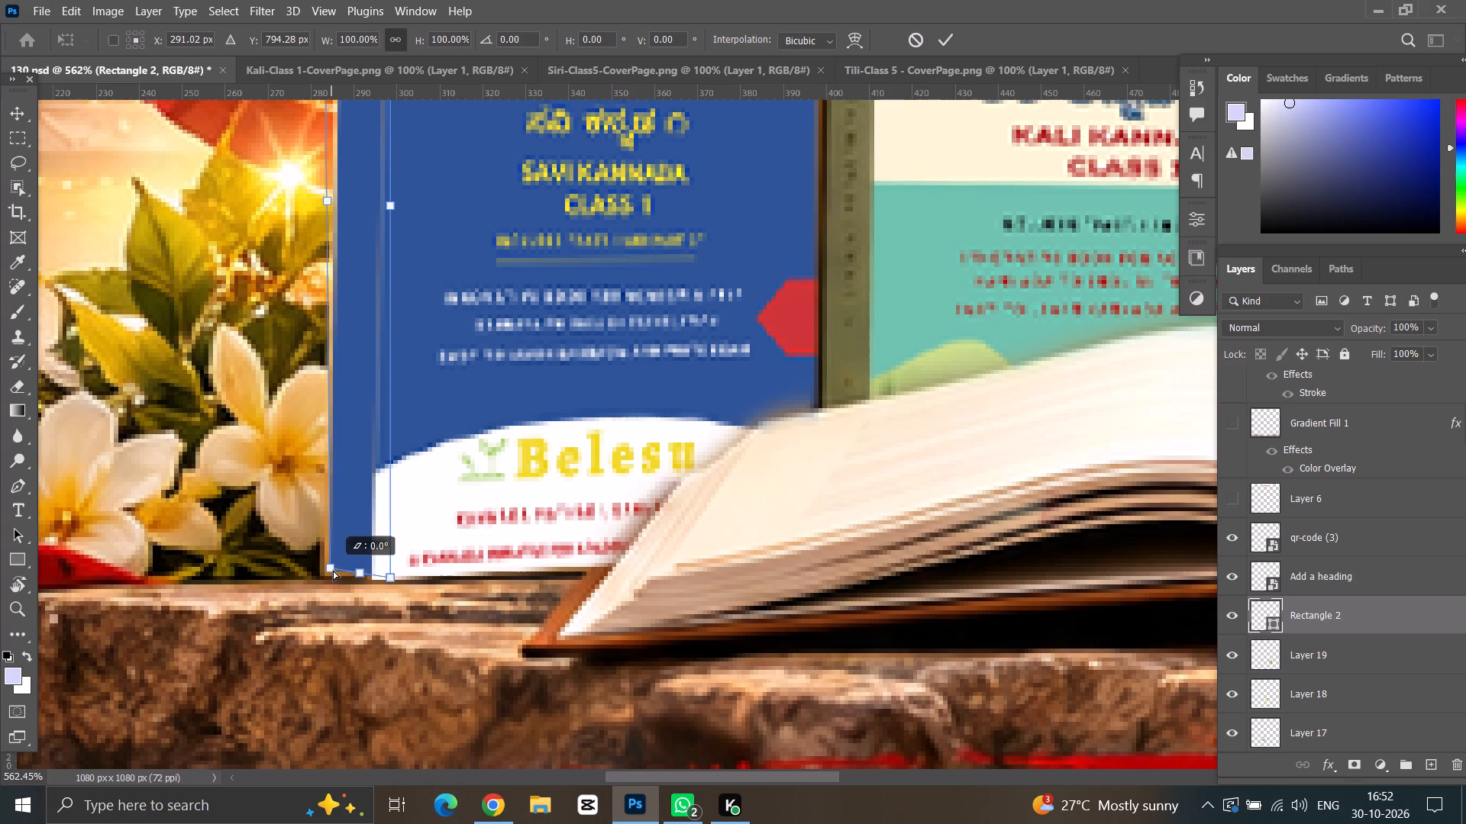
pyautogui.keyDown('ctrl'); pyautogui.moveTo(333, 570); pyautogui.dragTo(332, 570); pyautogui.keyUp('ctrl')
pyautogui.click(20, 115)
# Nudge the blue spine in small increments until it lines up with the Savi cover and the book's edge.
pyautogui.scroll(4, 382, 348)
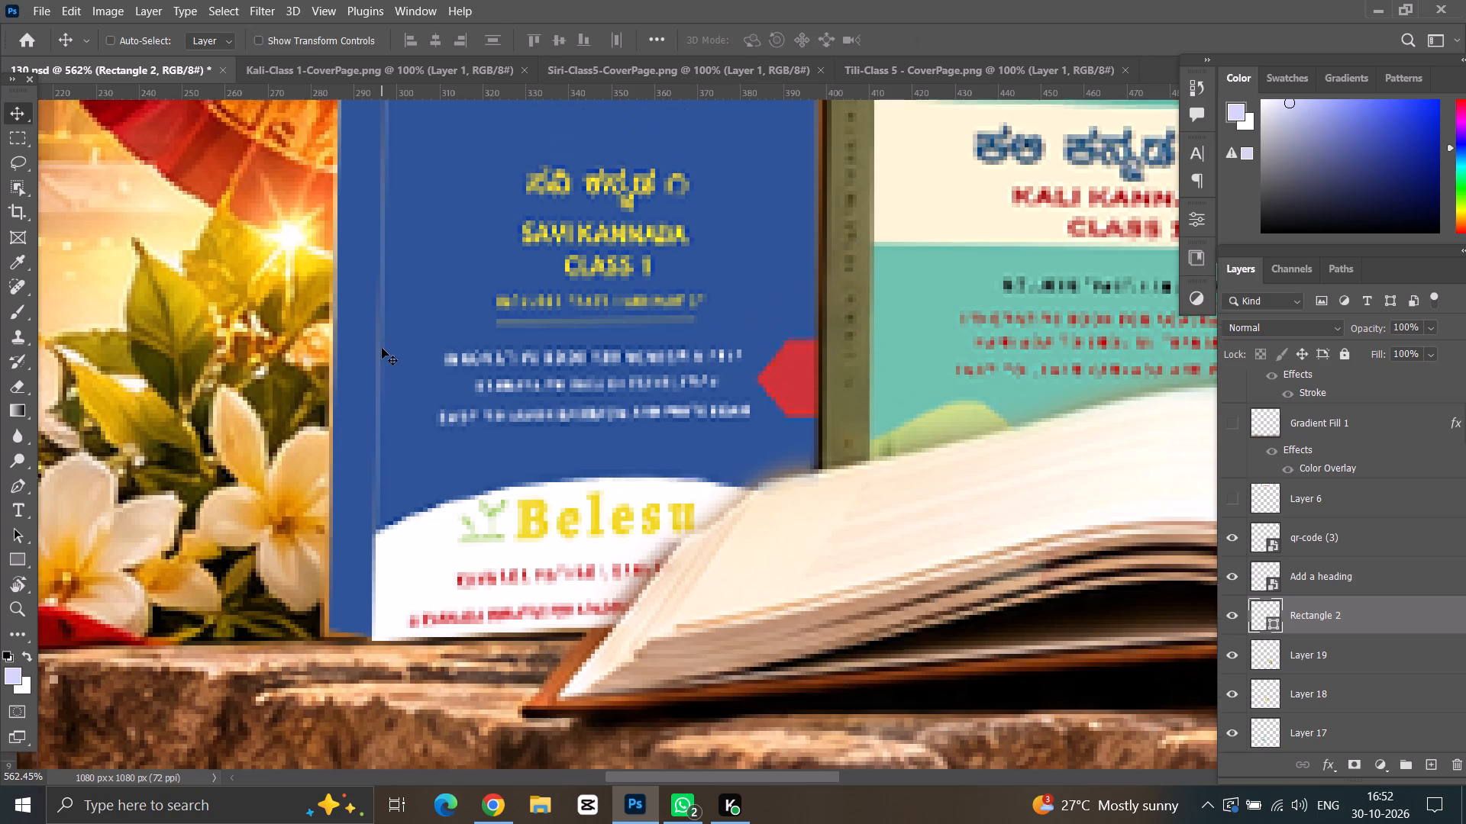
pyautogui.scroll(5, 382, 348)
pyautogui.keyDown('alt'); pyautogui.scroll(-5, 383, 358); pyautogui.keyUp('alt')
pyautogui.press('Down')
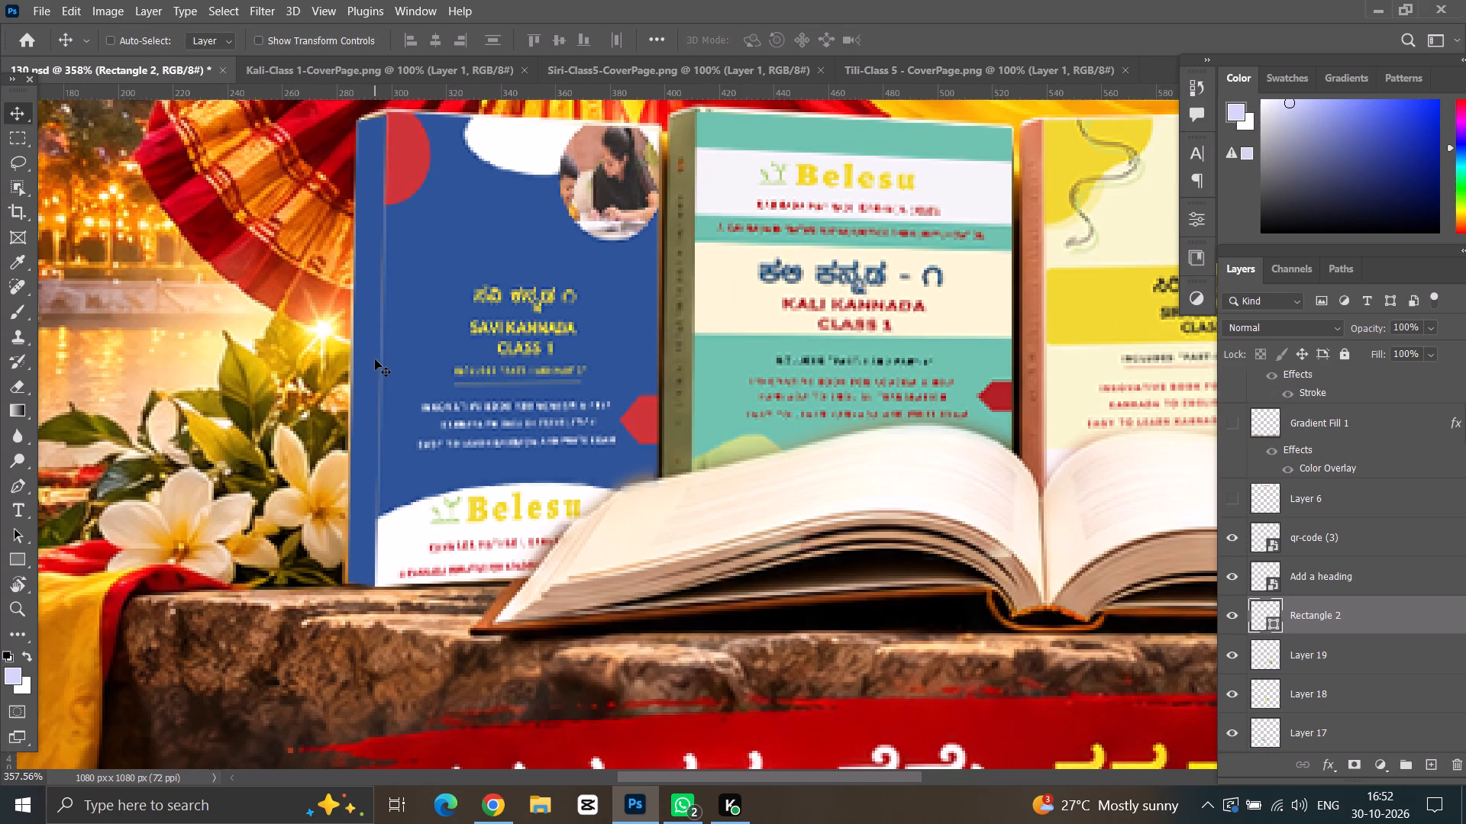
pyautogui.press('Left')
pyautogui.press('Left')
pyautogui.press('Down')
pyautogui.press('Right')
pyautogui.press('Right')
pyautogui.press('Up')
pyautogui.press('Up')
pyautogui.press('Right')
pyautogui.press('Up')
pyautogui.press('Left')
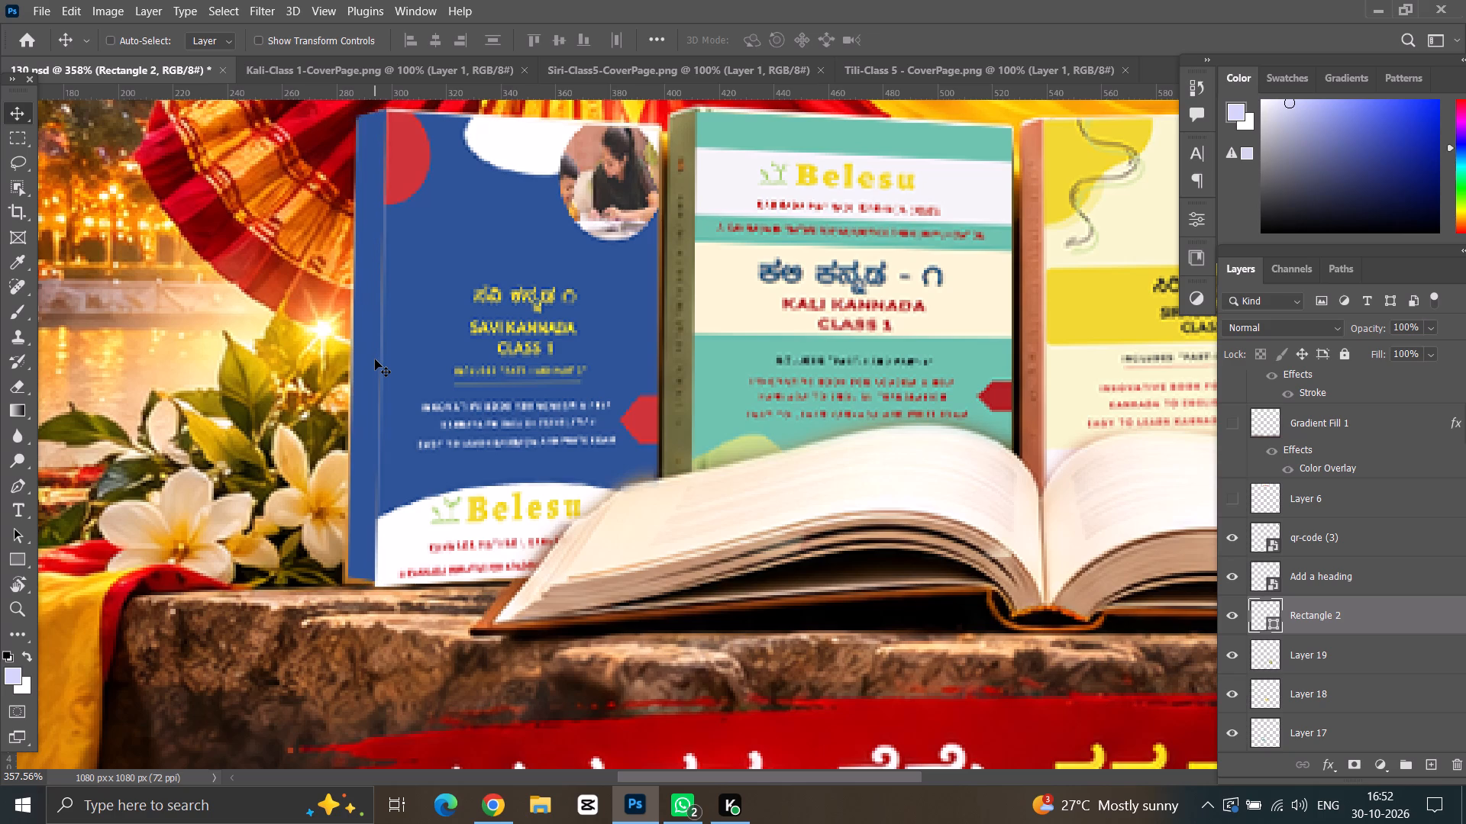
pyautogui.press('Down')
pyautogui.press('Right')
pyautogui.press('Left')
pyautogui.press('Up')
pyautogui.press('Down')
# Duplicate the blue spine shape about 114 px across onto the Kali book's spine, keeping it level with the original.
pyautogui.keyDown('alt'); pyautogui.scroll(-8, 375, 359); pyautogui.keyUp('alt')
pyautogui.keyDown('alt'); pyautogui.scroll(-5, 284, 388); pyautogui.keyUp('alt')
pyautogui.scroll(17, 370, 365)
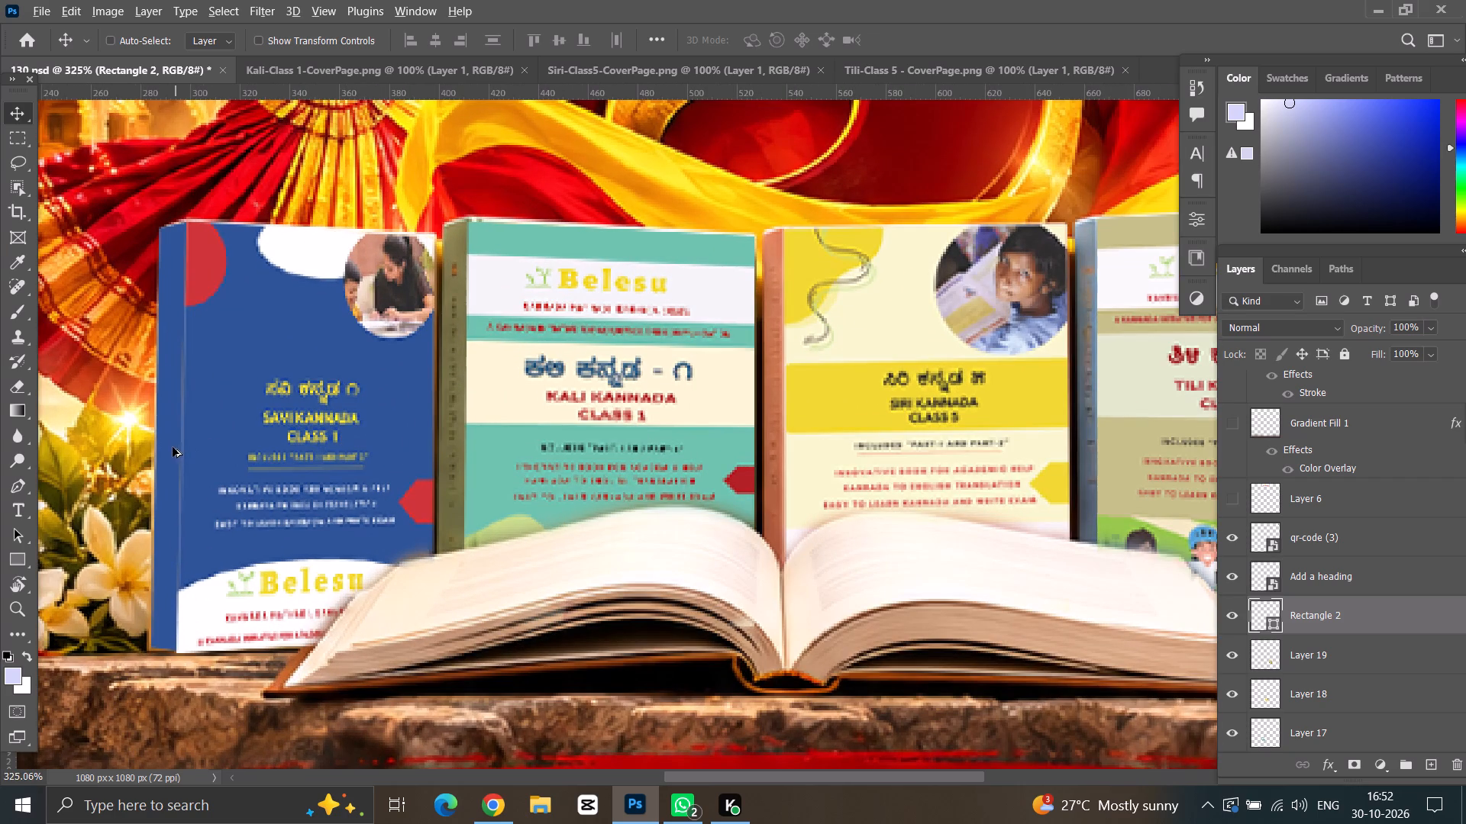
pyautogui.keyDown('alt'); pyautogui.moveTo(173, 447); pyautogui.dragTo(457, 446); pyautogui.keyUp('alt')
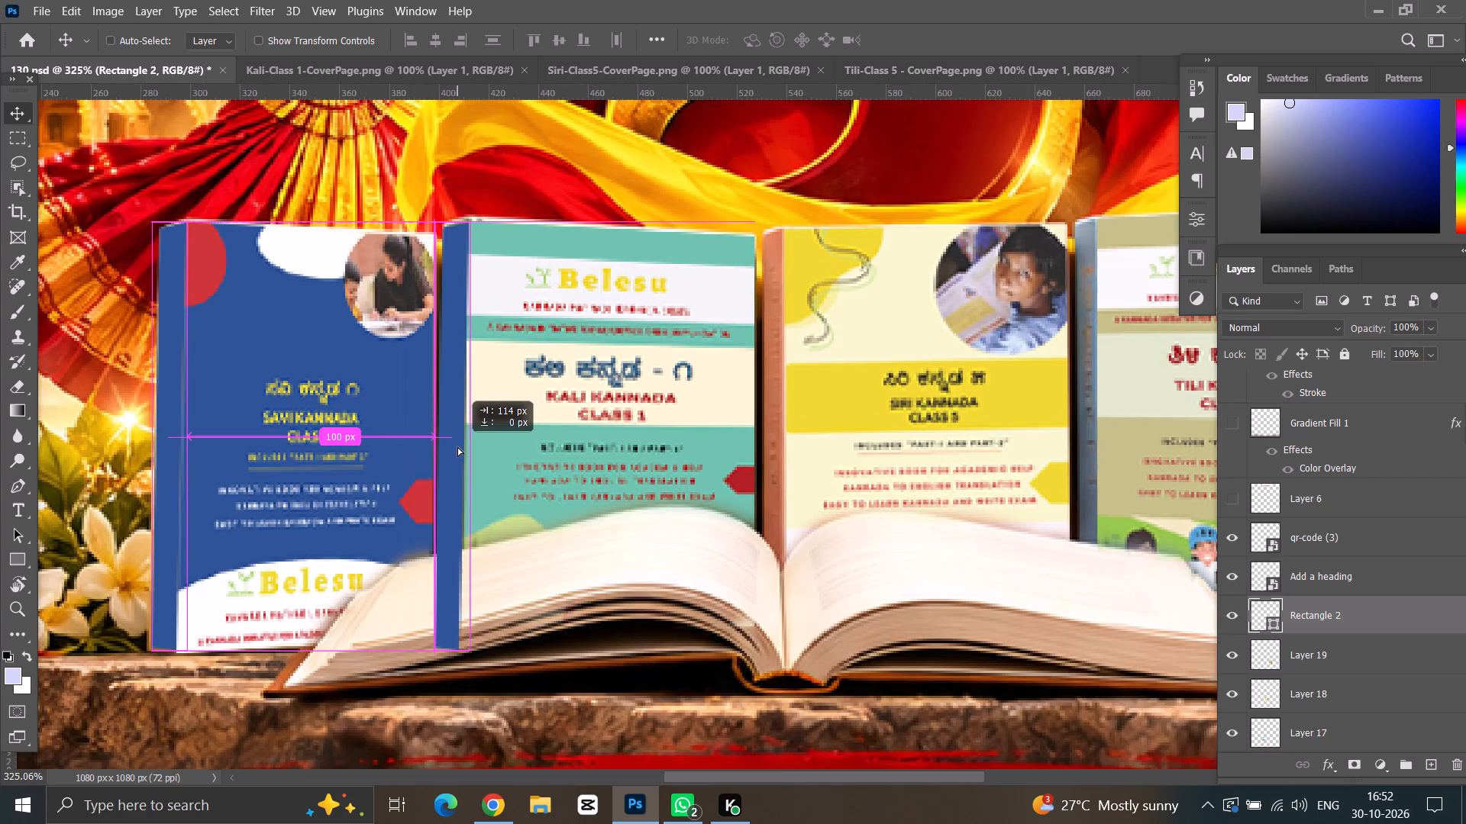
pyautogui.keyDown('alt'); pyautogui.moveTo(457, 446); pyautogui.dragTo(457, 445); pyautogui.keyUp('alt')
# Fill the copied spine shape with the Kali cover's green, #6dc3ae.
pyautogui.keyDown('alt'); pyautogui.scroll(1, 443, 379); pyautogui.keyUp('alt')
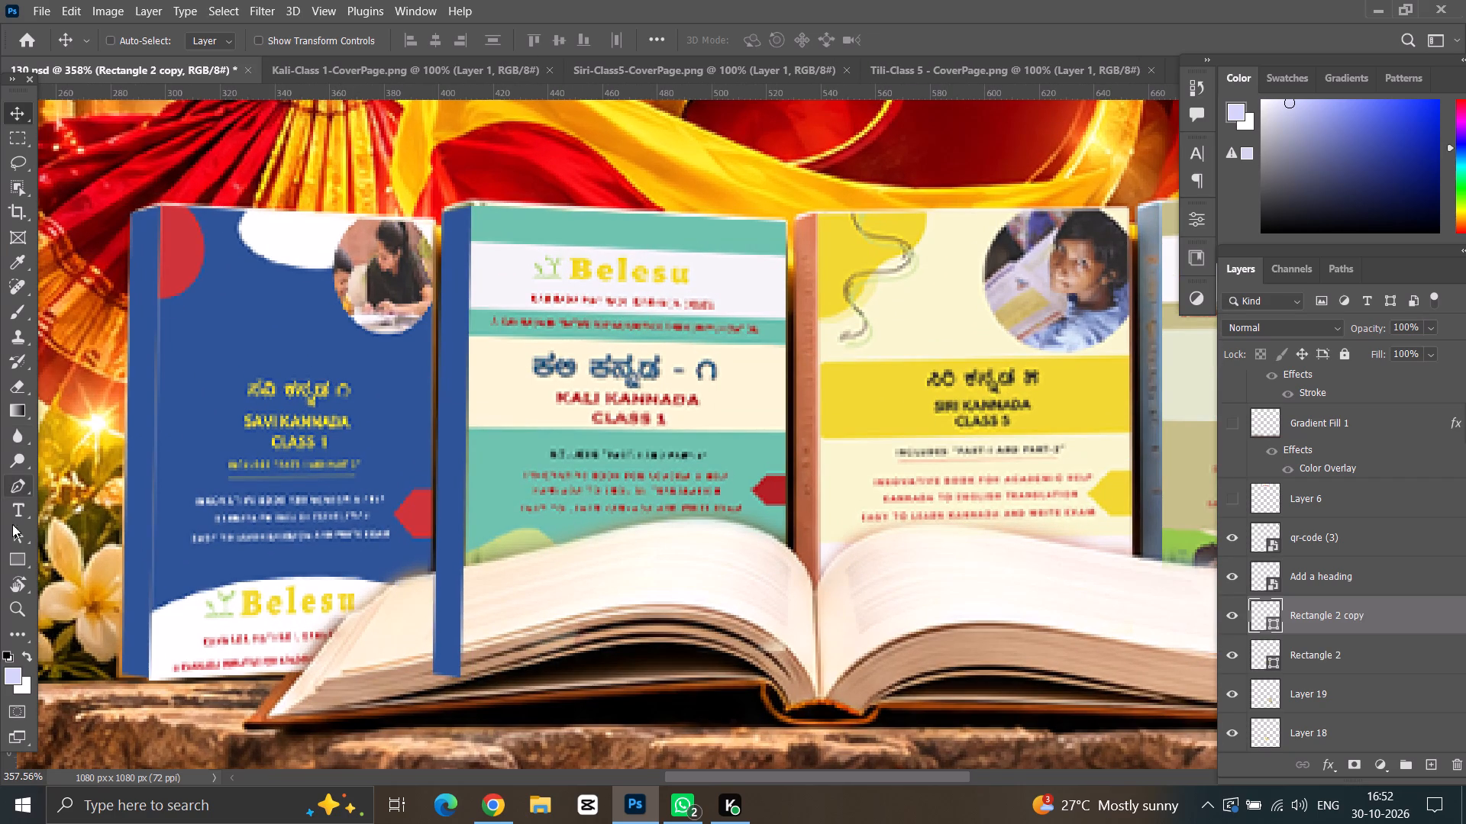
pyautogui.click(21, 557)
pyautogui.click(220, 38)
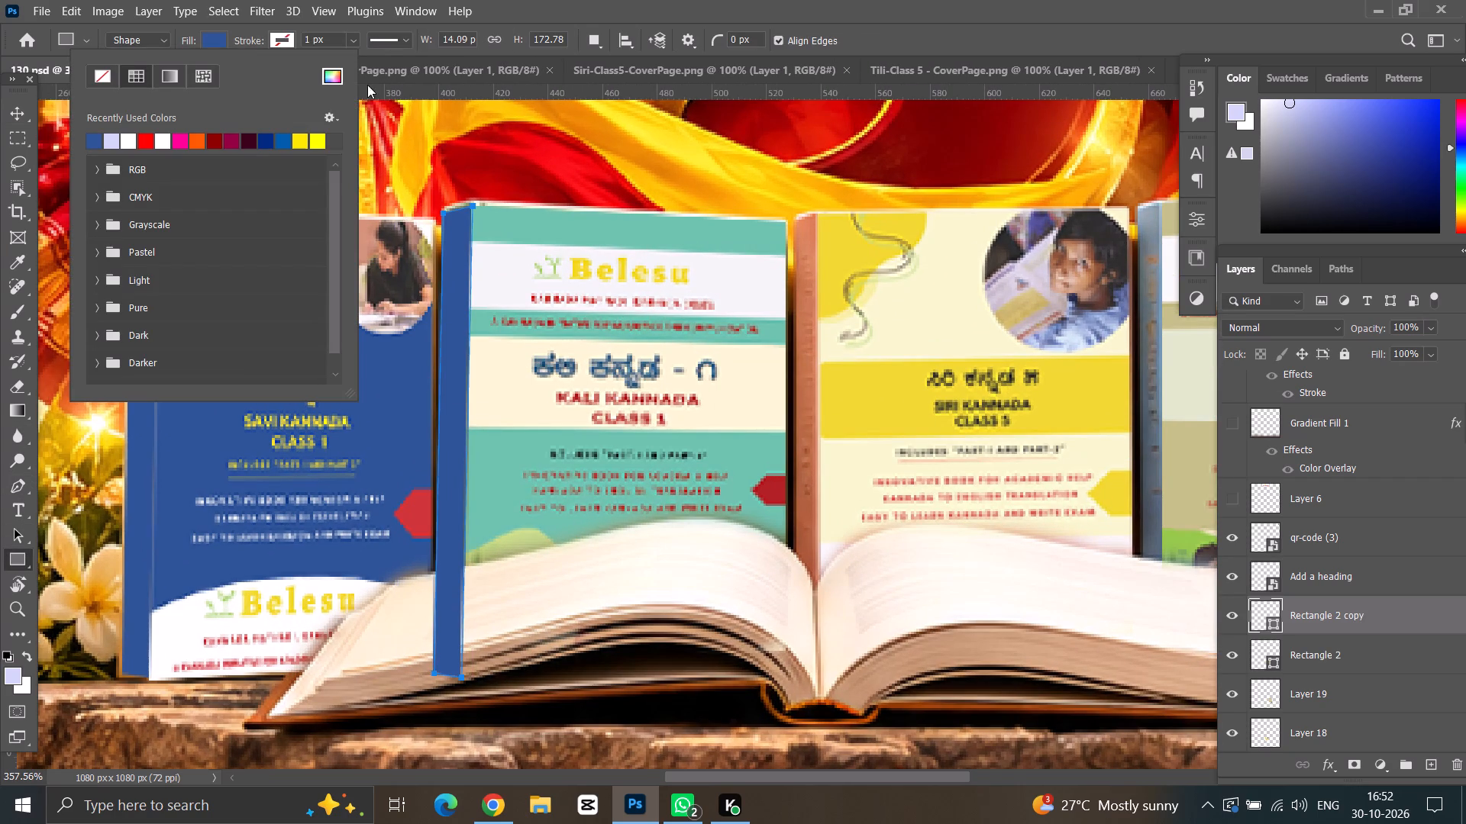
pyautogui.click(340, 74)
pyautogui.click(512, 221)
pyautogui.click(1092, 188)
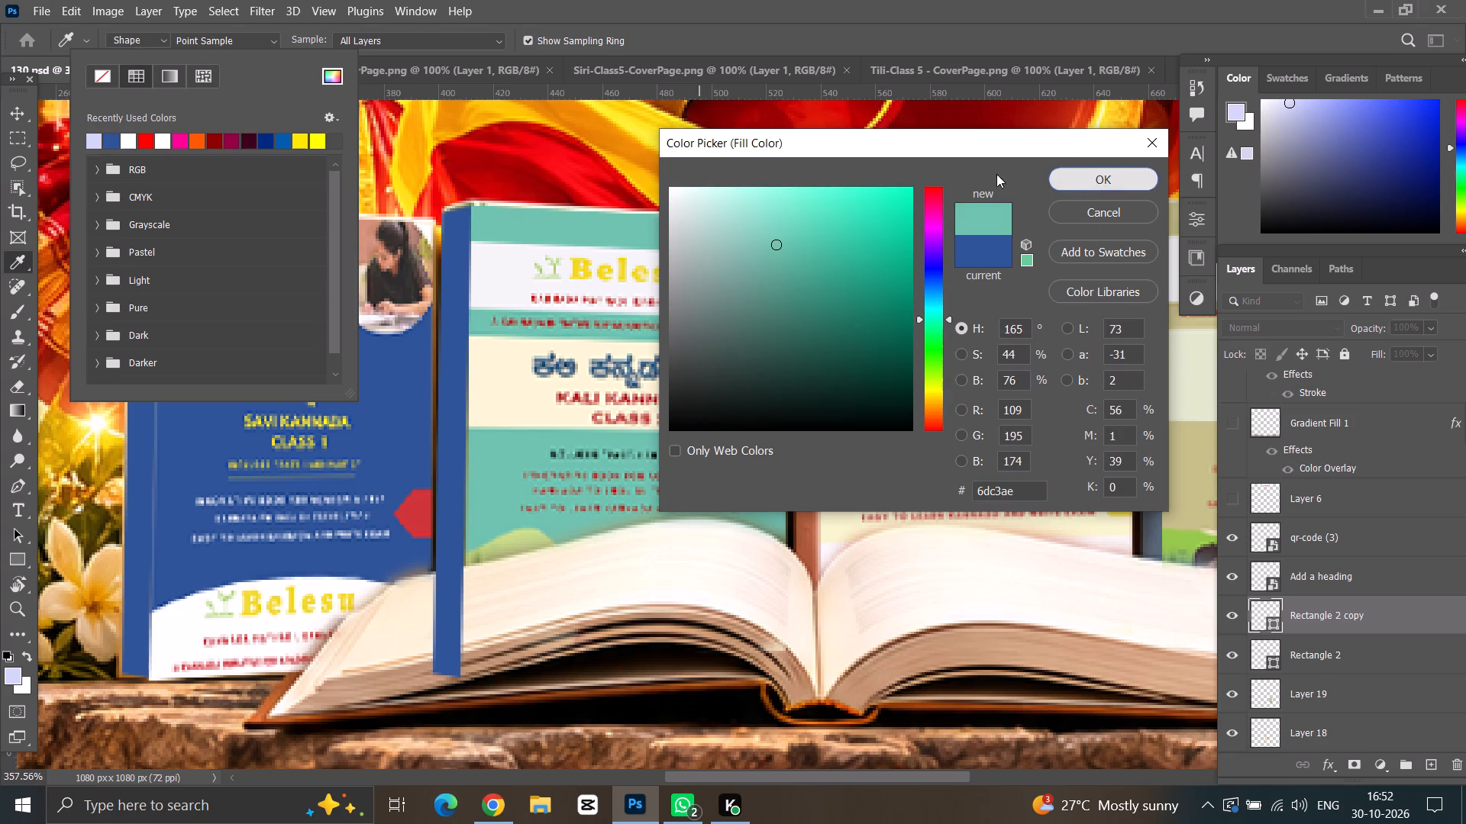
pyautogui.click(18, 109)
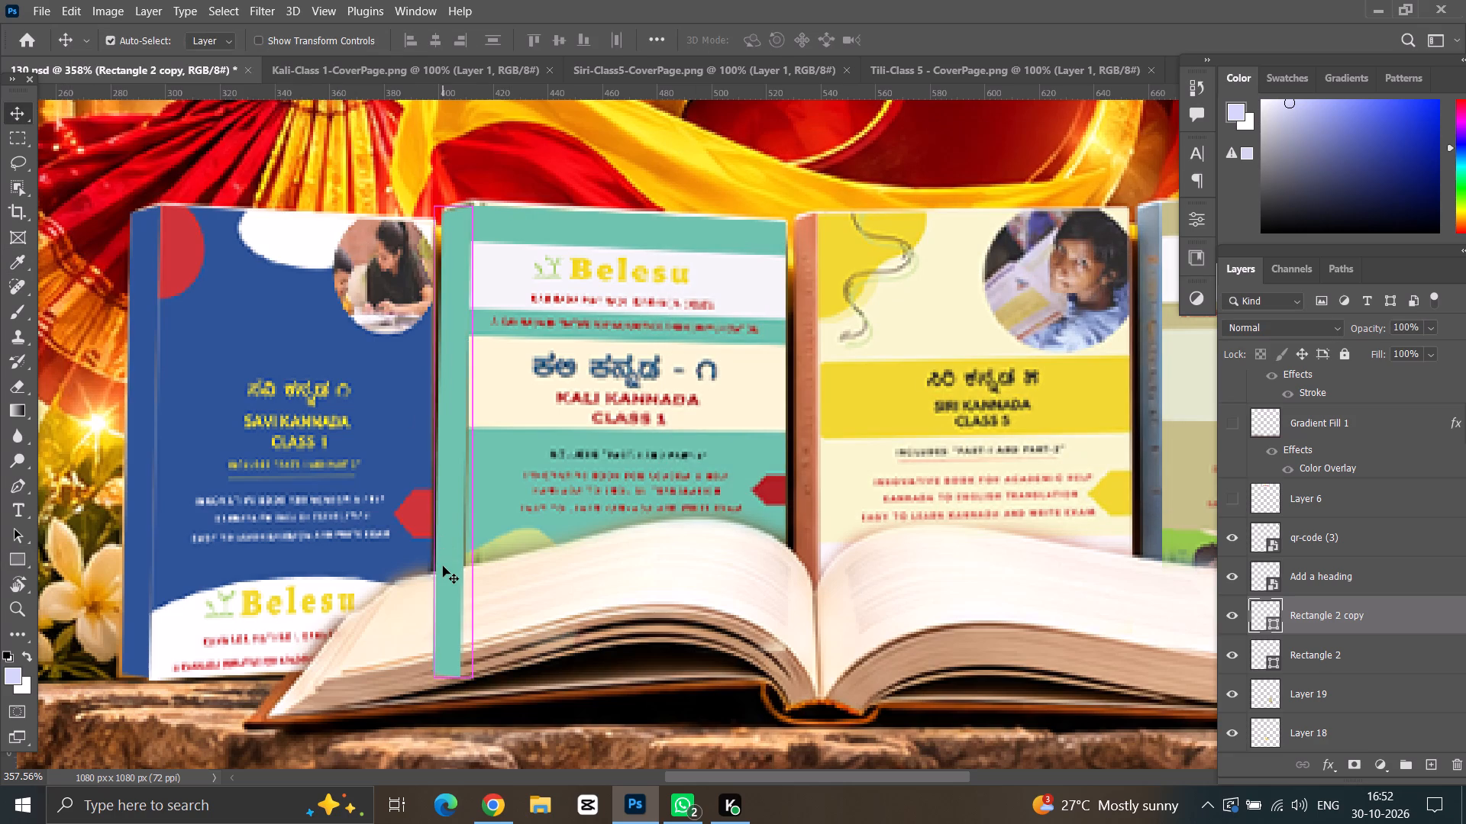
# Shorten the green spine to about 77% of its height so it ends where the open book's pages begin.
pyautogui.hotkey('ctrl', 't')
pyautogui.click(452, 679)
pyautogui.keyDown('shift'); pyautogui.moveTo(452, 679); pyautogui.dragTo(470, 595); pyautogui.keyUp('shift')
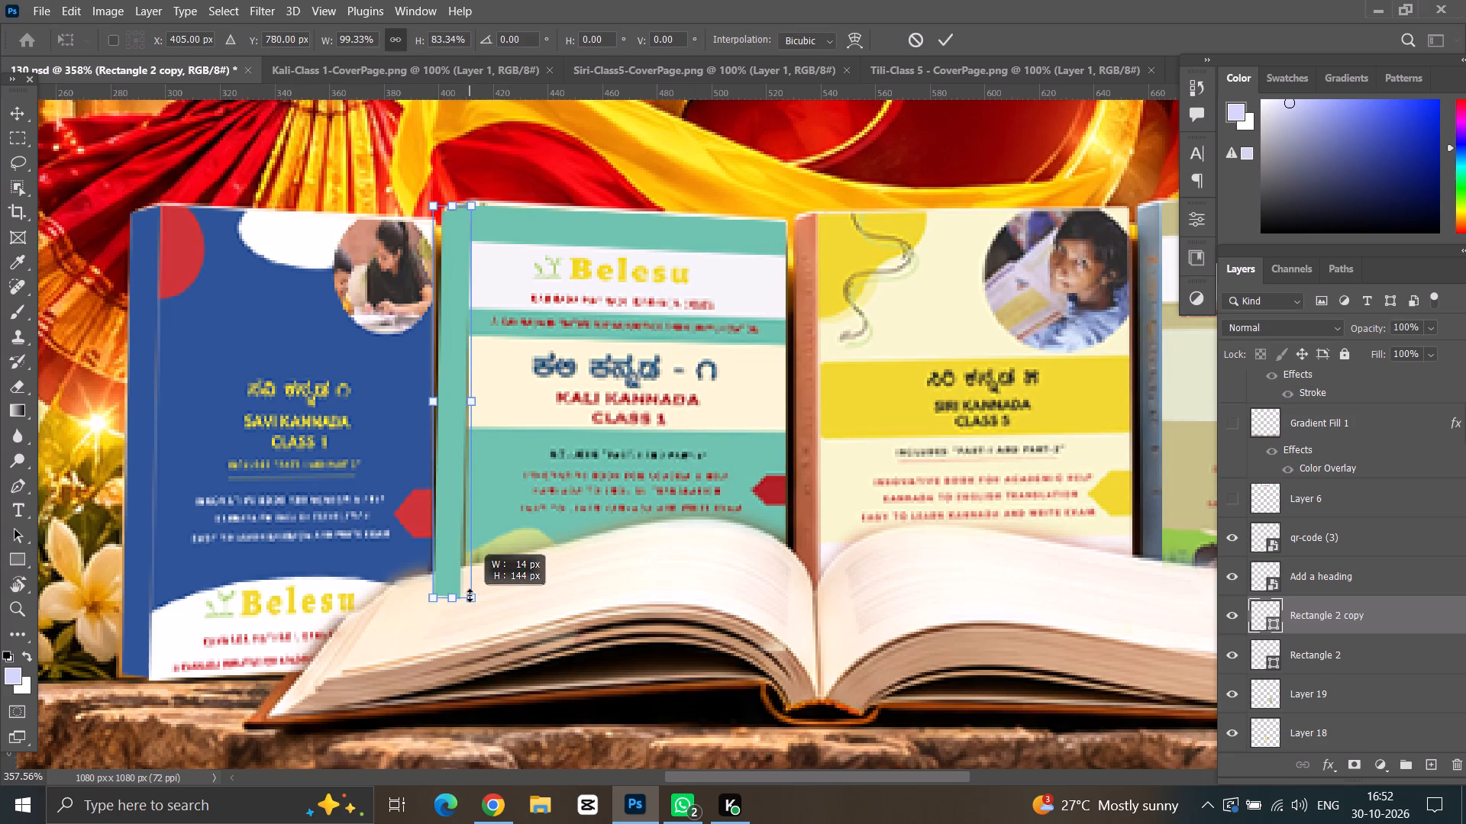
pyautogui.keyDown('shift'); pyautogui.moveTo(470, 595); pyautogui.dragTo(485, 569); pyautogui.keyUp('shift')
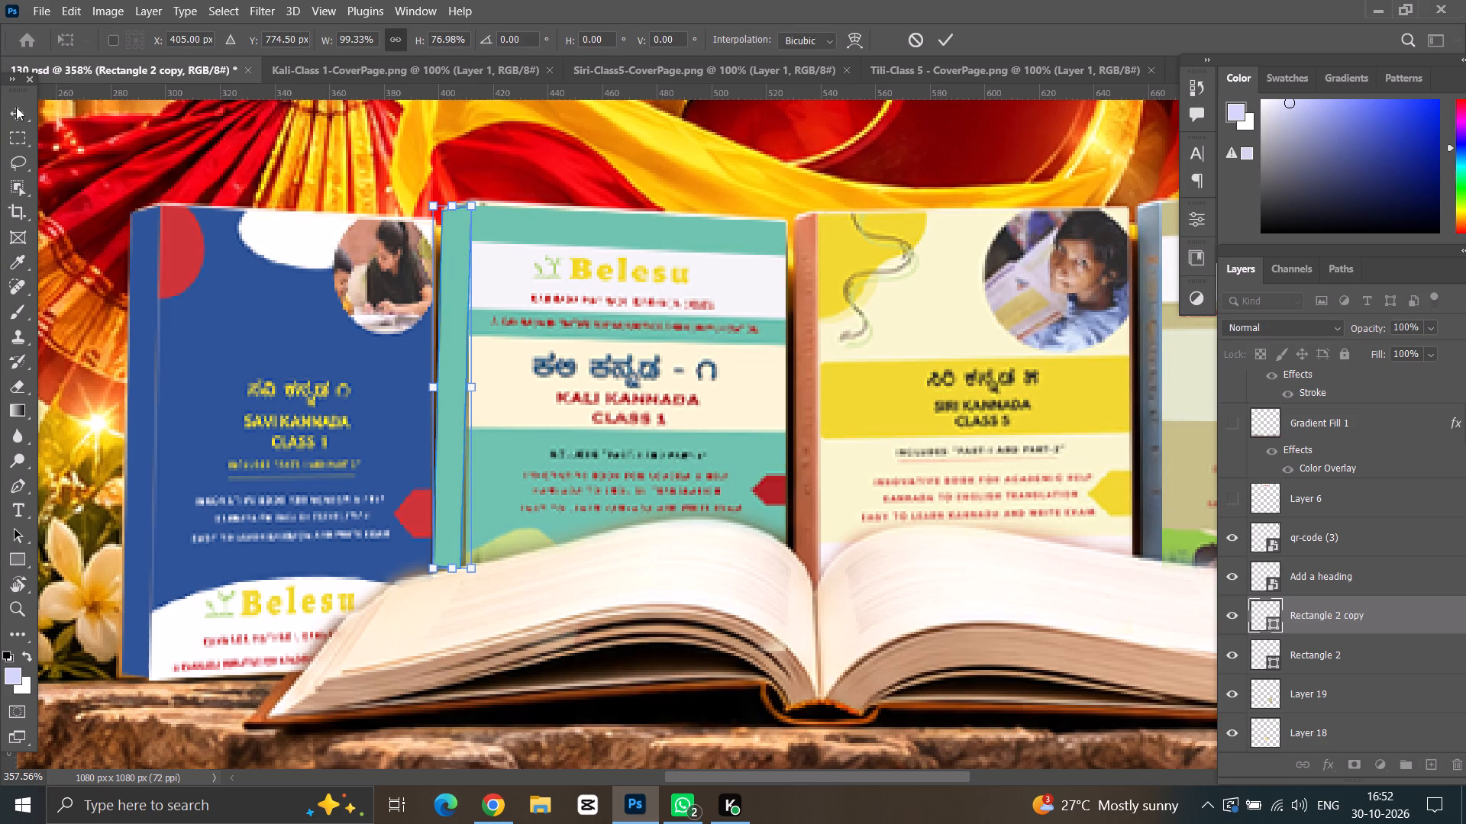
pyautogui.click(20, 112)
# Distort the green spine by pulling its lower inner corner across to close the gap beside the Kali cover.
pyautogui.keyDown('alt'); pyautogui.scroll(5, 439, 457); pyautogui.keyUp('alt')
pyautogui.scroll(6, 470, 475)
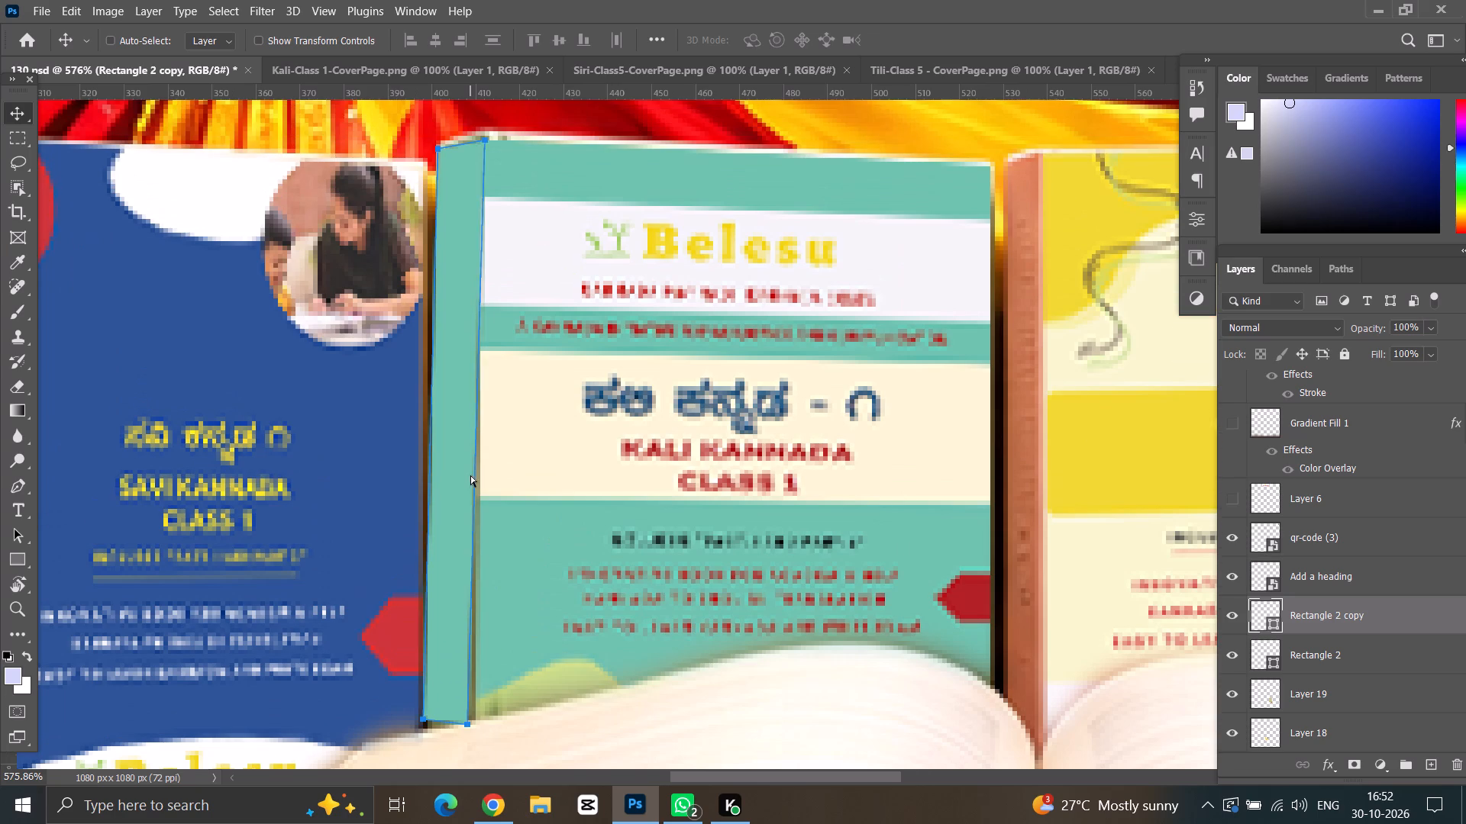
pyautogui.hotkey('ctrl', 't')
pyautogui.keyDown('ctrl'); pyautogui.moveTo(483, 724); pyautogui.dragTo(491, 723); pyautogui.keyUp('ctrl')
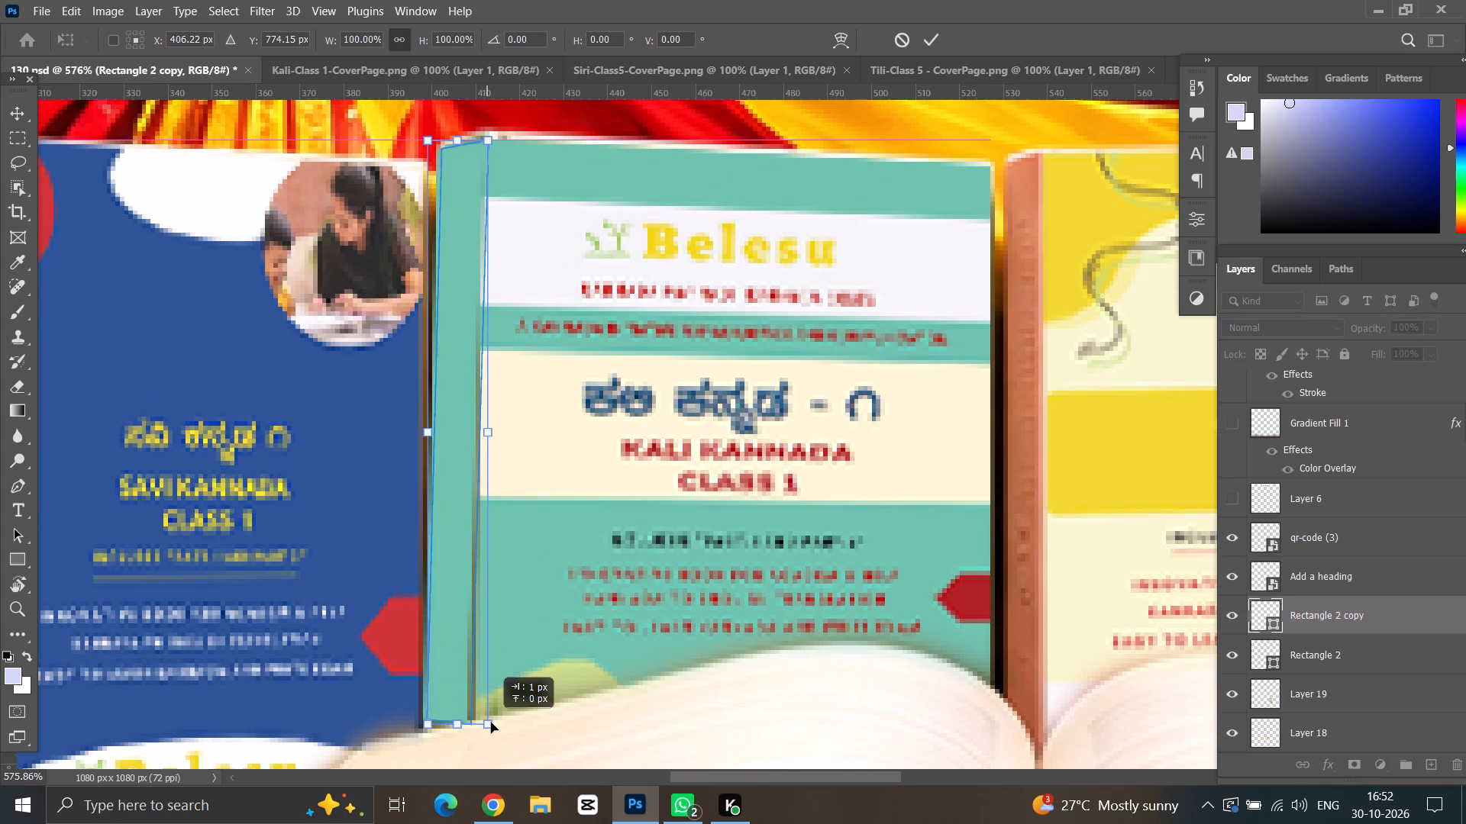
pyautogui.keyDown('ctrl'); pyautogui.moveTo(491, 723); pyautogui.dragTo(492, 723); pyautogui.keyUp('ctrl')
pyautogui.hotkey('ctrl', 'z')
pyautogui.keyDown('ctrl'); pyautogui.moveTo(488, 723); pyautogui.dragTo(496, 723); pyautogui.keyUp('ctrl')
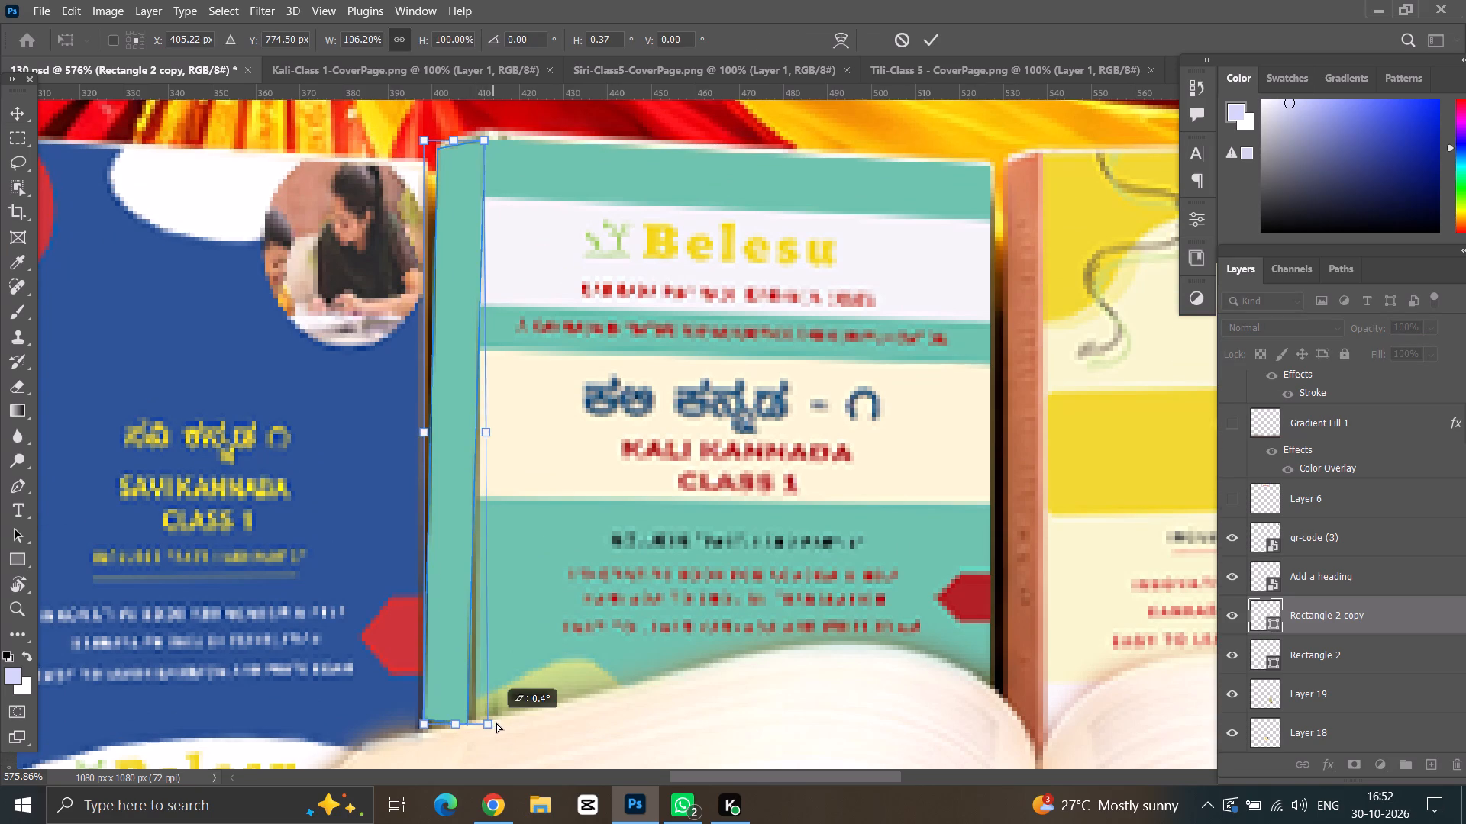
pyautogui.keyDown('ctrl'); pyautogui.moveTo(496, 723); pyautogui.dragTo(501, 723); pyautogui.keyUp('ctrl')
# Lower the green spine's bottom outer corner slightly toward the open book's pages and apply the distortion.
pyautogui.keyDown('ctrl'); pyautogui.moveTo(424, 724); pyautogui.dragTo(423, 729); pyautogui.keyUp('ctrl')
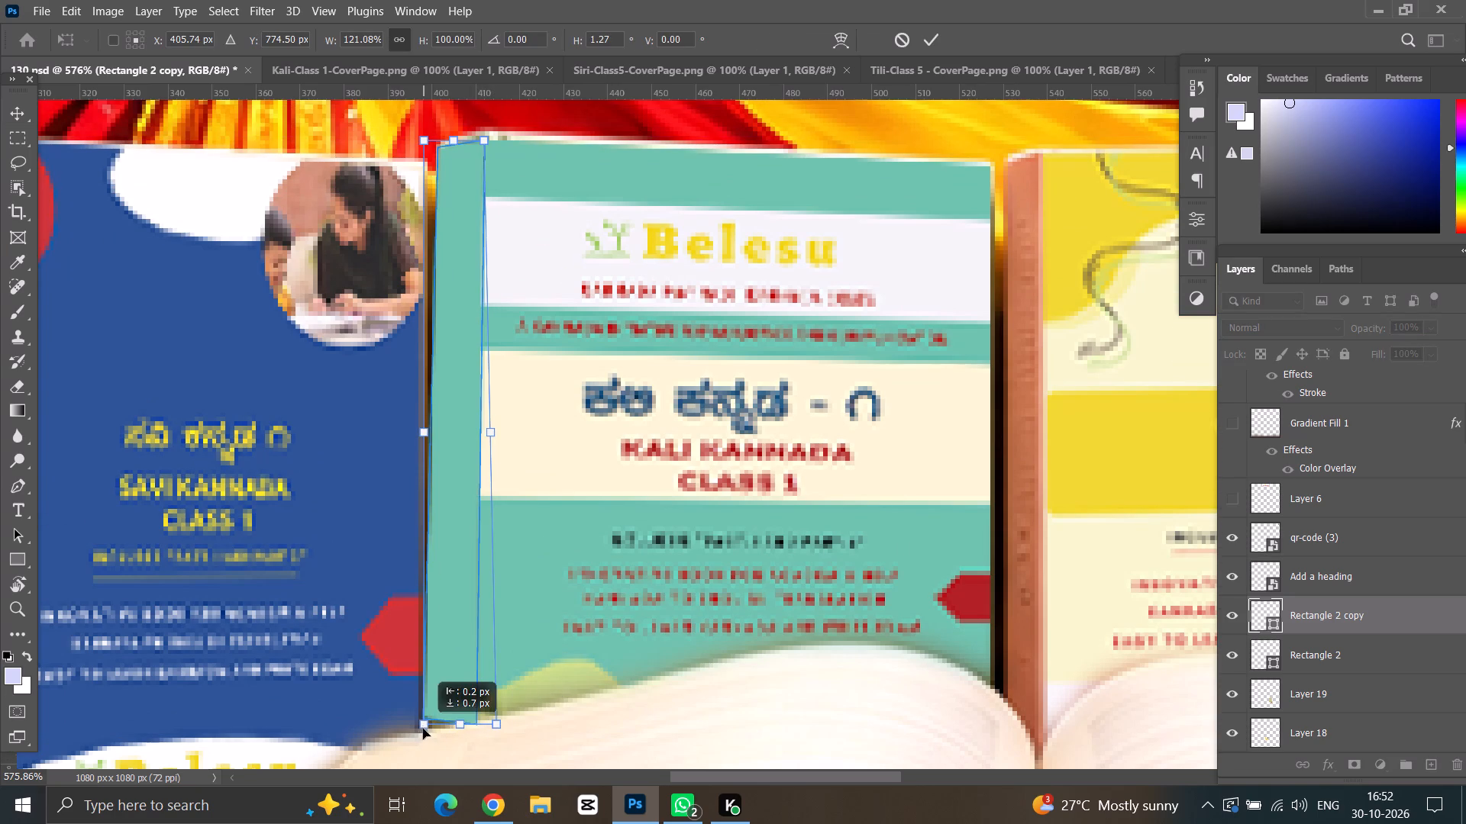
pyautogui.keyDown('ctrl'); pyautogui.moveTo(423, 729); pyautogui.dragTo(423, 732); pyautogui.keyUp('ctrl')
pyautogui.hotkey('ctrl', 'z')
pyautogui.keyDown('ctrl'); pyautogui.moveTo(421, 725); pyautogui.dragTo(421, 732); pyautogui.keyUp('ctrl')
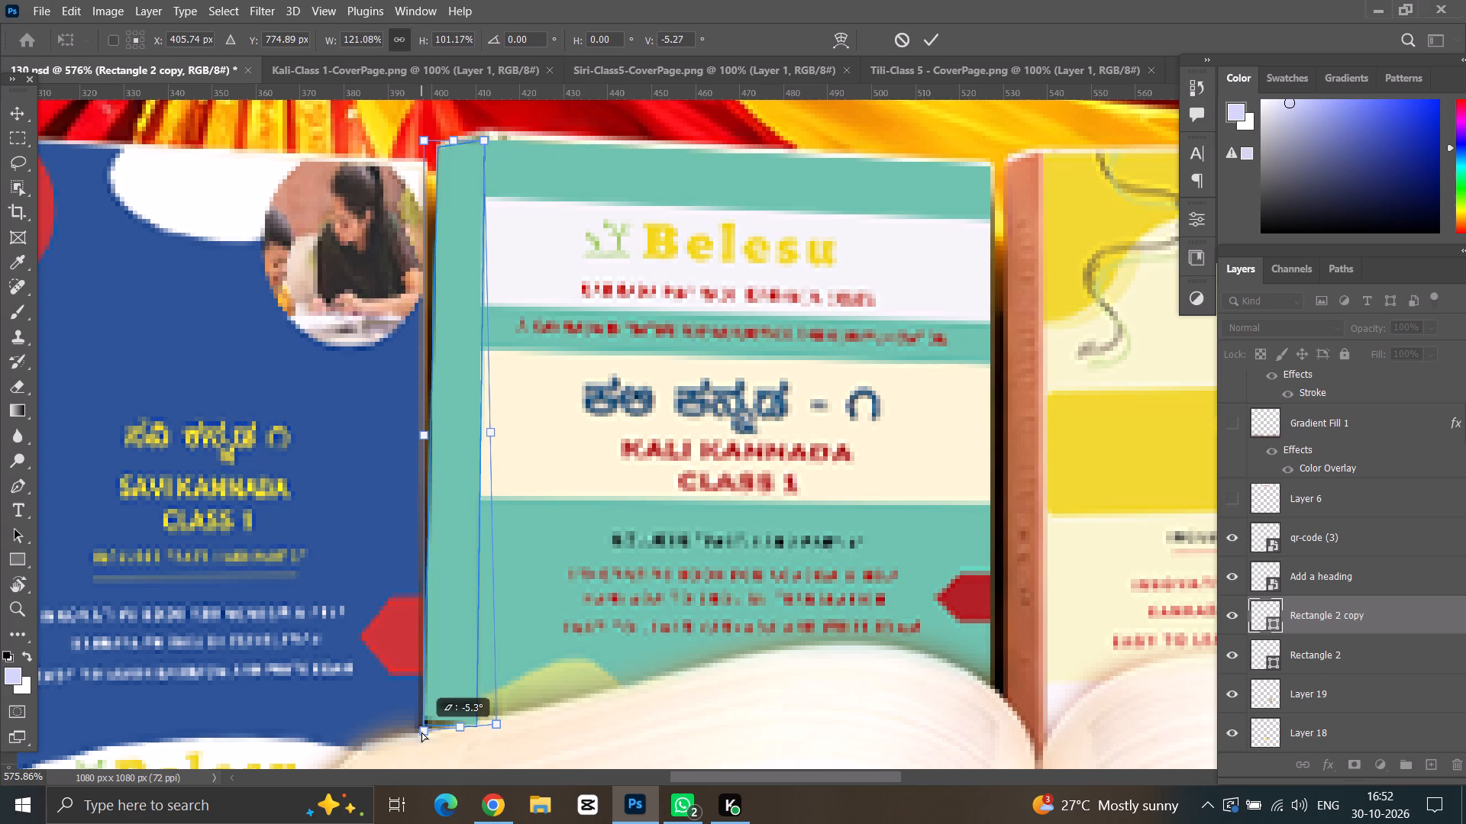
pyautogui.keyDown('ctrl'); pyautogui.moveTo(421, 732); pyautogui.dragTo(421, 732); pyautogui.keyUp('ctrl')
pyautogui.click(13, 110)
pyautogui.keyDown('alt'); pyautogui.scroll(-3, 605, 484); pyautogui.keyUp('alt')
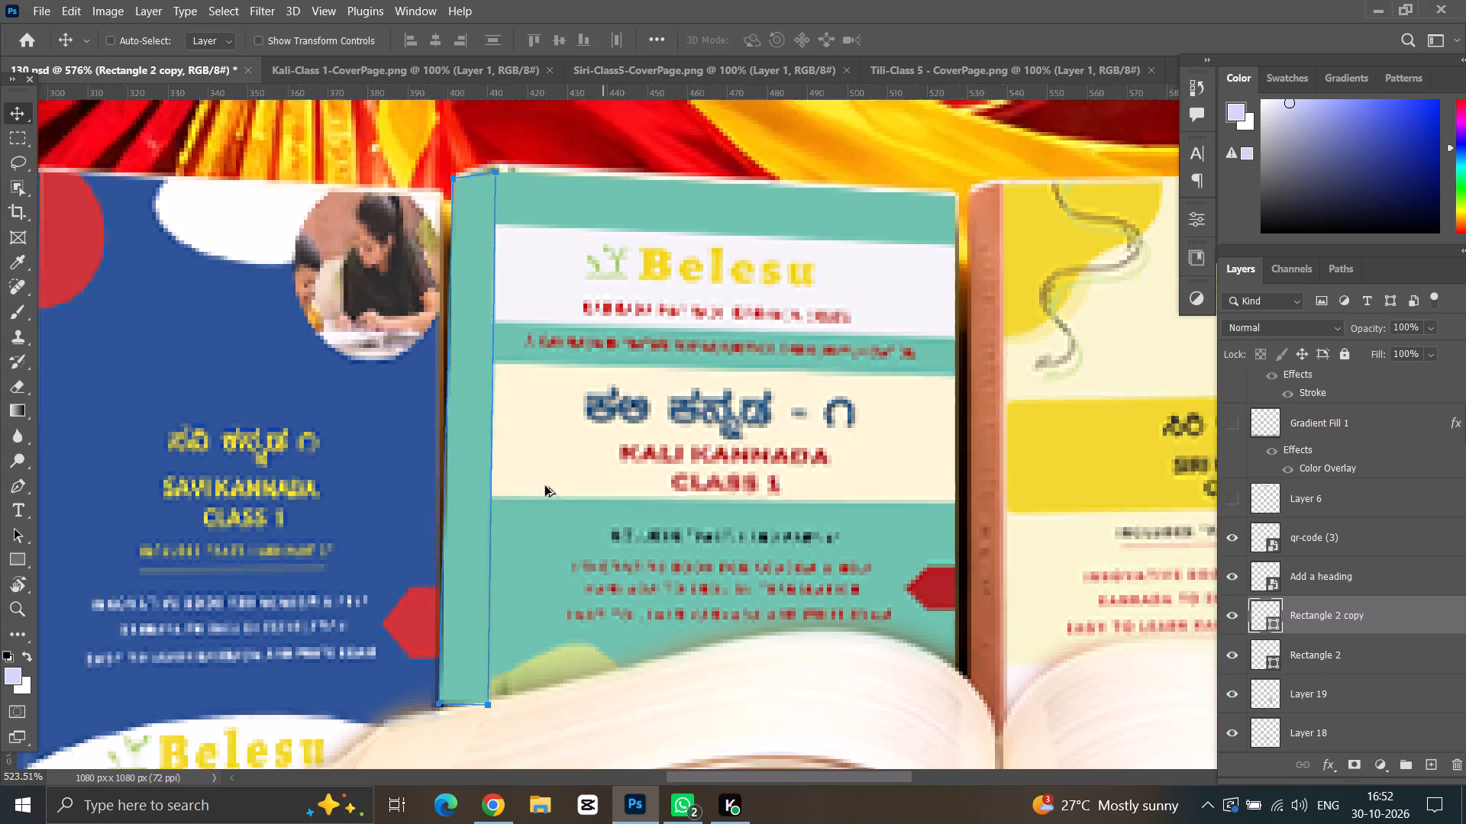
pyautogui.keyDown('alt'); pyautogui.scroll(-6, 545, 486); pyautogui.keyUp('alt')
pyautogui.click(622, 246)
pyautogui.keyDown('ctrl'); pyautogui.click(556, 245); pyautogui.keyUp('ctrl')
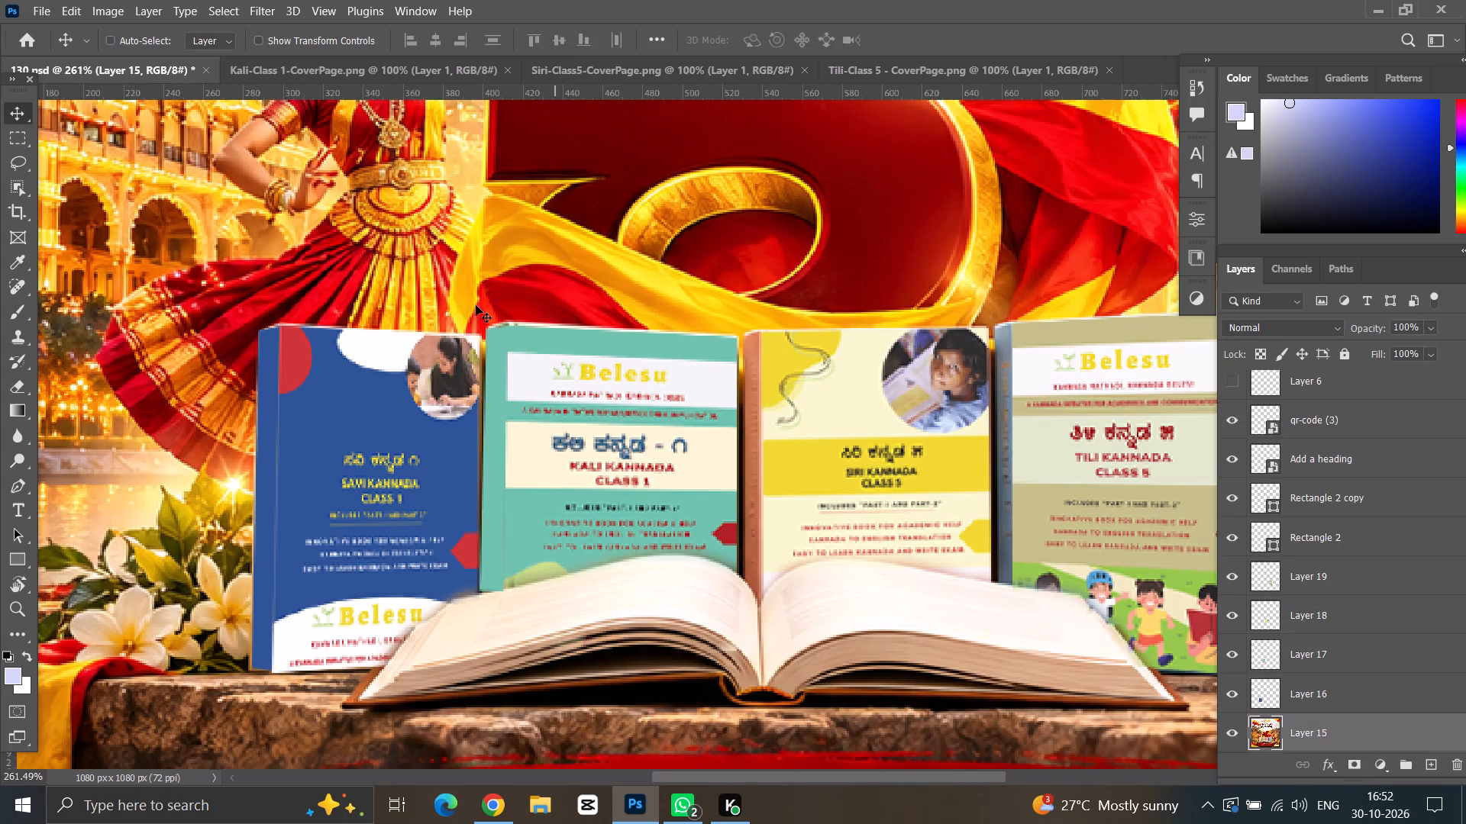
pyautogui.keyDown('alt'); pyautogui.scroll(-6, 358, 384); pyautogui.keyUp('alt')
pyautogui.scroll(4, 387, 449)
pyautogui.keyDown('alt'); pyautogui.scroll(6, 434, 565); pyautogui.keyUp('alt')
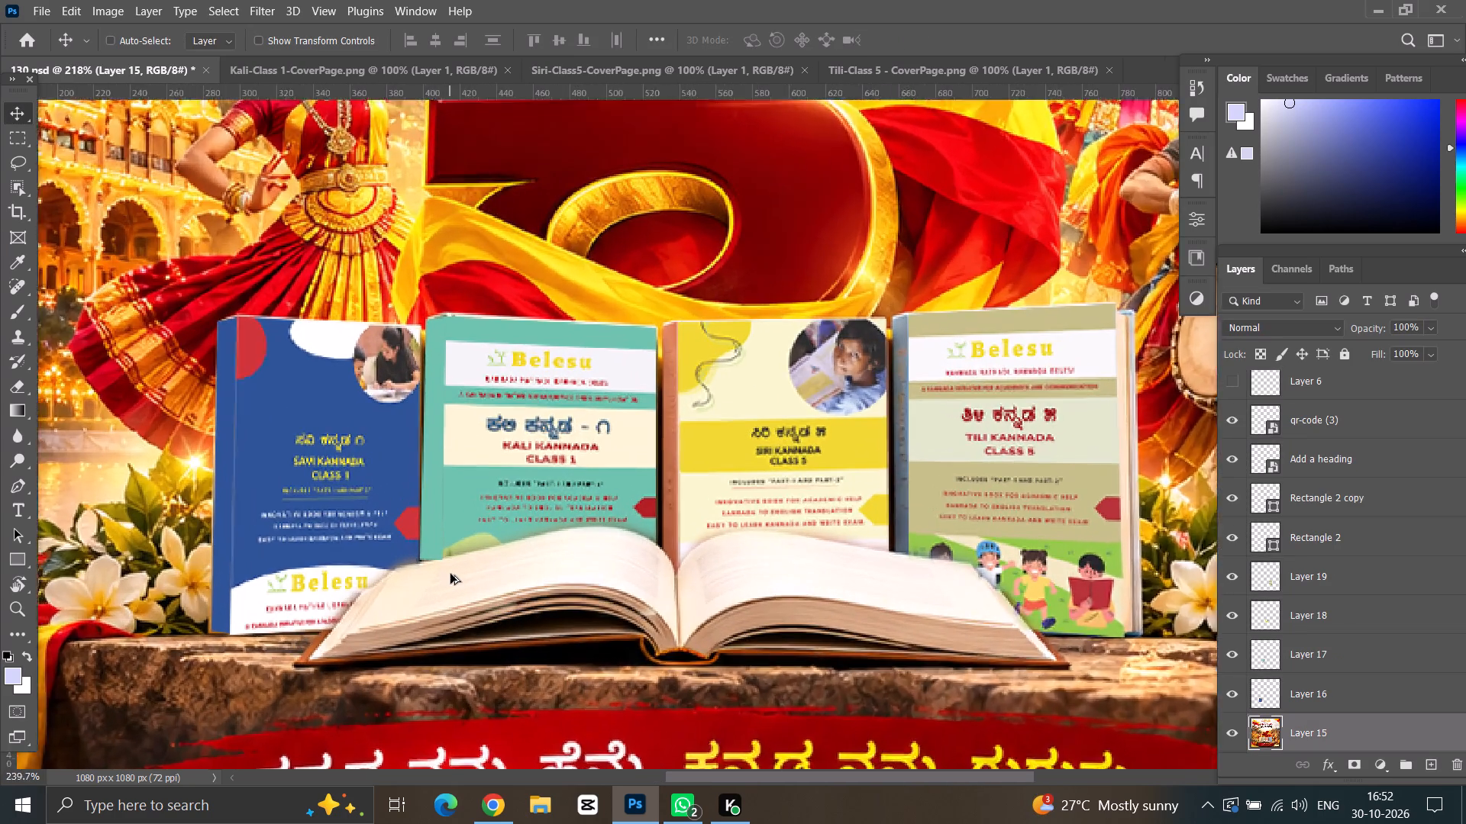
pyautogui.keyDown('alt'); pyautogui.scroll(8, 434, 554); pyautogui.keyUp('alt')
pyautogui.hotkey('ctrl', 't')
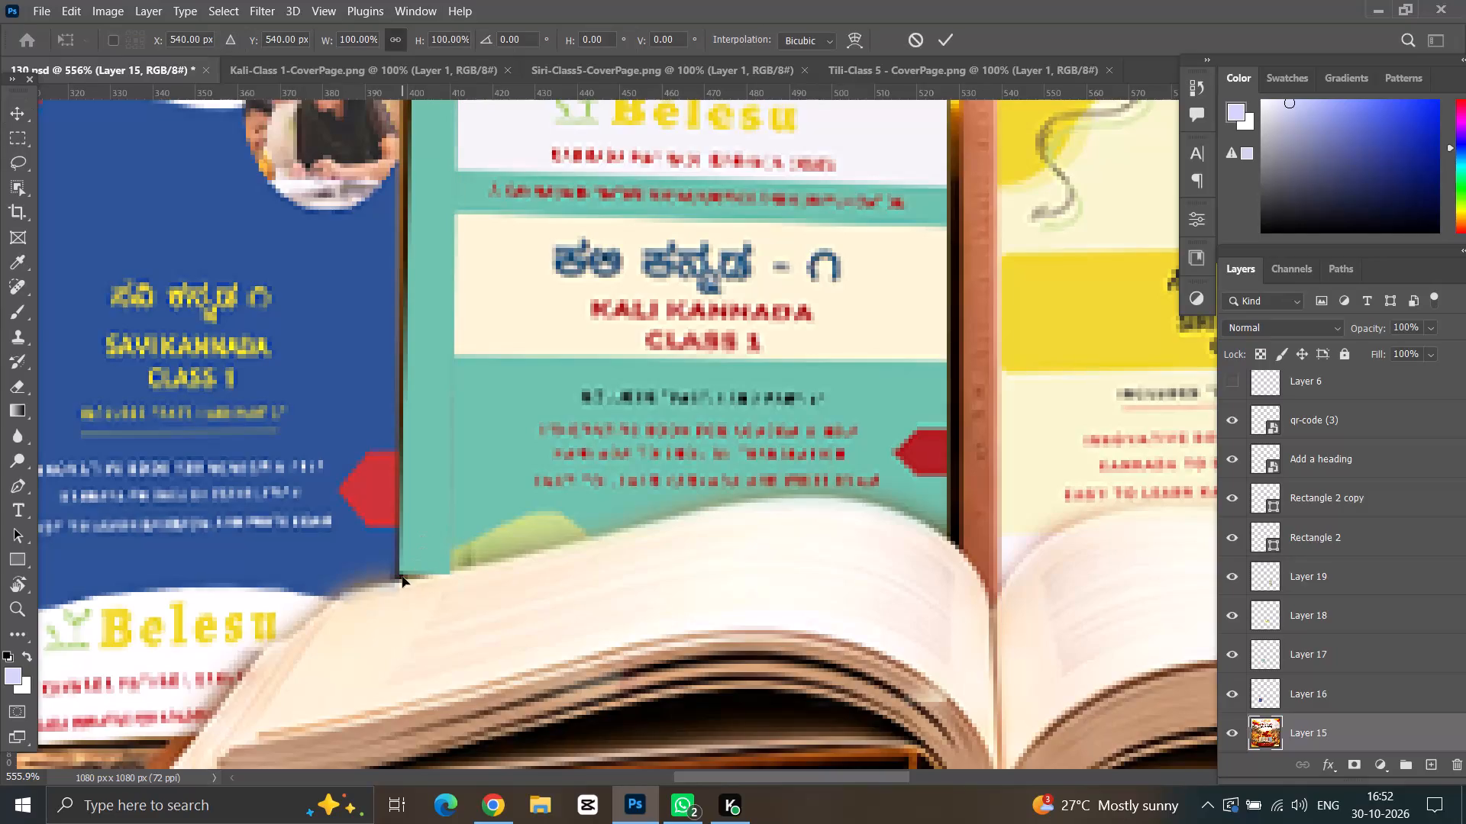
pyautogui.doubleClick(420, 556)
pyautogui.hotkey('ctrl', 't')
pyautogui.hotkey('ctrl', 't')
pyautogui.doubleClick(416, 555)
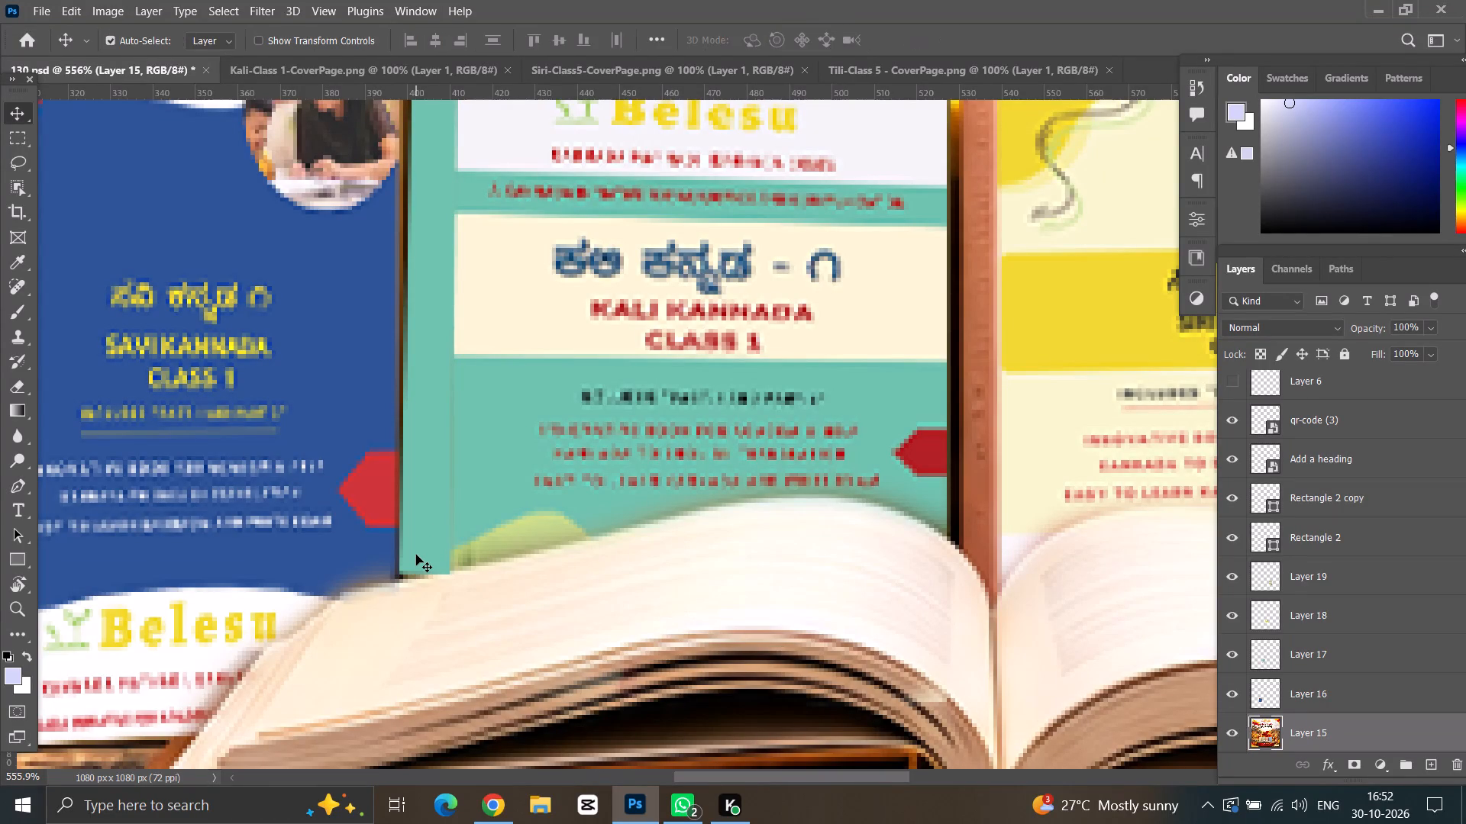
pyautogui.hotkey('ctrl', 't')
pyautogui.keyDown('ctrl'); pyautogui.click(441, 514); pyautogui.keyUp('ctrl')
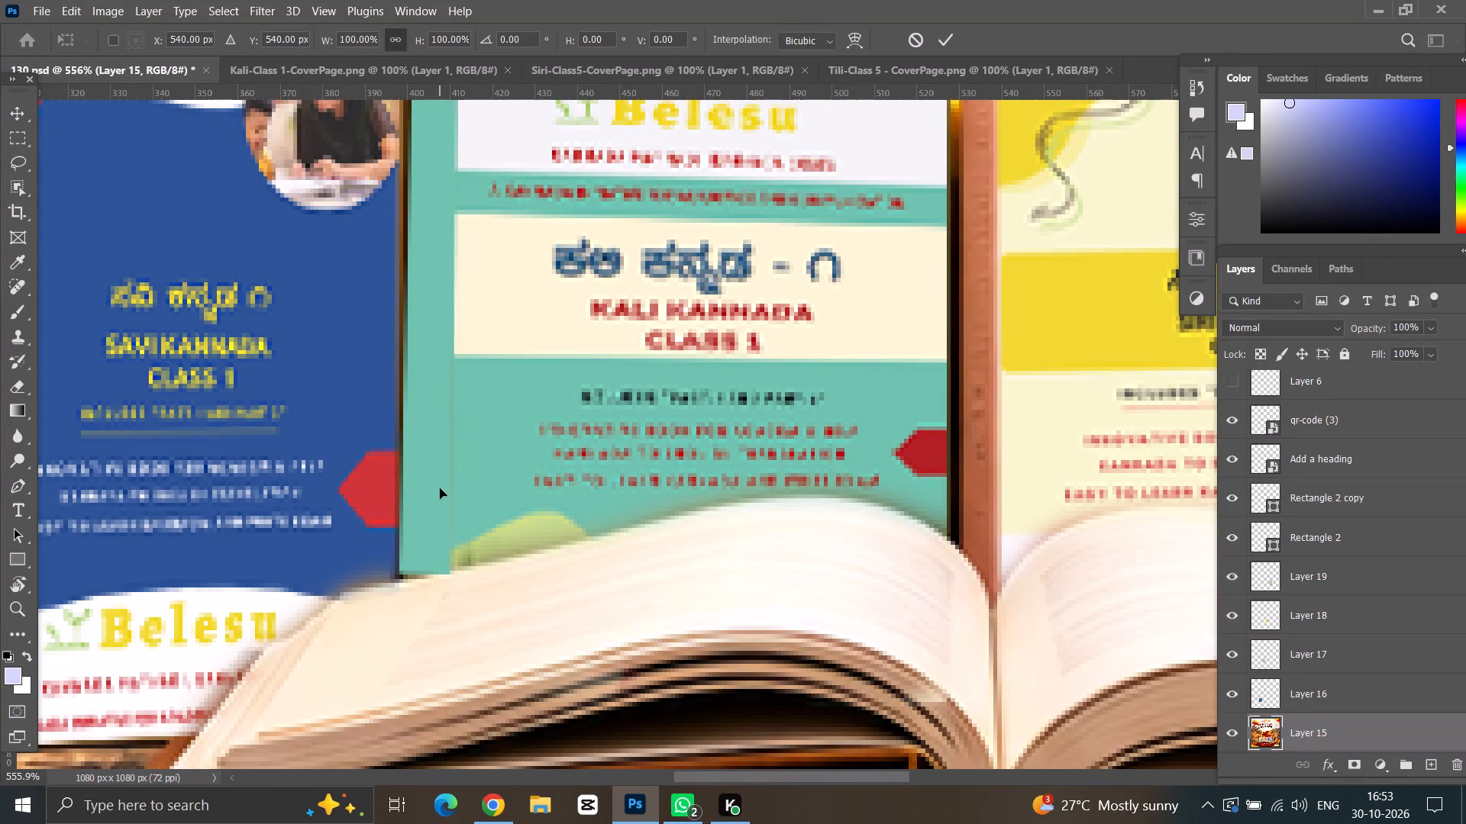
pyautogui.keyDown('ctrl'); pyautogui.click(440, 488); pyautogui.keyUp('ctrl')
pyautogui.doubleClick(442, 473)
# Distort the green spine's bottom outer corner down to the page edge, making the shape about 101% of its height.
pyautogui.keyDown('ctrl'); pyautogui.click(440, 463); pyautogui.keyUp('ctrl')
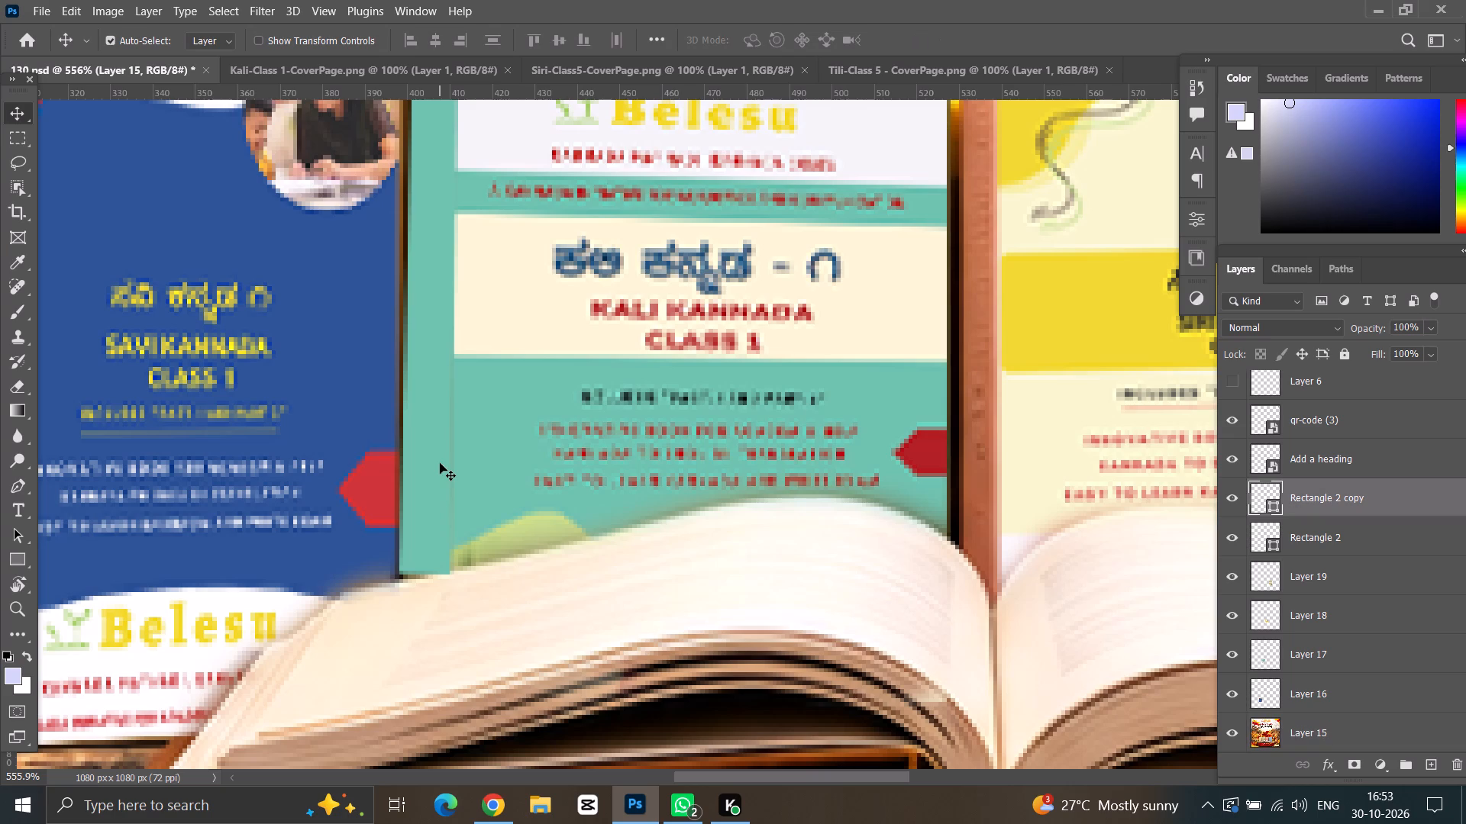
pyautogui.hotkey('ctrl', 't')
pyautogui.keyDown('ctrl'); pyautogui.moveTo(396, 575); pyautogui.dragTo(397, 584); pyautogui.keyUp('ctrl')
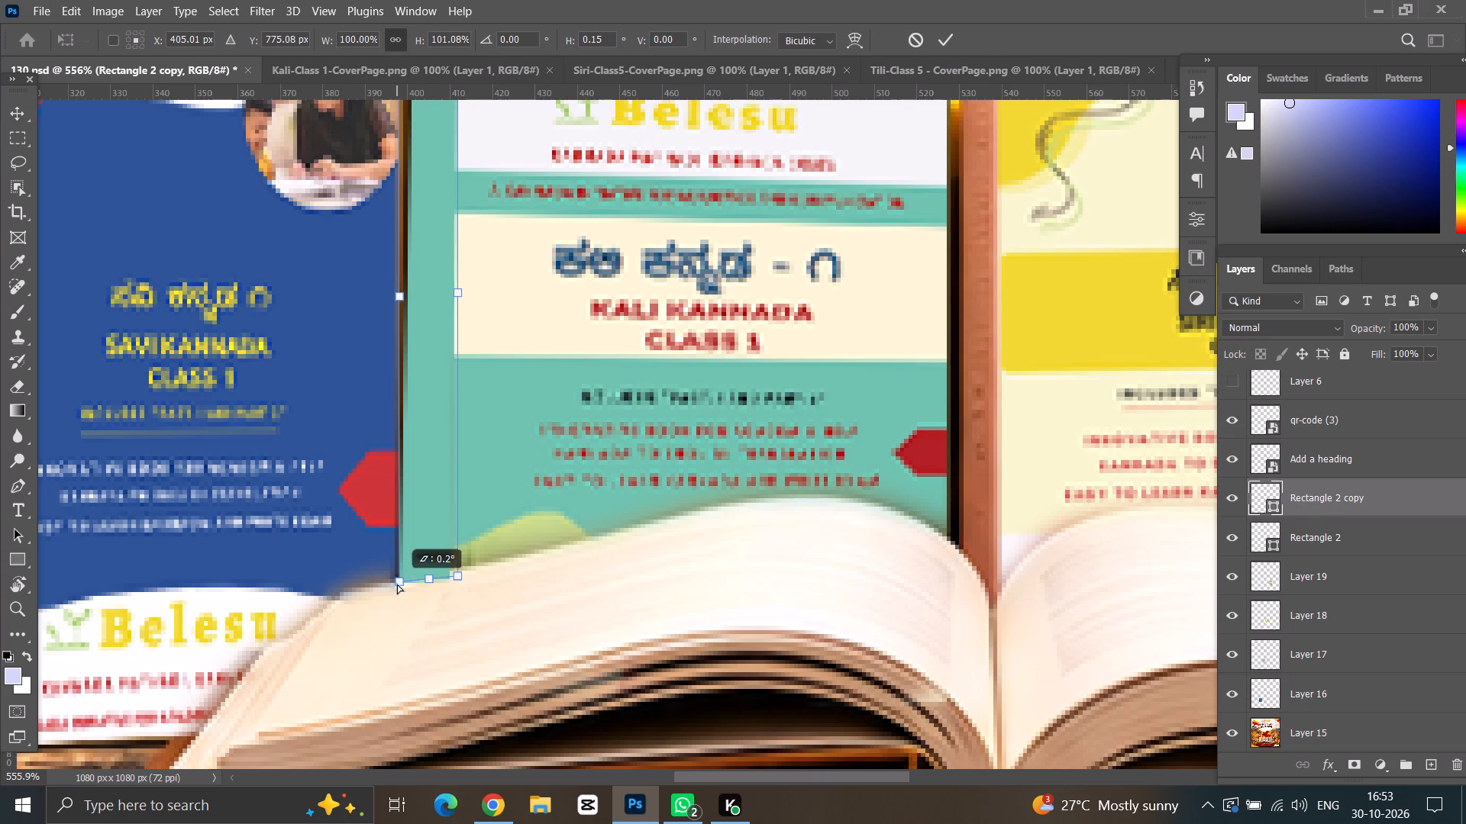
pyautogui.keyDown('ctrl'); pyautogui.moveTo(397, 584); pyautogui.dragTo(394, 584); pyautogui.keyUp('ctrl')
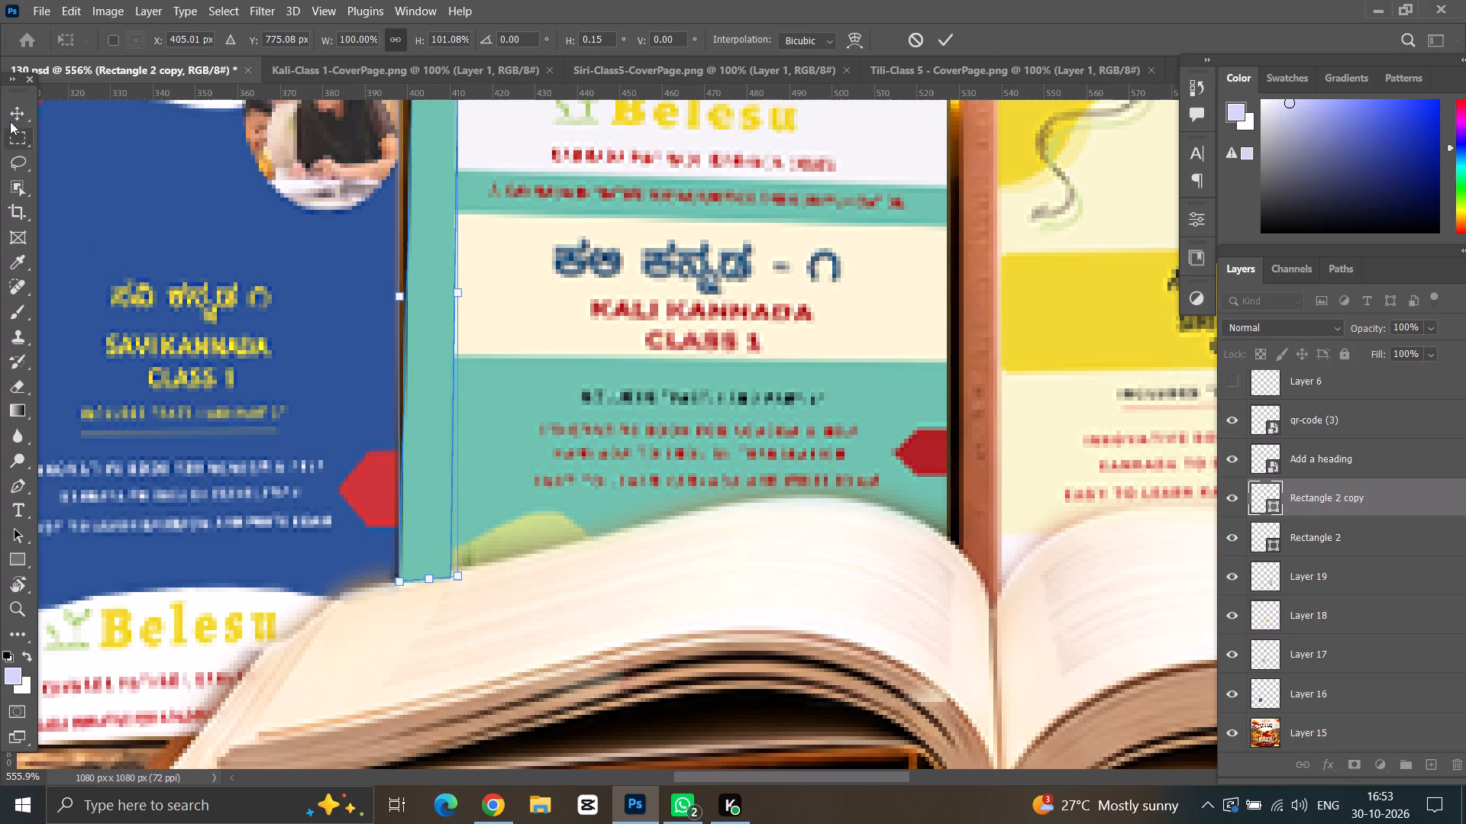
pyautogui.click(14, 105)
# Nudge the green spine up by a net 1 px on the Kali book.
pyautogui.keyDown('alt'); pyautogui.scroll(-8, 386, 391); pyautogui.keyUp('alt')
pyautogui.scroll(1, 386, 392)
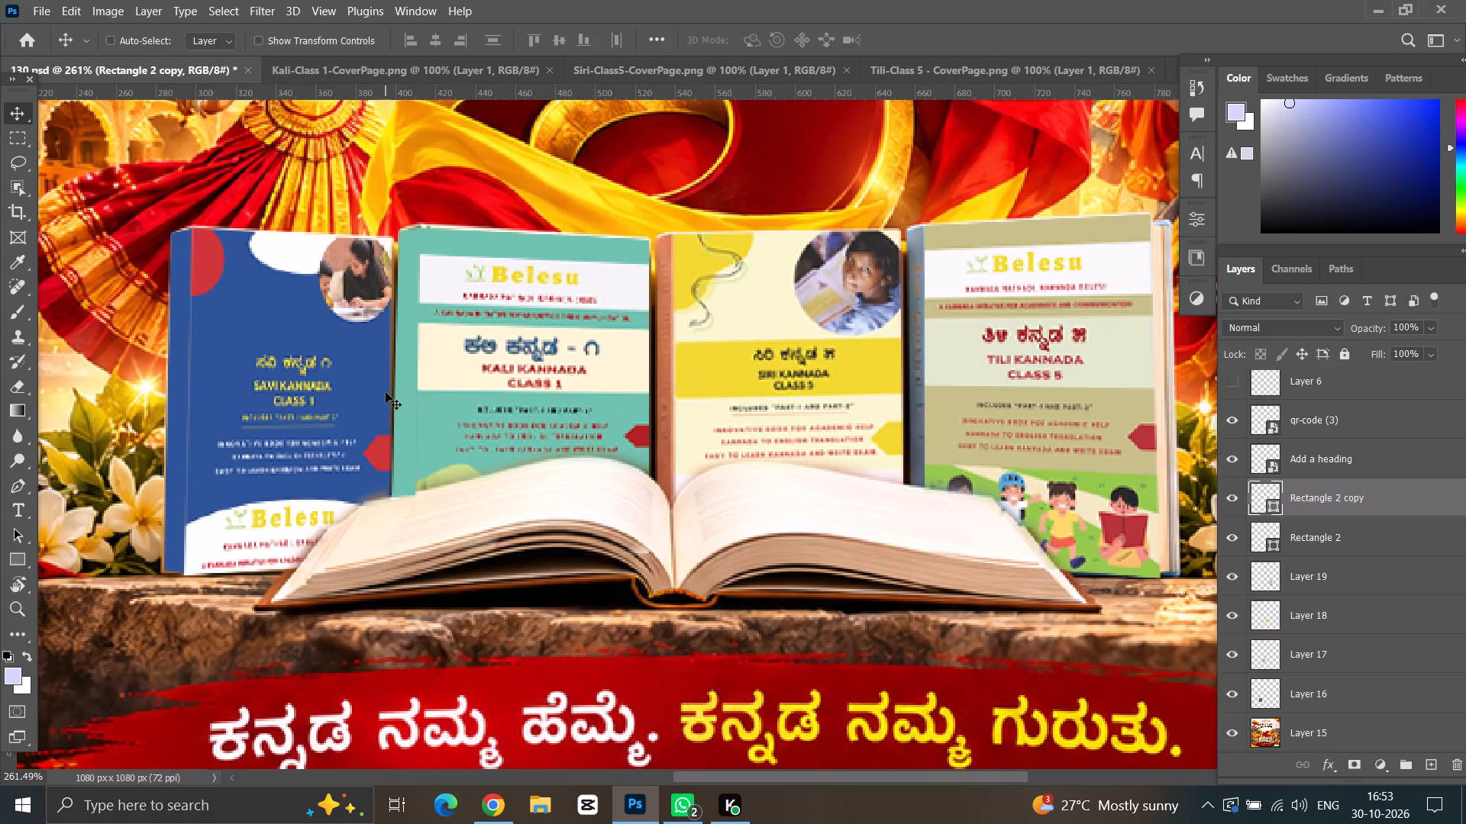
pyautogui.keyDown('alt'); pyautogui.scroll(-5, 386, 392); pyautogui.keyUp('alt')
pyautogui.scroll(1, 463, 372)
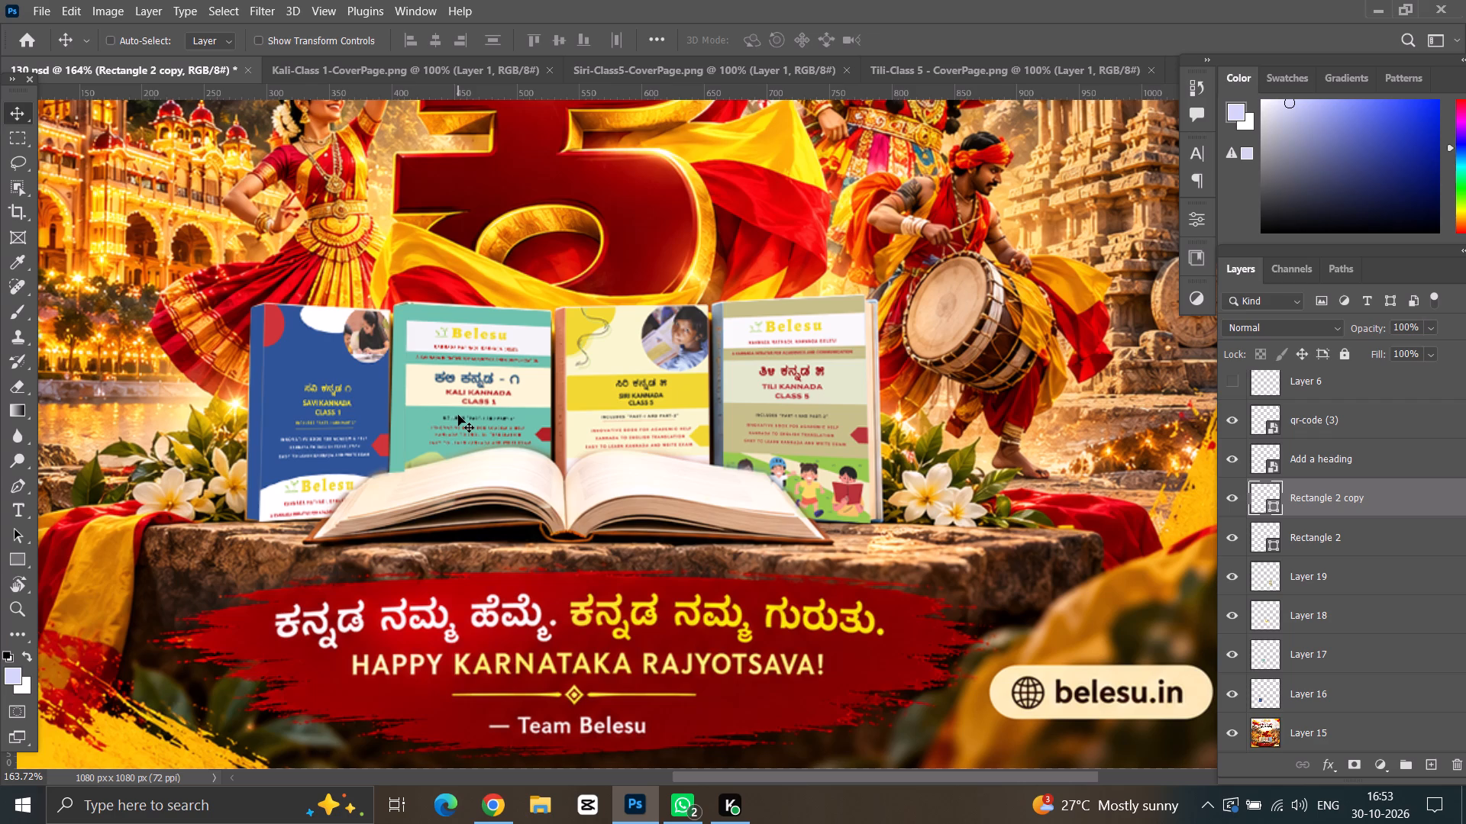
pyautogui.press('Up')
pyautogui.press('Up')
pyautogui.press('Down')
# Duplicate the green spine shape across onto the Siri book's spine.
pyautogui.scroll(3, 454, 413)
pyautogui.keyDown('alt'); pyautogui.scroll(6, 515, 457); pyautogui.keyUp('alt')
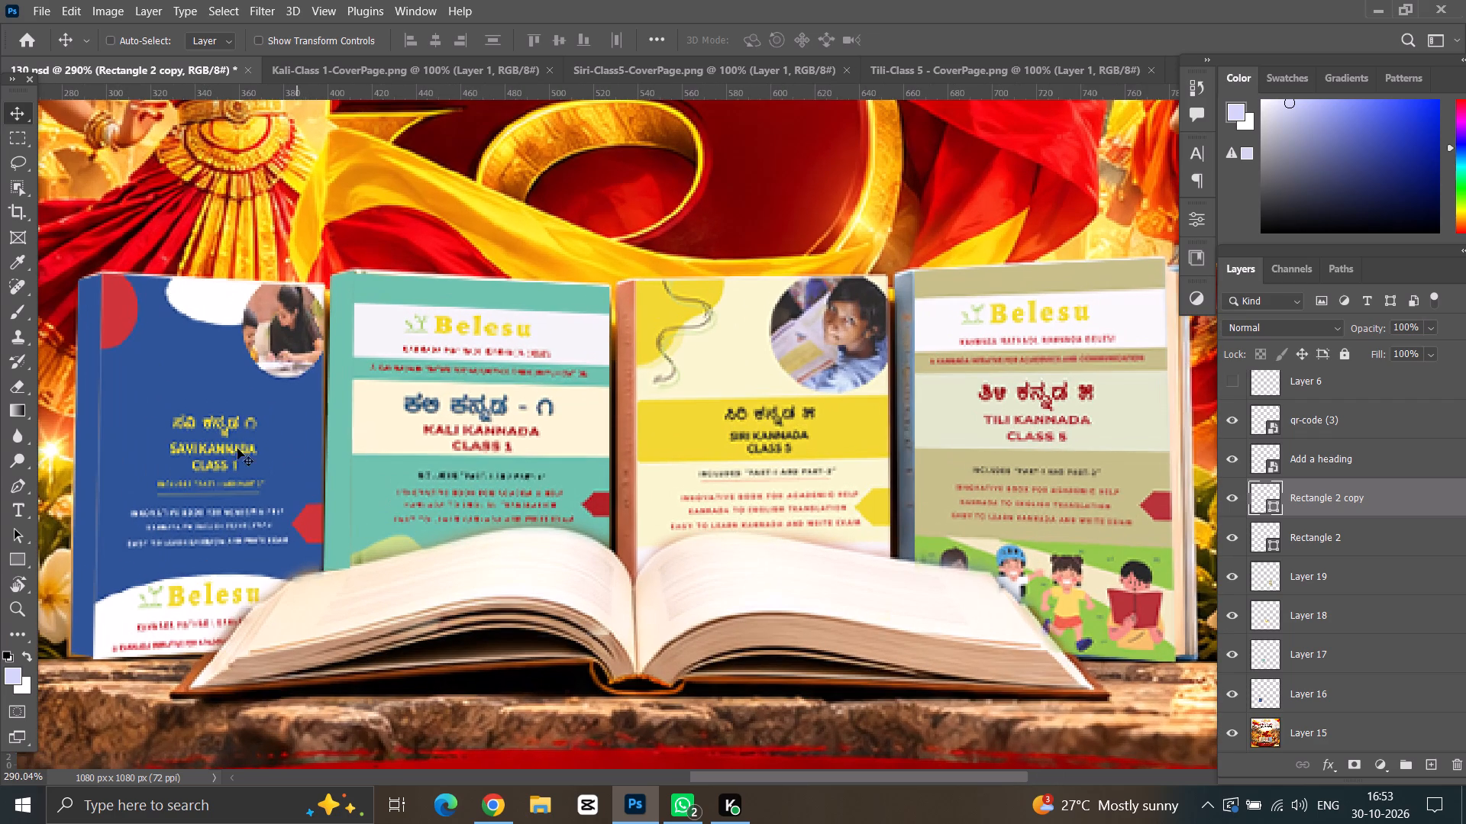
pyautogui.keyDown('ctrl'); pyautogui.click(90, 452); pyautogui.keyUp('ctrl')
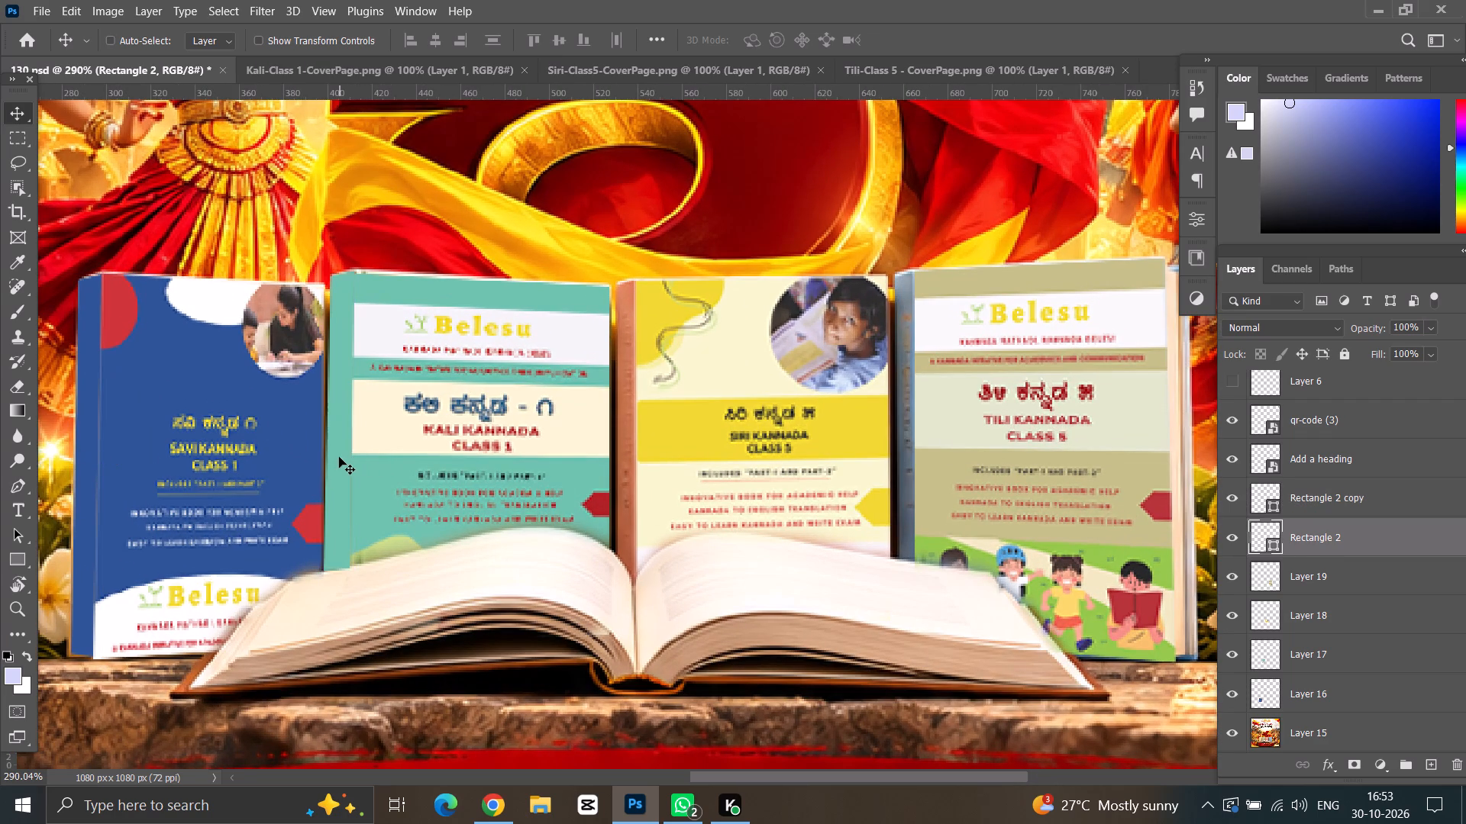
pyautogui.keyDown('ctrl'); pyautogui.click(339, 457); pyautogui.keyUp('ctrl')
pyautogui.keyDown('alt'); pyautogui.moveTo(337, 452); pyautogui.dragTo(619, 465); pyautogui.keyUp('alt')
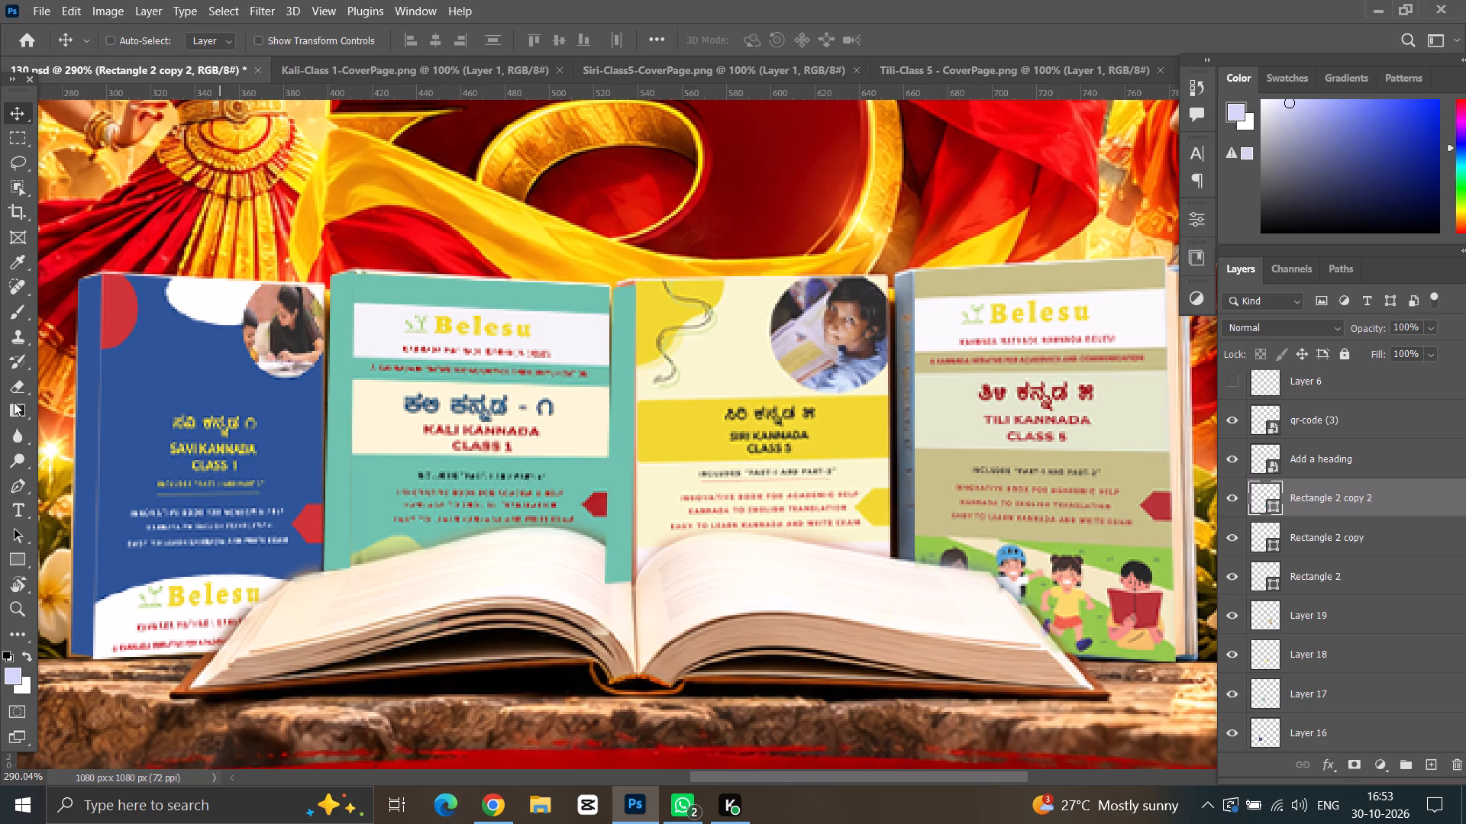
# Fill the new spine copy with the Siri cover's yellow, #f0d931.
pyautogui.click(23, 555)
pyautogui.click(222, 35)
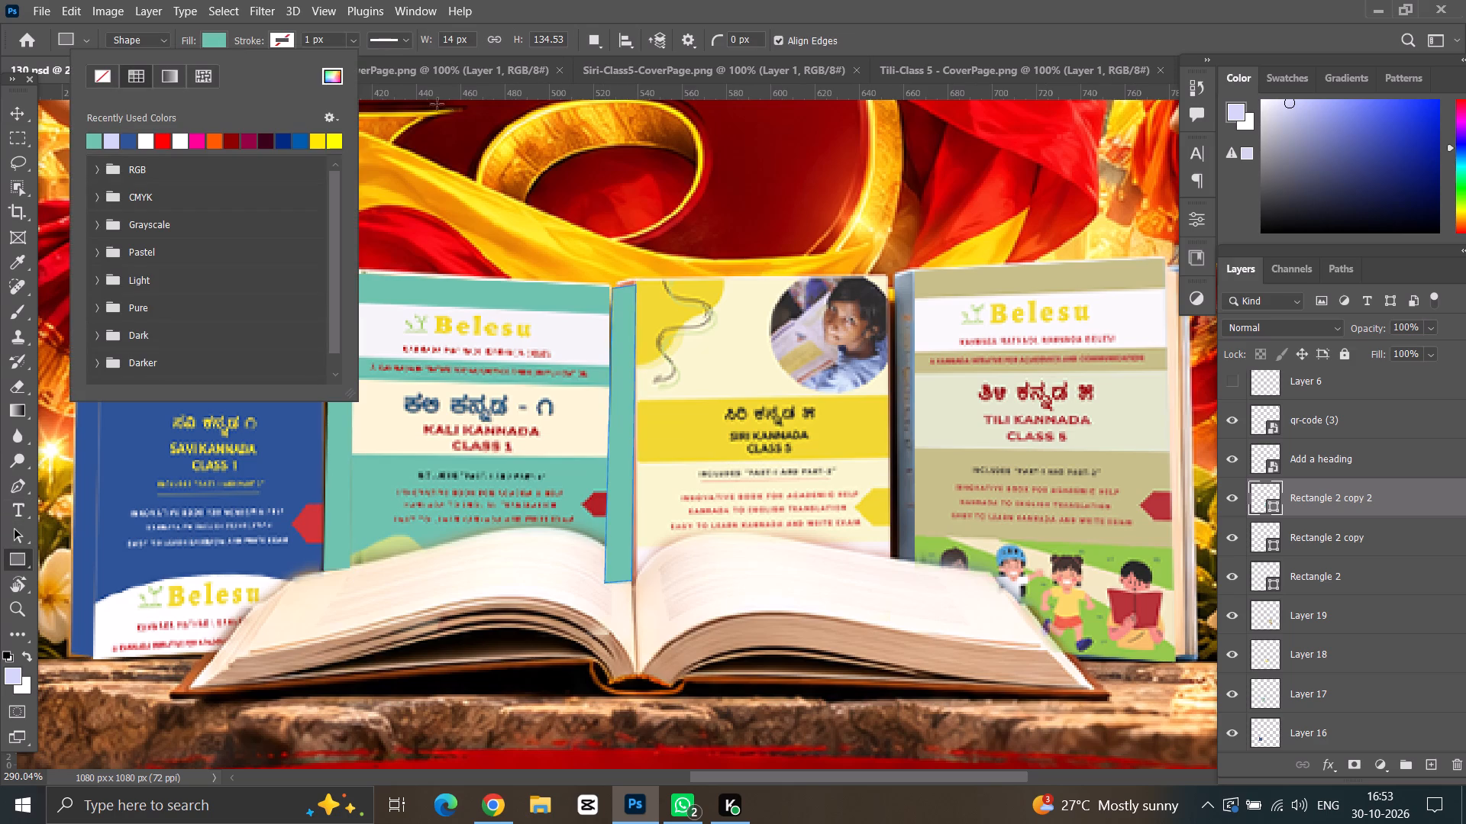
pyautogui.click(331, 75)
pyautogui.click(652, 320)
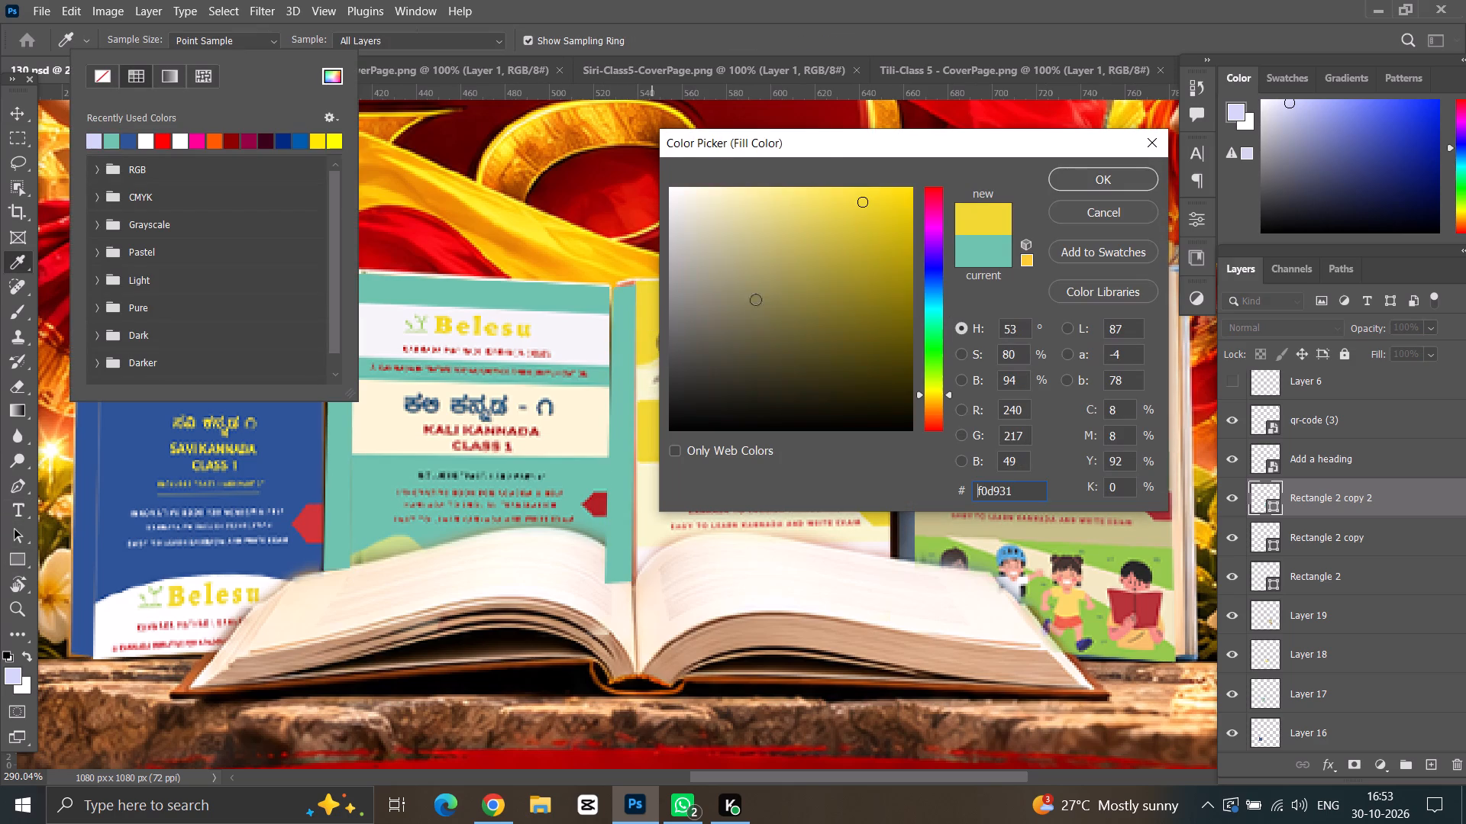
pyautogui.click(1102, 181)
pyautogui.click(5, 101)
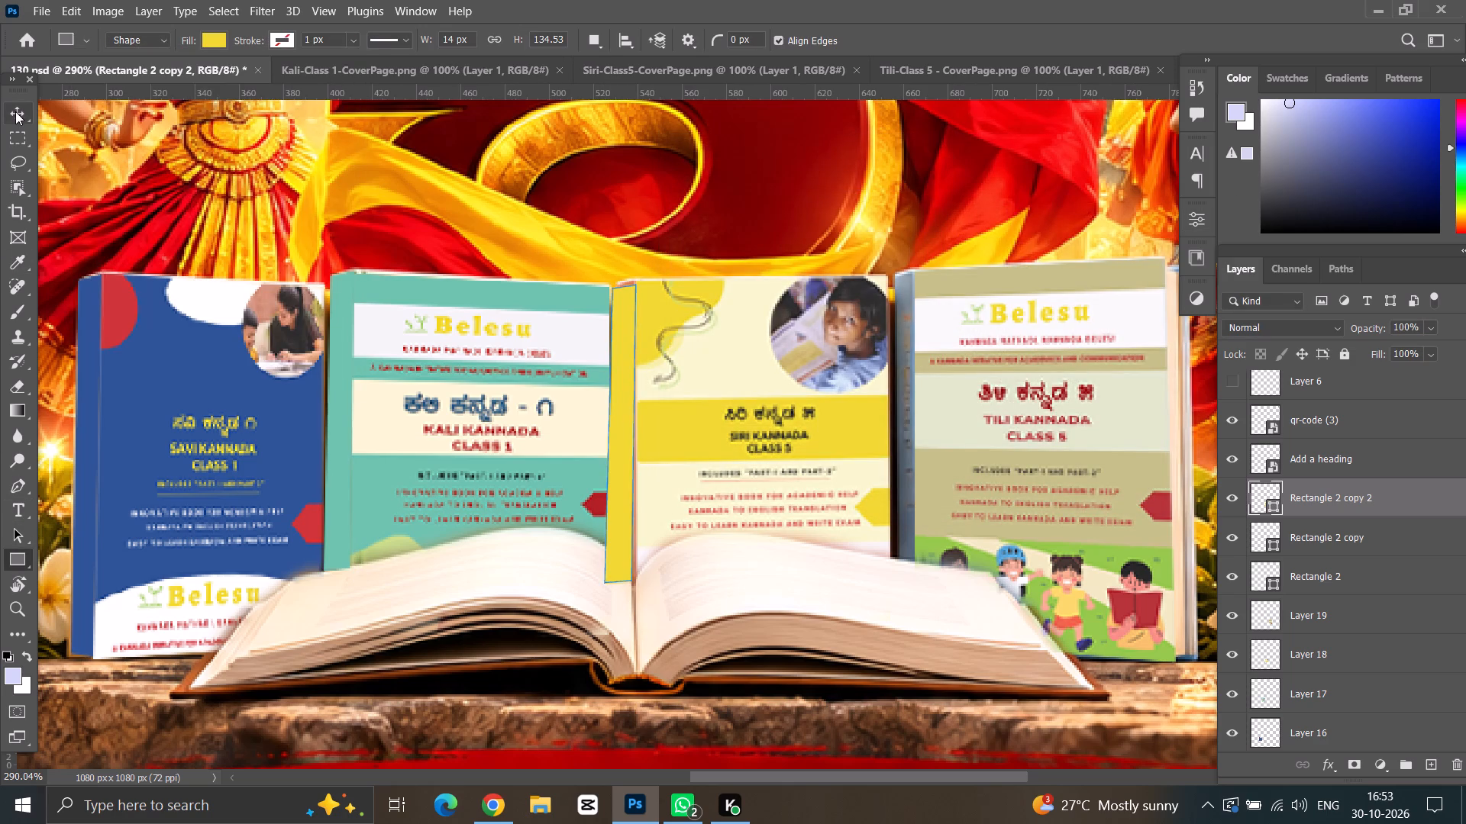
pyautogui.click(15, 111)
# Distort the yellow spine by raising its upper inner corner to the top edge of the Siri cover.
pyautogui.keyDown('alt'); pyautogui.scroll(5, 615, 341); pyautogui.keyUp('alt')
pyautogui.hotkey('ctrl', 't')
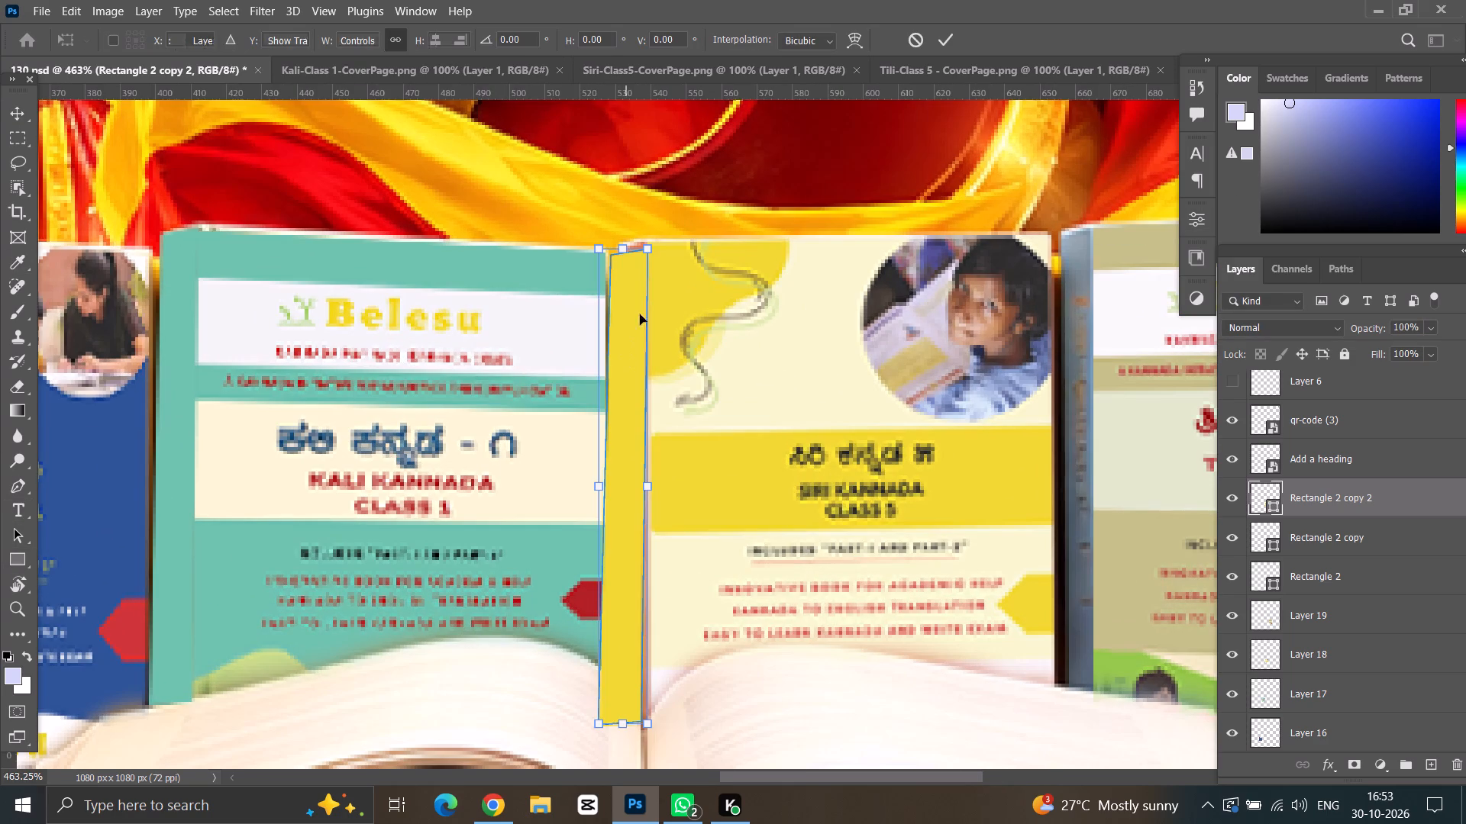
pyautogui.keyDown('ctrl'); pyautogui.moveTo(647, 244); pyautogui.dragTo(646, 239); pyautogui.keyUp('ctrl')
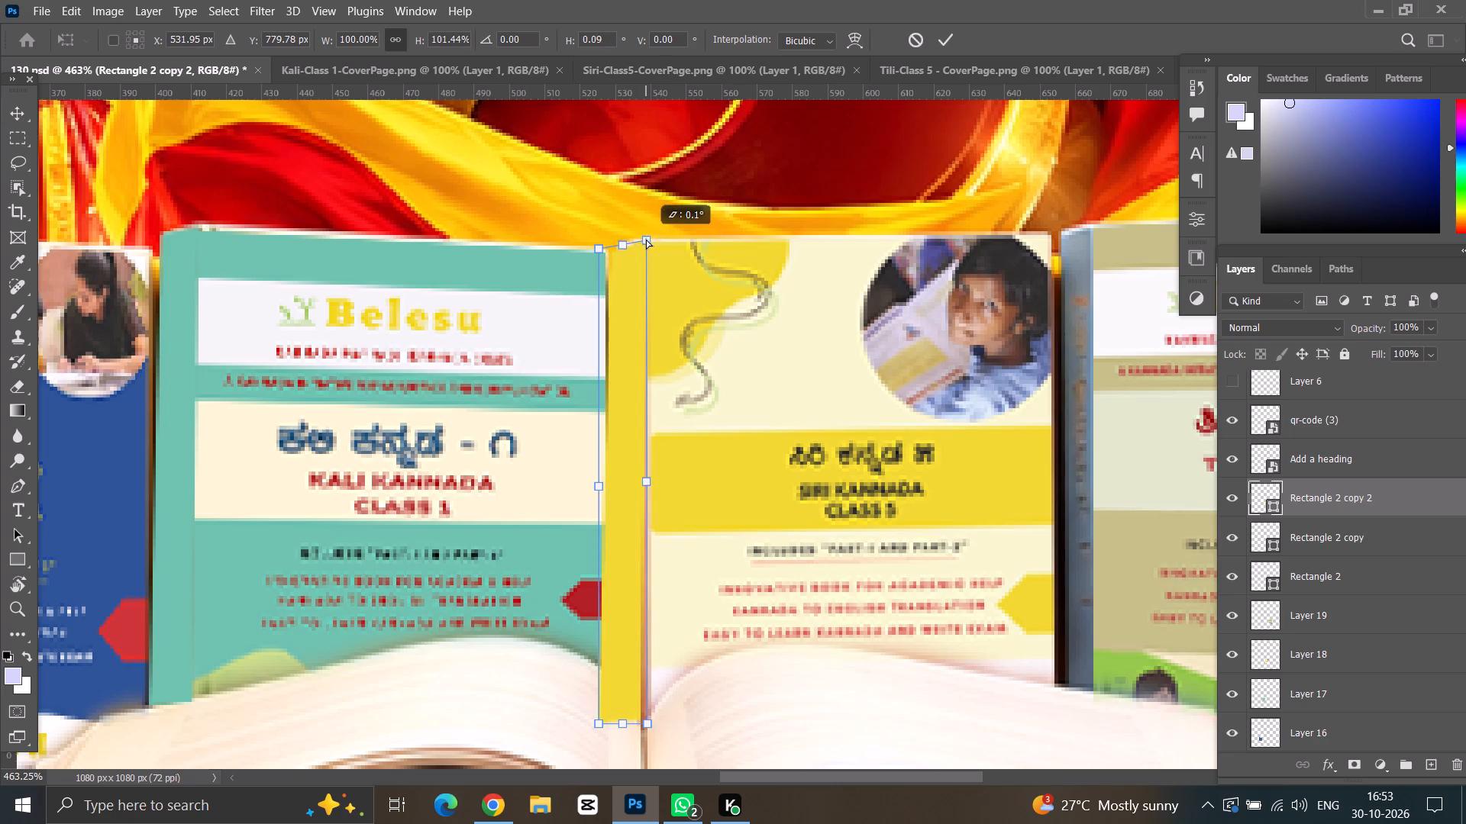
pyautogui.keyDown('ctrl'); pyautogui.moveTo(646, 239); pyautogui.dragTo(646, 234); pyautogui.keyUp('ctrl')
# Reposition the yellow spine's lower corners so its bottom slants along the page curve down to the open book's centre fold.
pyautogui.scroll(-4, 629, 519)
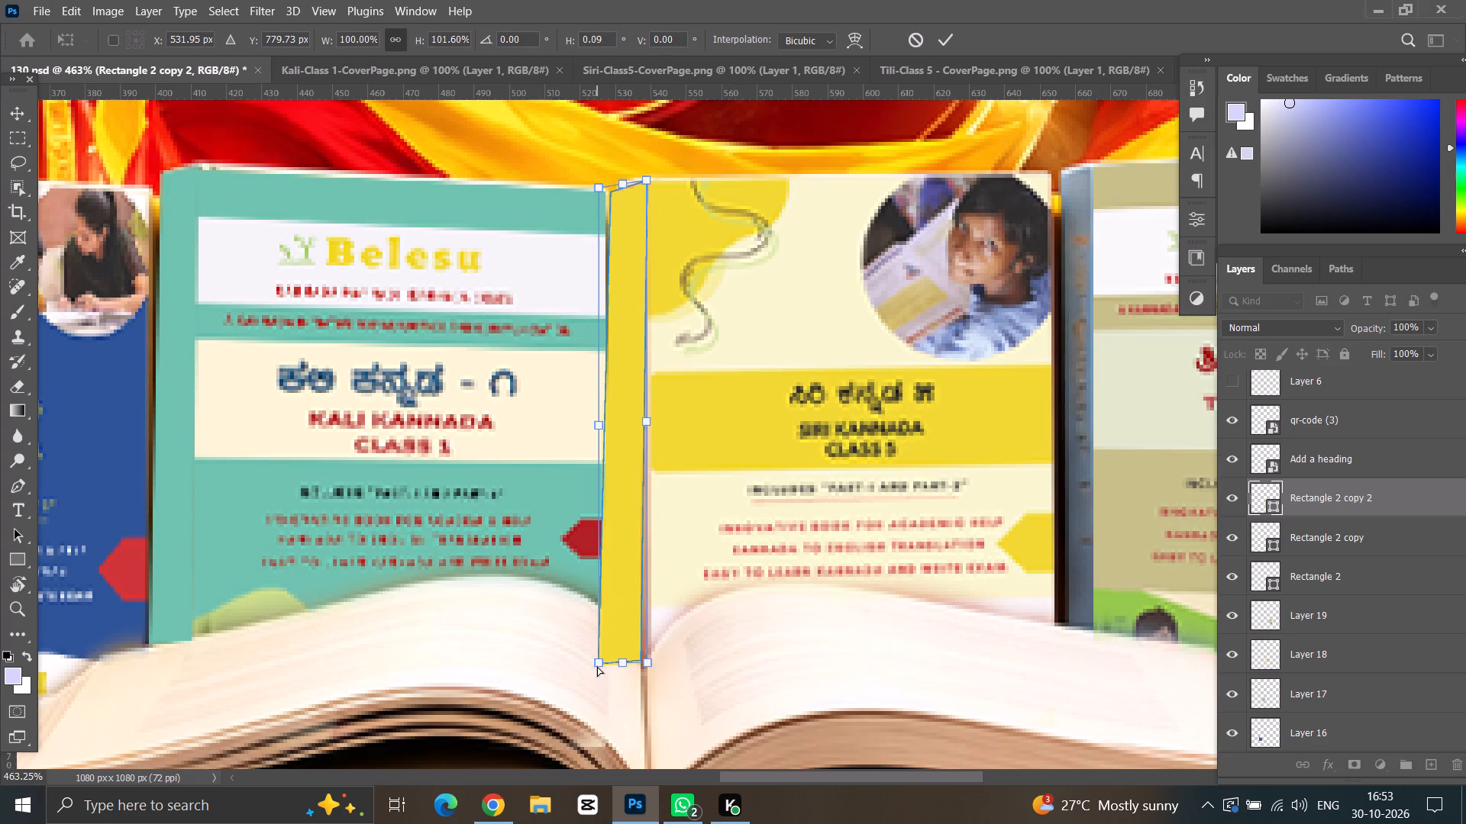
pyautogui.keyDown('ctrl'); pyautogui.moveTo(597, 663); pyautogui.dragTo(605, 663); pyautogui.keyUp('ctrl')
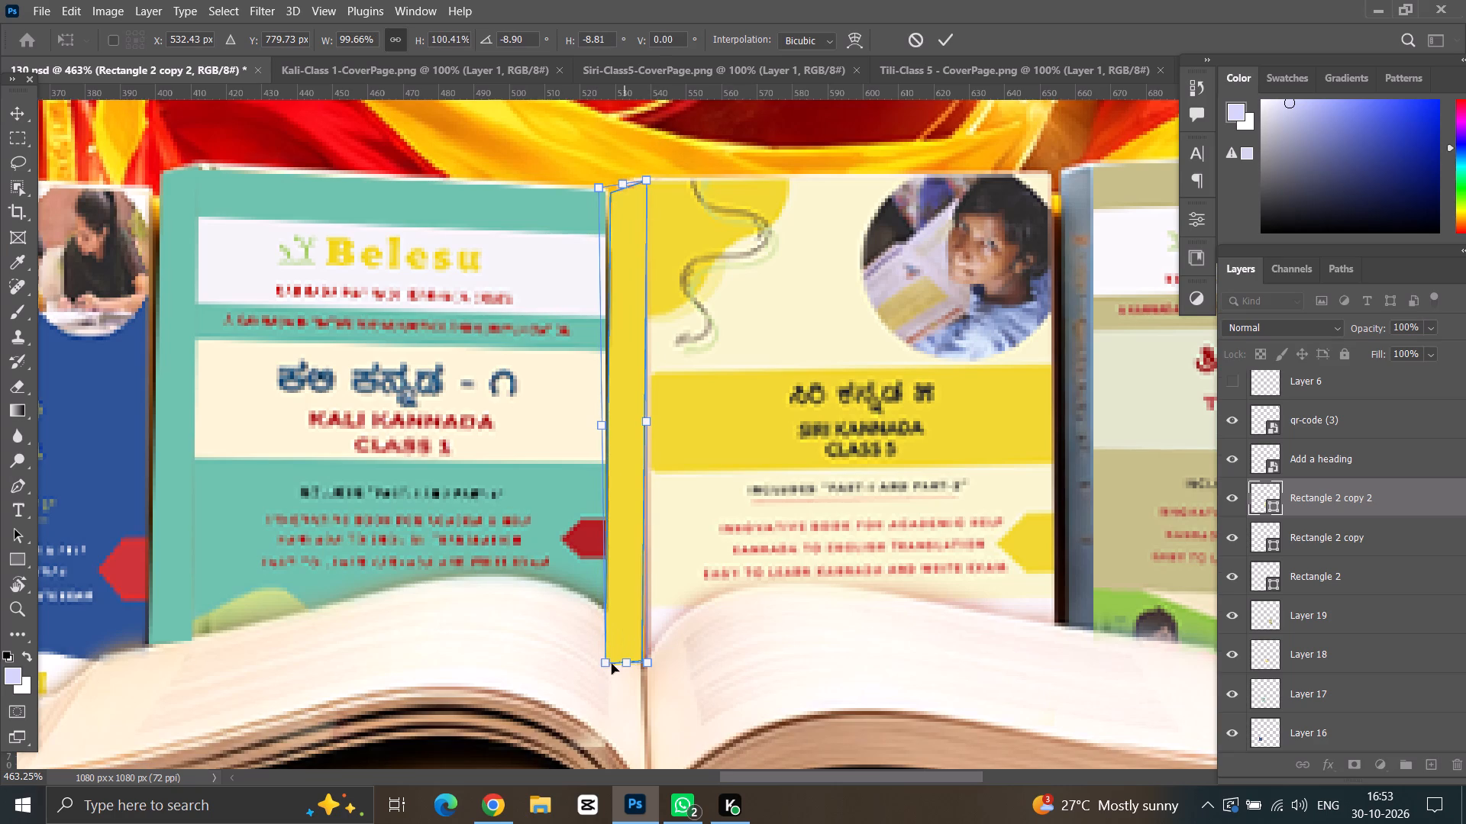
pyautogui.keyDown('ctrl'); pyautogui.moveTo(603, 661); pyautogui.dragTo(629, 658); pyautogui.keyUp('ctrl')
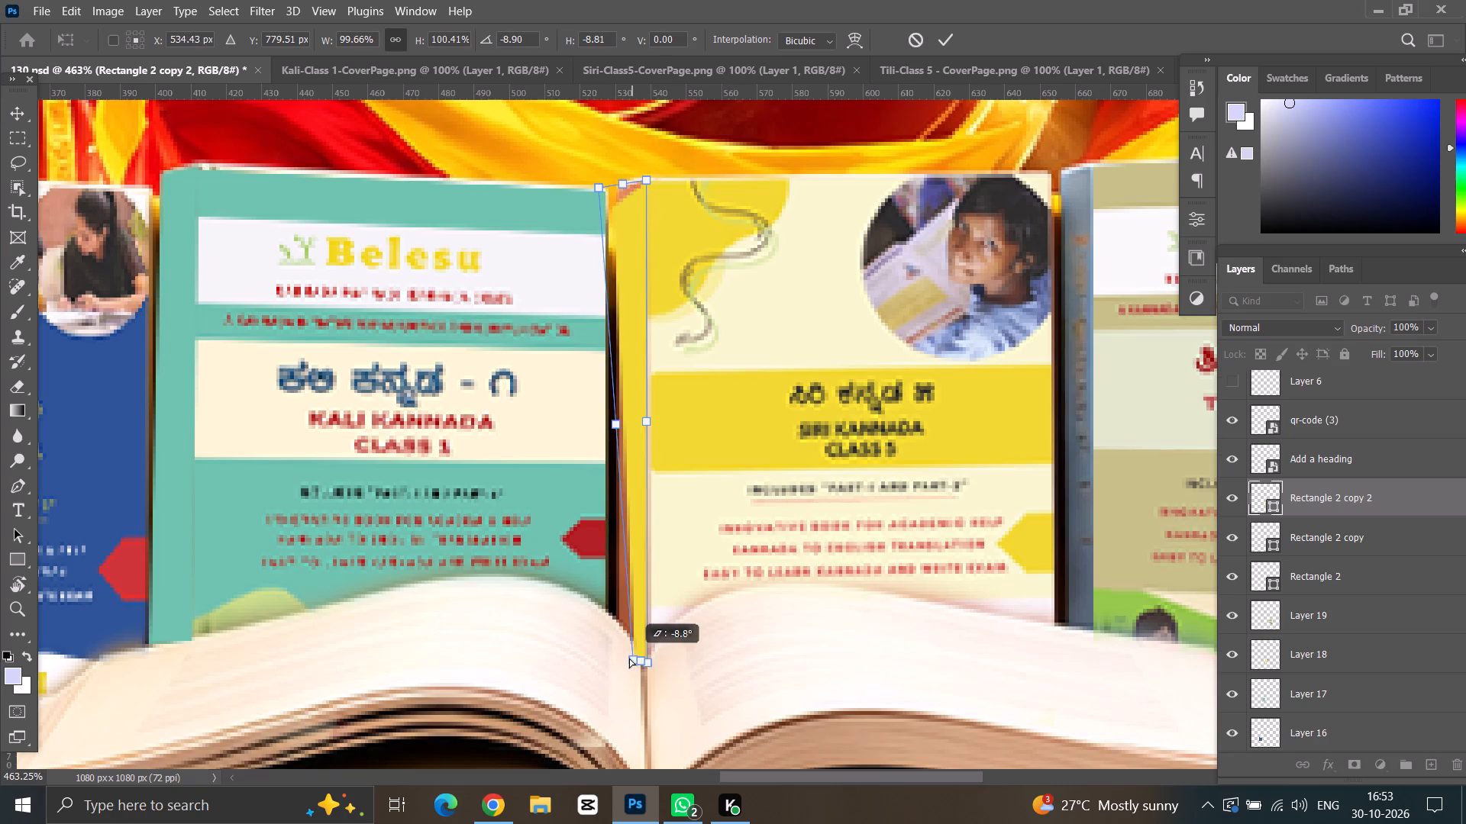
pyautogui.keyDown('ctrl'); pyautogui.moveTo(629, 658); pyautogui.dragTo(617, 647); pyautogui.keyUp('ctrl')
pyautogui.keyDown('ctrl'); pyautogui.click(648, 665); pyautogui.keyUp('ctrl')
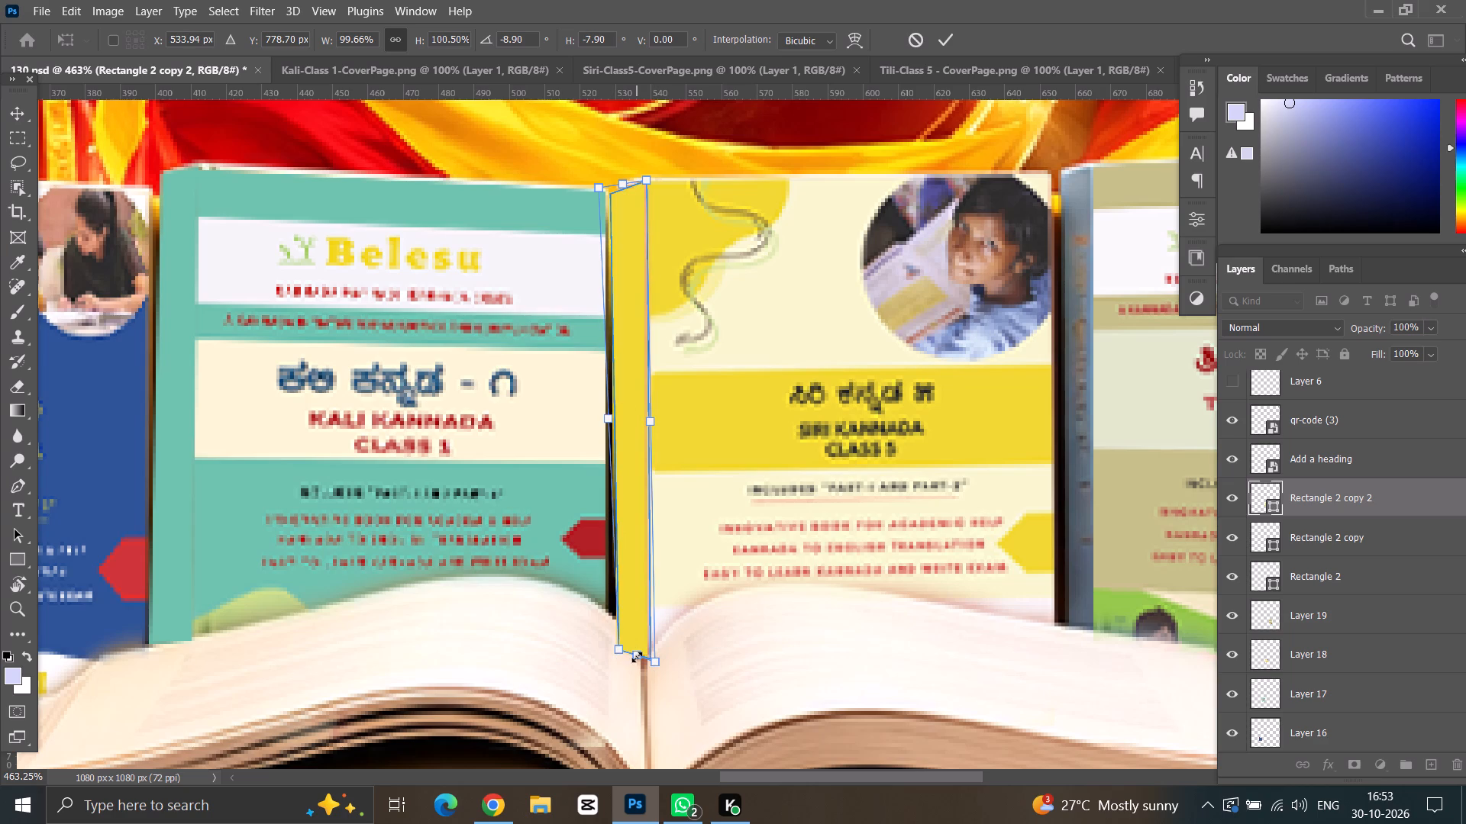
pyautogui.click(638, 656)
pyautogui.keyDown('ctrl'); pyautogui.moveTo(637, 656); pyautogui.dragTo(635, 647); pyautogui.keyUp('ctrl')
pyautogui.hotkey('ctrl', 'z')
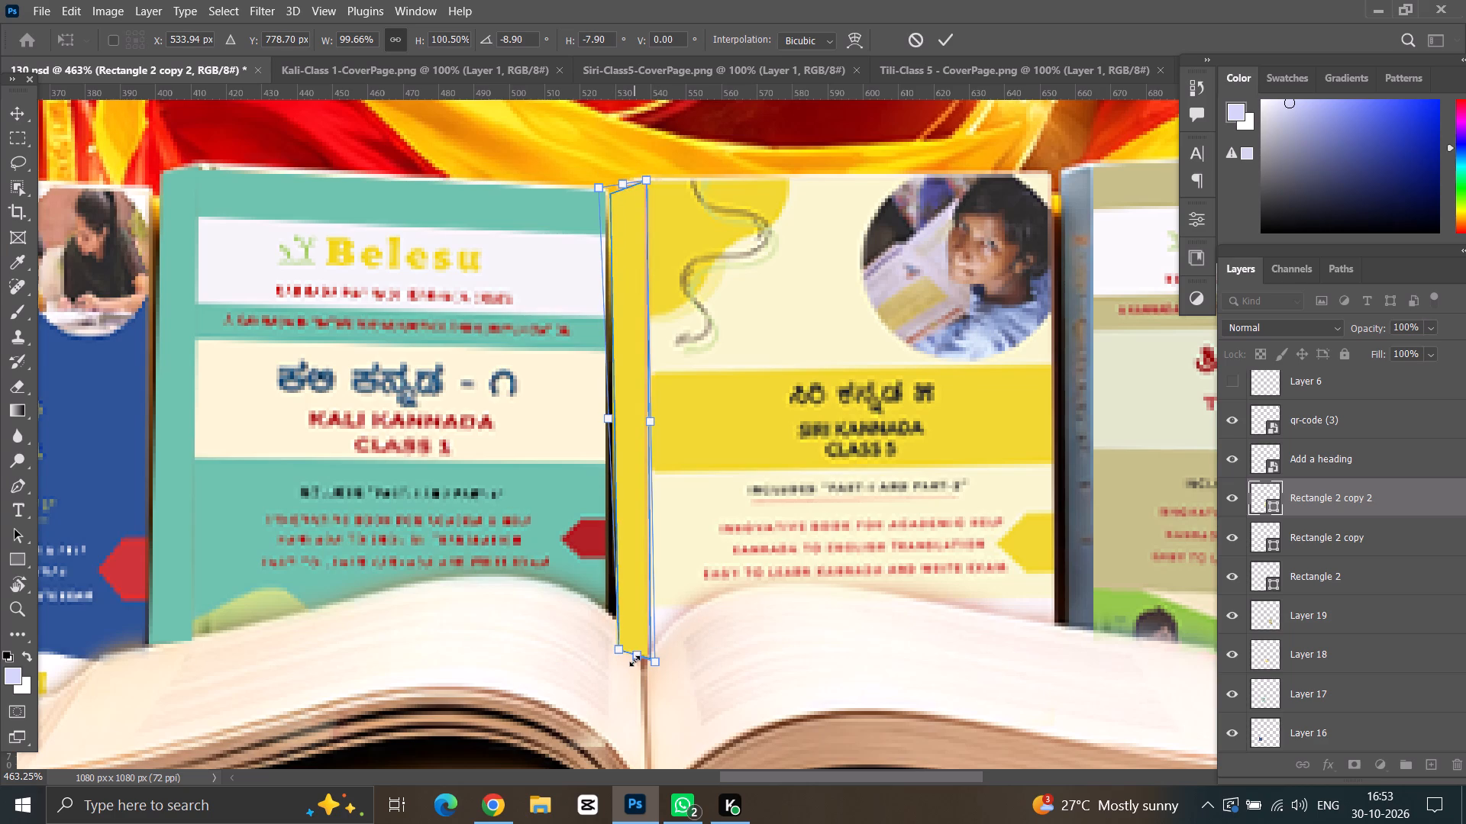
pyautogui.click(638, 661)
pyautogui.keyDown('ctrl'); pyautogui.moveTo(617, 650); pyautogui.dragTo(620, 623); pyautogui.keyUp('ctrl')
pyautogui.keyDown('ctrl'); pyautogui.click(656, 663); pyautogui.keyUp('ctrl')
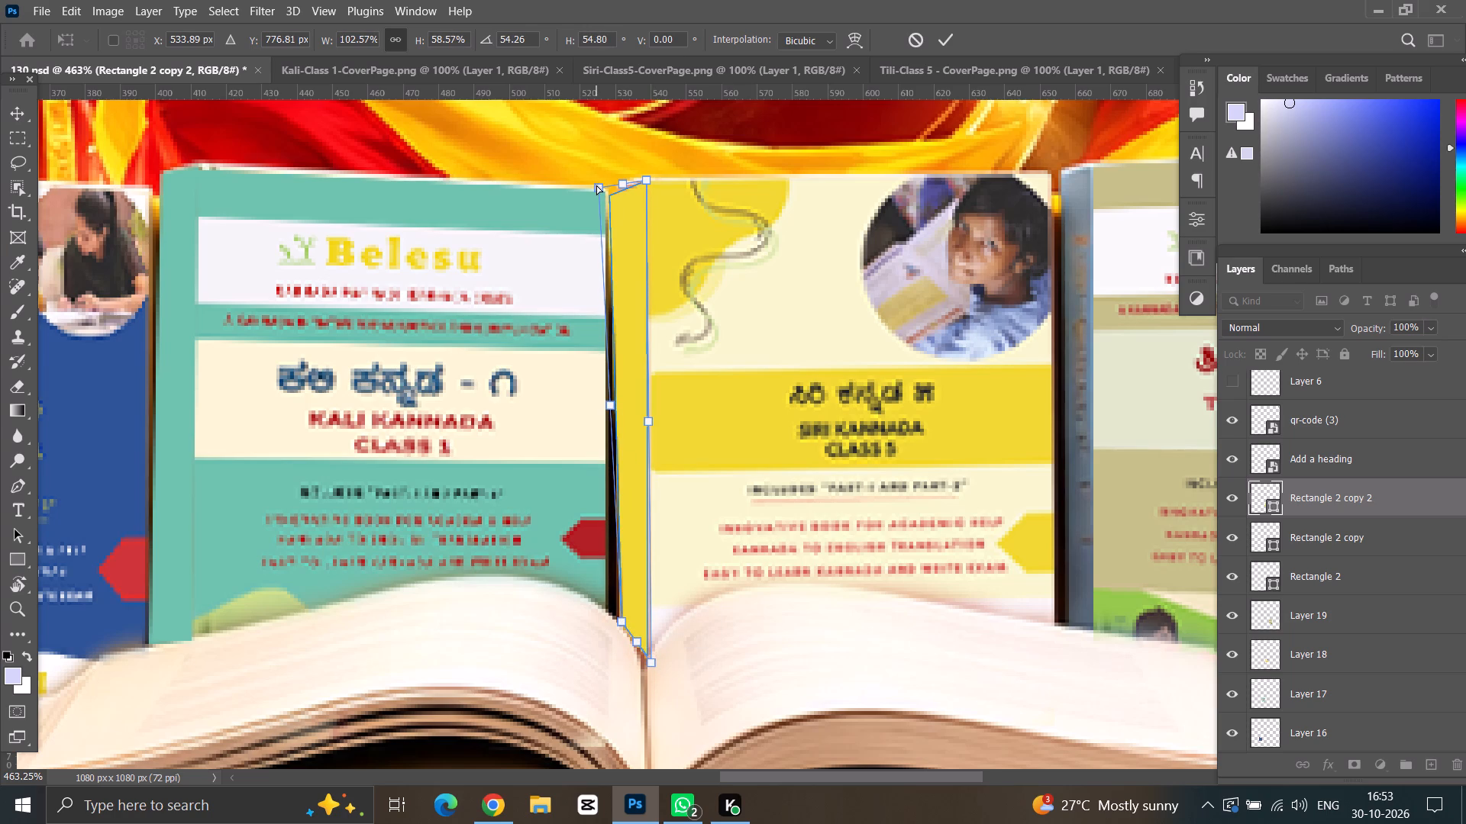
# Pull the yellow spine's upper outer corner inward to the Siri book's edge and apply the distortion.
pyautogui.keyDown('ctrl'); pyautogui.moveTo(596, 185); pyautogui.dragTo(608, 183); pyautogui.keyUp('ctrl')
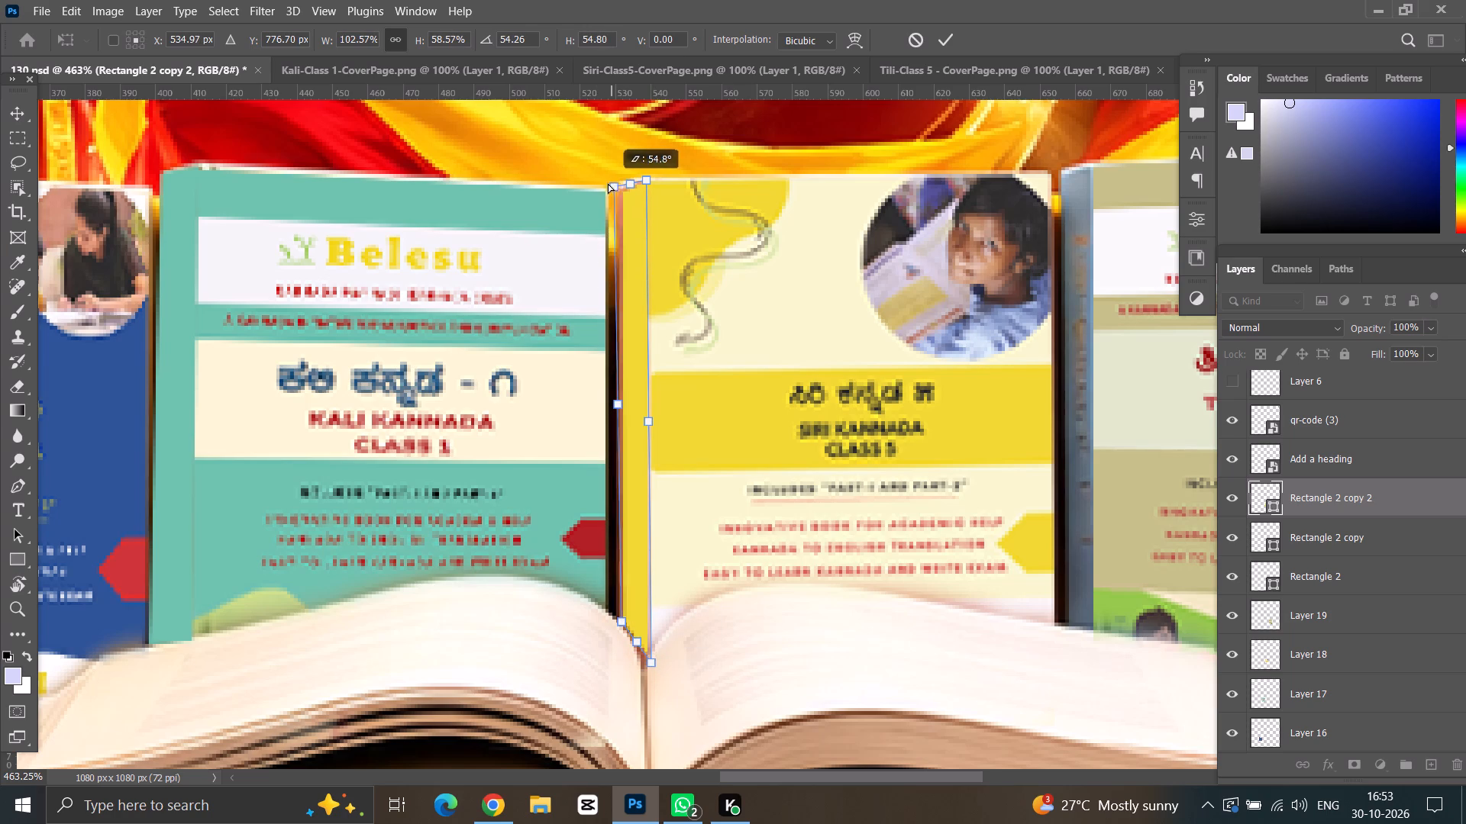
pyautogui.keyDown('ctrl'); pyautogui.moveTo(608, 183); pyautogui.dragTo(604, 182); pyautogui.keyUp('ctrl')
pyautogui.click(13, 110)
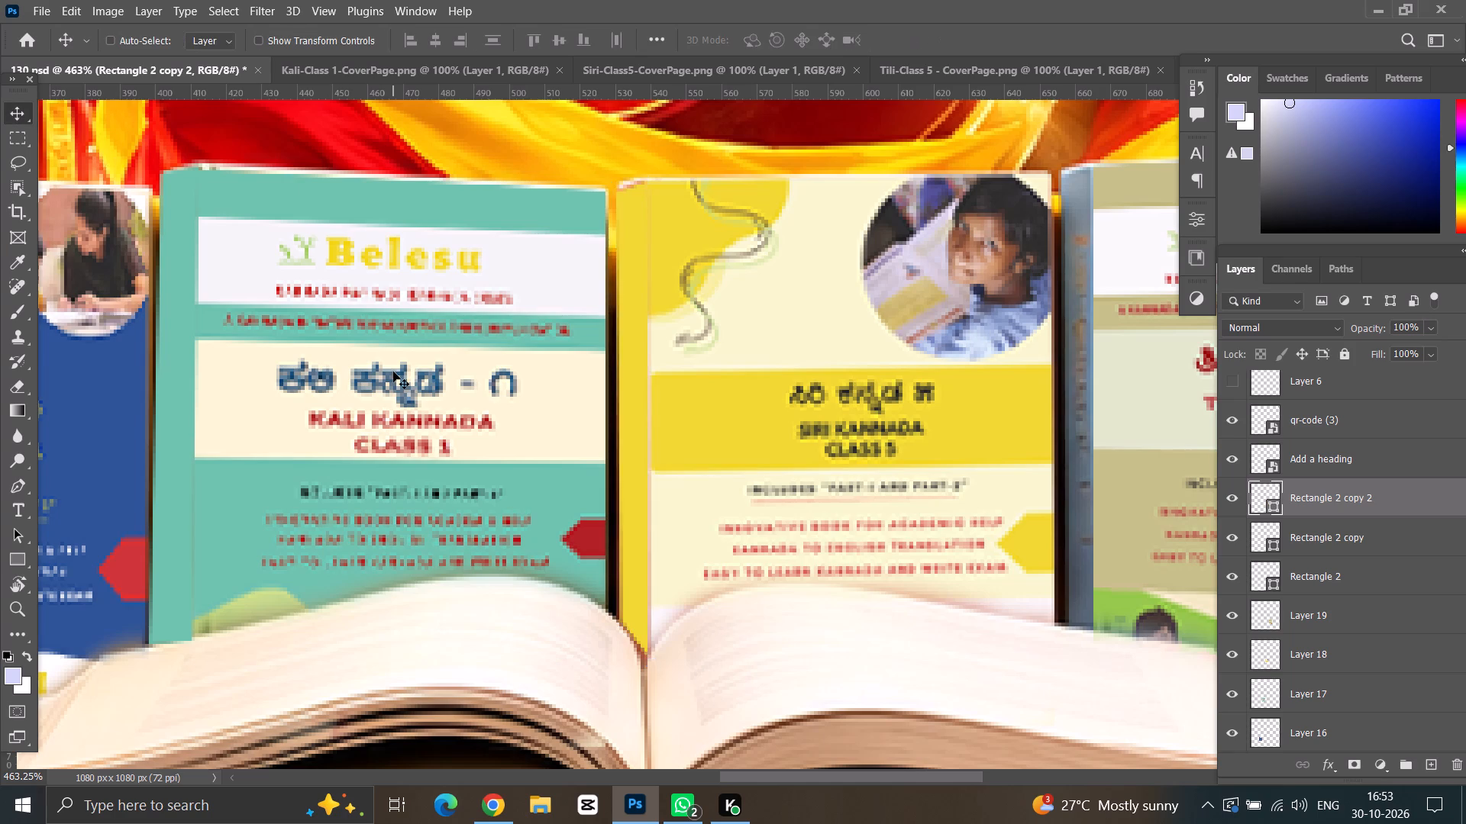
# Duplicate the yellow Siri spine and place the copy over the Tili book's spine.
pyautogui.keyDown('alt'); pyautogui.scroll(-11, 393, 372); pyautogui.keyUp('alt')
pyautogui.scroll(3, 515, 371)
pyautogui.keyDown('alt'); pyautogui.scroll(1, 687, 436); pyautogui.keyUp('alt')
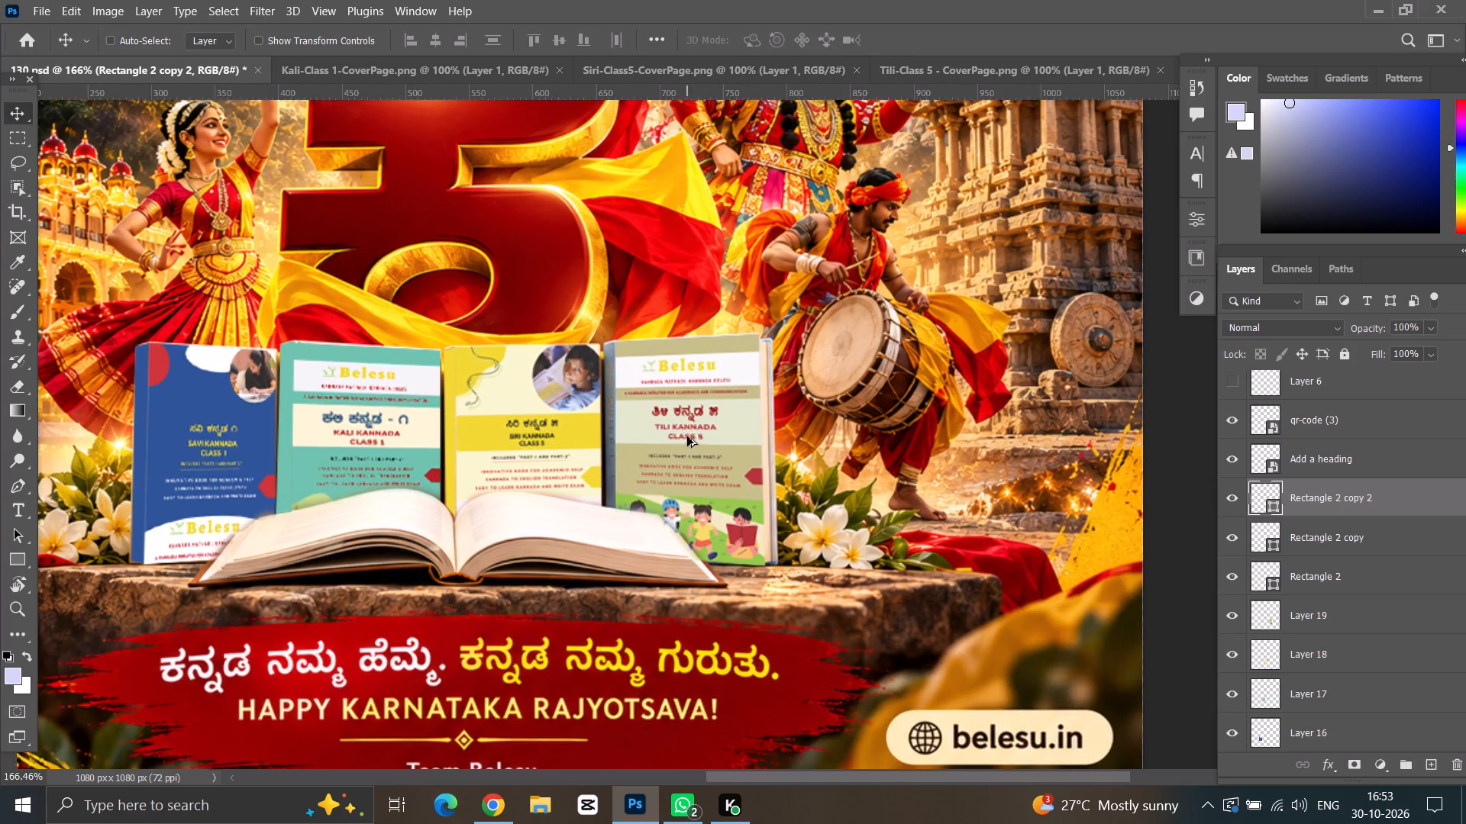
pyautogui.keyDown('alt'); pyautogui.scroll(2, 596, 442); pyautogui.keyUp('alt')
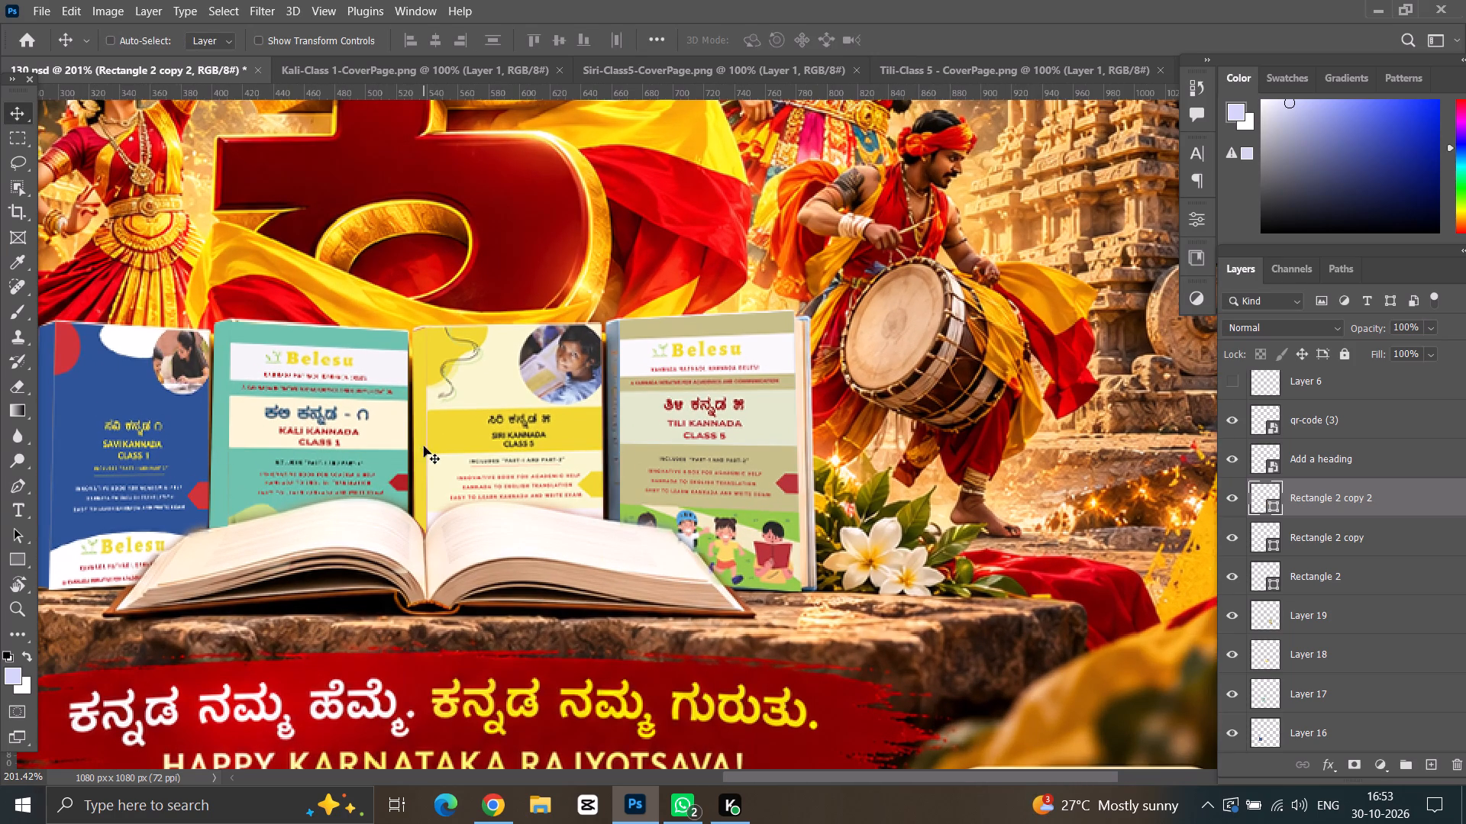
pyautogui.keyDown('ctrl'); pyautogui.click(421, 434); pyautogui.keyUp('ctrl')
pyautogui.keyDown('alt'); pyautogui.moveTo(422, 433); pyautogui.dragTo(616, 431); pyautogui.keyUp('alt')
# Nudge the spine copy up and distort it, lowering its outer bottom corner and raising the inner one to follow the open page's edge.
pyautogui.keyDown('alt'); pyautogui.scroll(3, 616, 431); pyautogui.keyUp('alt')
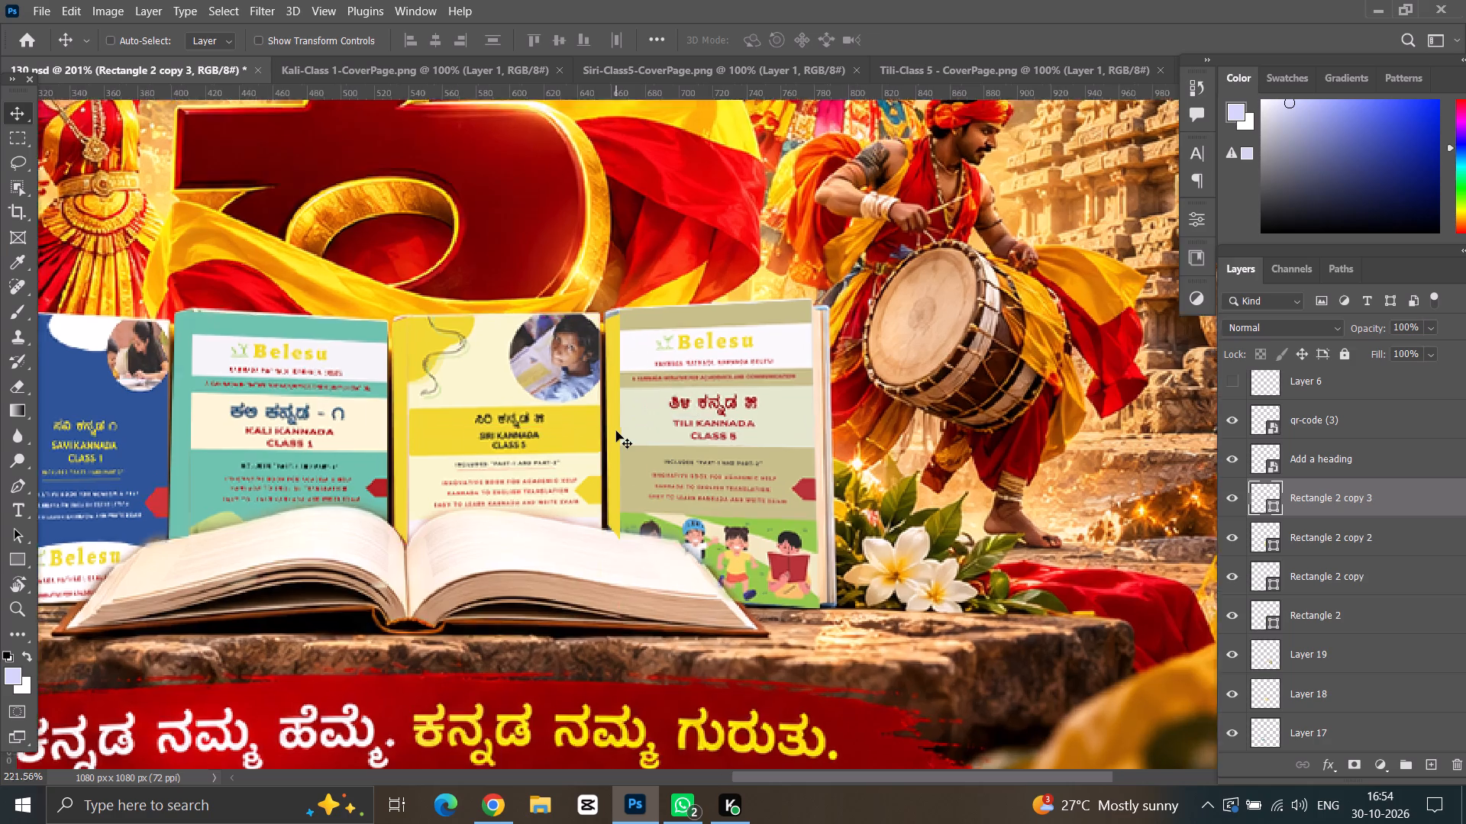
pyautogui.keyDown('alt'); pyautogui.scroll(6, 616, 431); pyautogui.keyUp('alt')
pyautogui.hotkey('ctrl', 't')
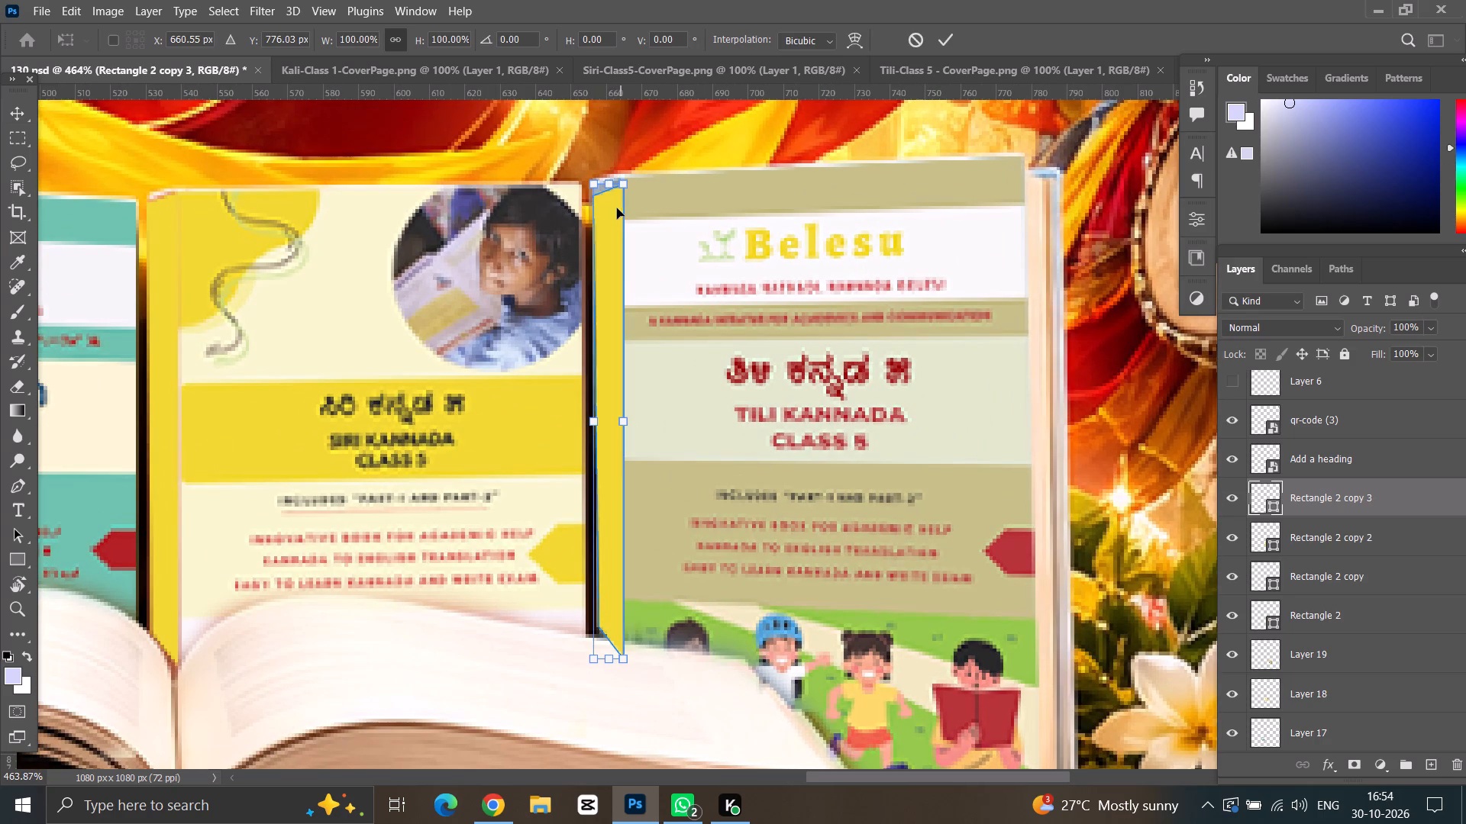
pyautogui.click(612, 218)
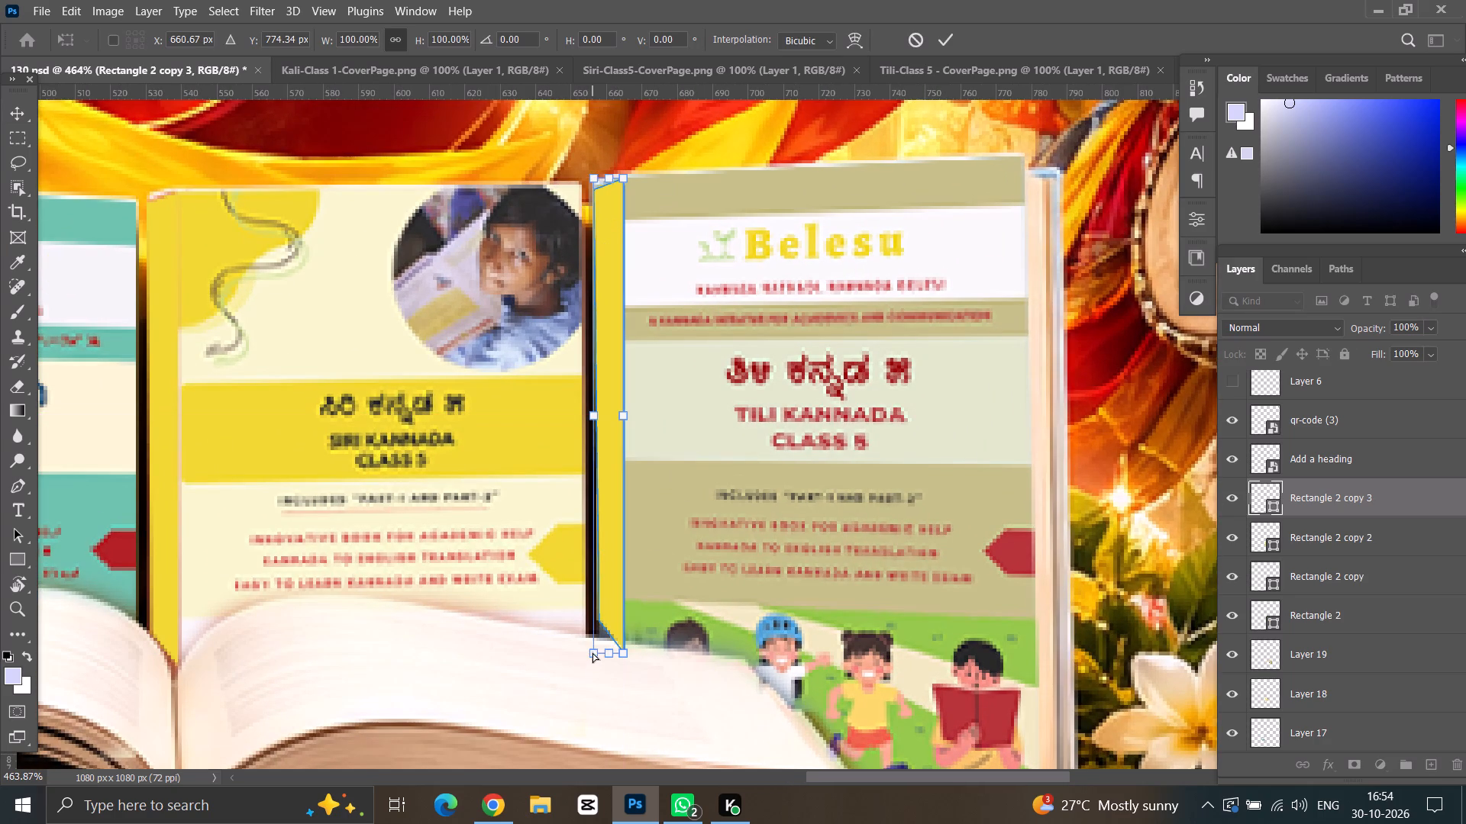
pyautogui.keyDown('ctrl'); pyautogui.moveTo(593, 652); pyautogui.dragTo(589, 675); pyautogui.keyUp('ctrl')
pyautogui.keyDown('ctrl'); pyautogui.moveTo(624, 654); pyautogui.dragTo(625, 645); pyautogui.keyUp('ctrl')
pyautogui.hotkey('ctrl', 'z')
pyautogui.keyDown('ctrl'); pyautogui.click(623, 653); pyautogui.keyUp('ctrl')
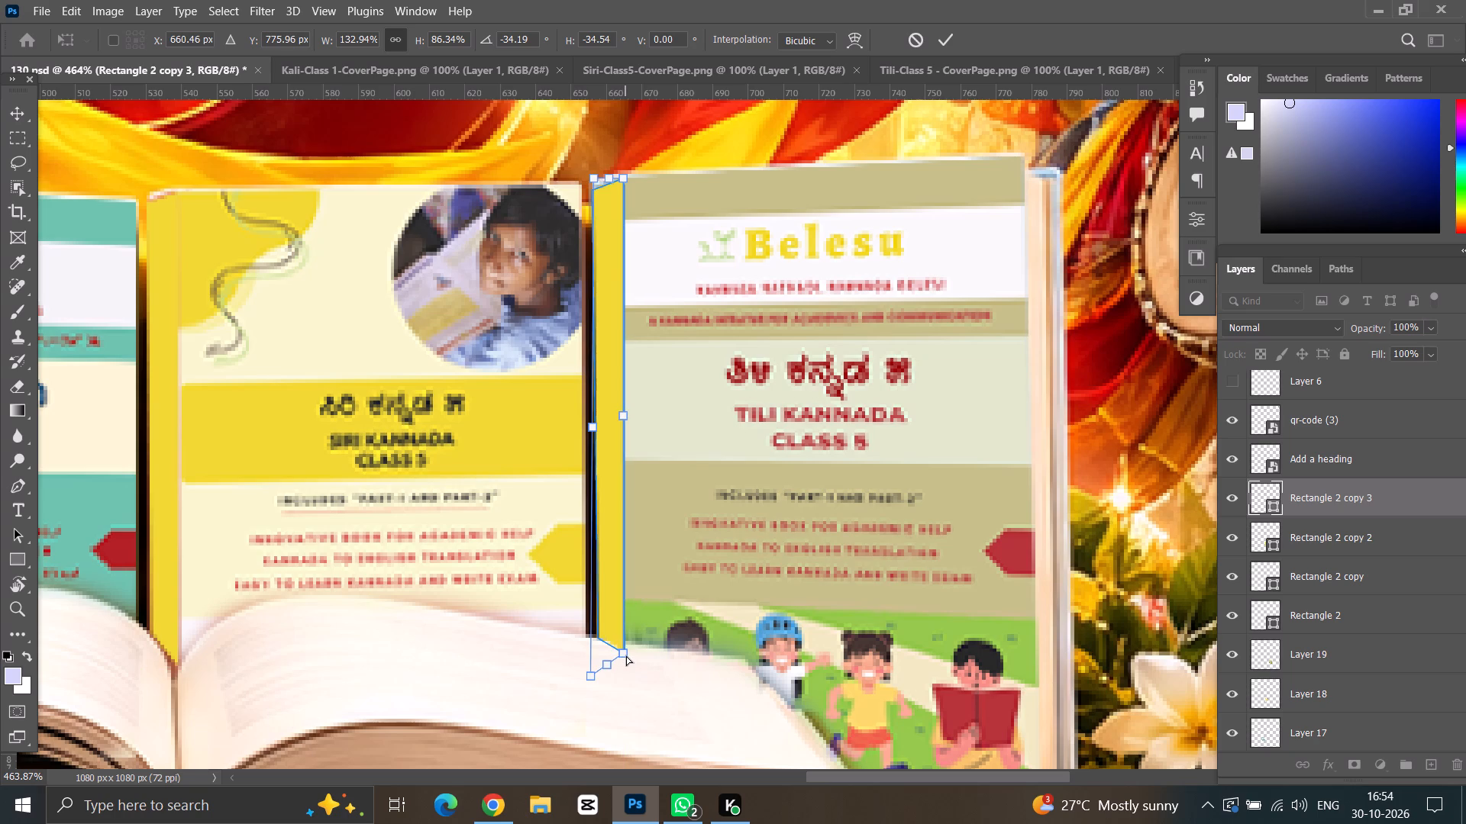
pyautogui.keyDown('ctrl'); pyautogui.moveTo(626, 655); pyautogui.dragTo(625, 647); pyautogui.keyUp('ctrl')
pyautogui.click(10, 114)
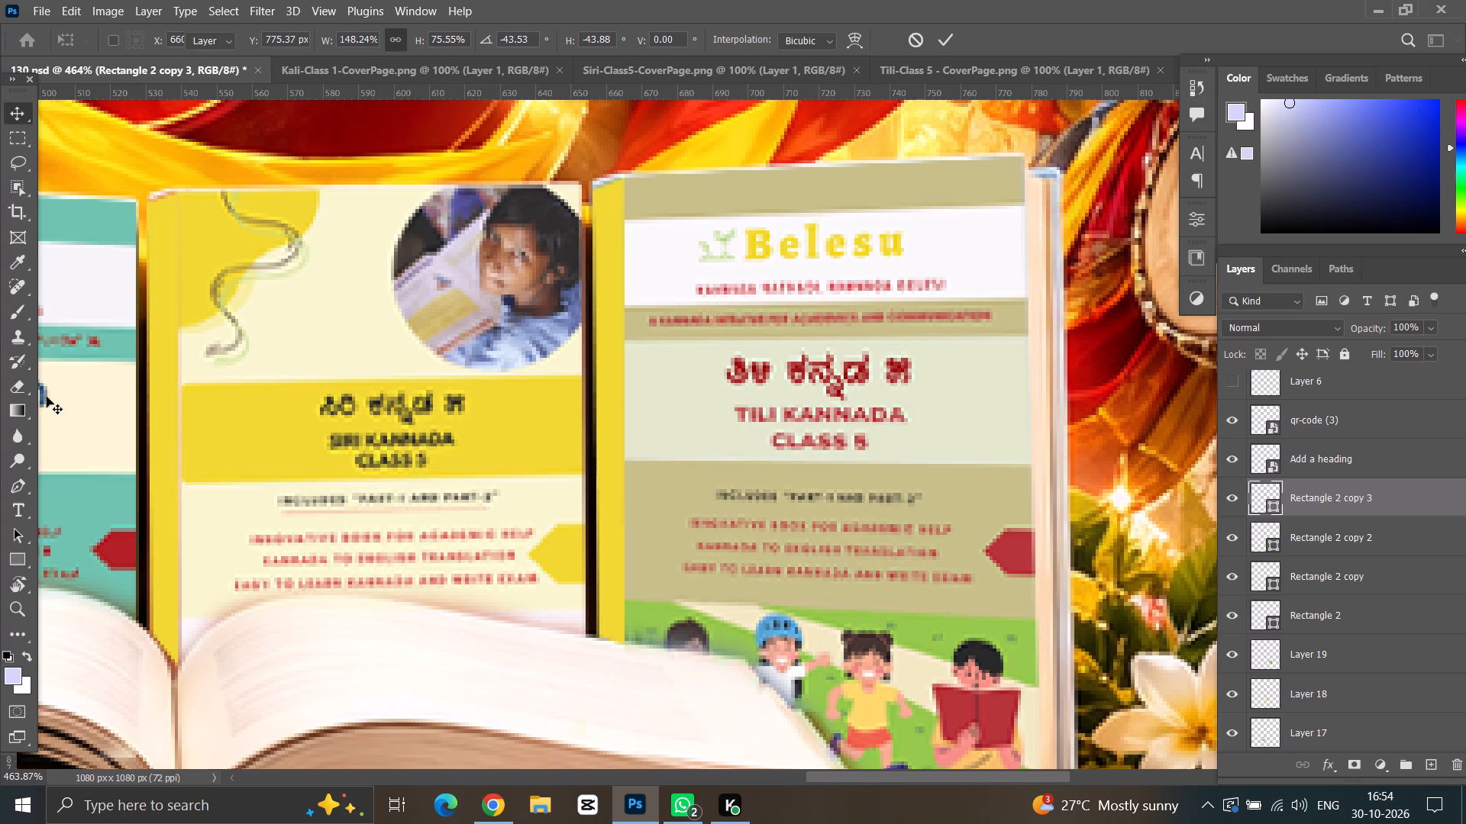
# Fill the Tili spine copy with the Tili cover's khaki, #c6bf88.
pyautogui.click(19, 557)
pyautogui.click(209, 40)
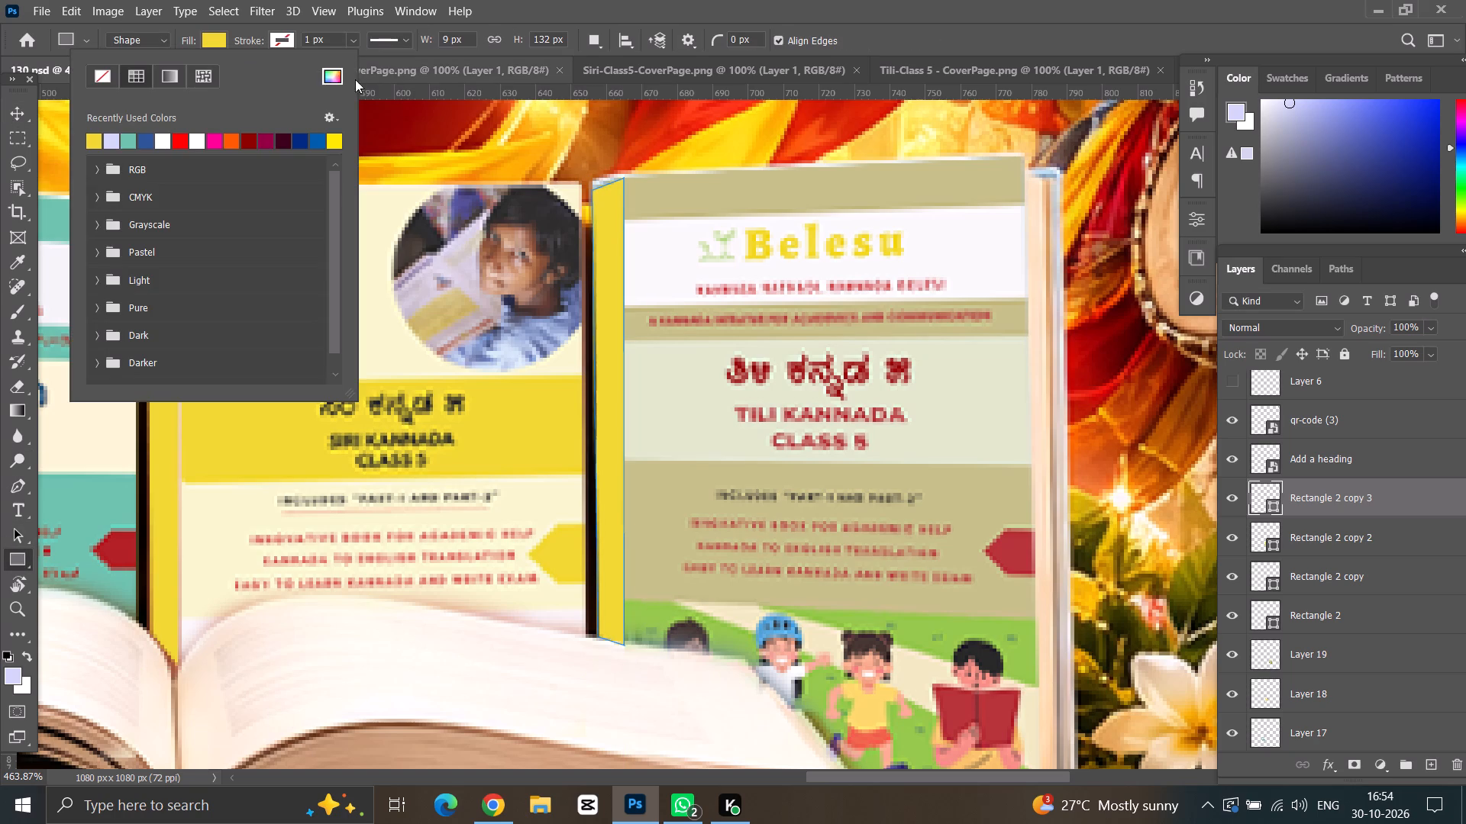
pyautogui.click(332, 74)
pyautogui.click(645, 195)
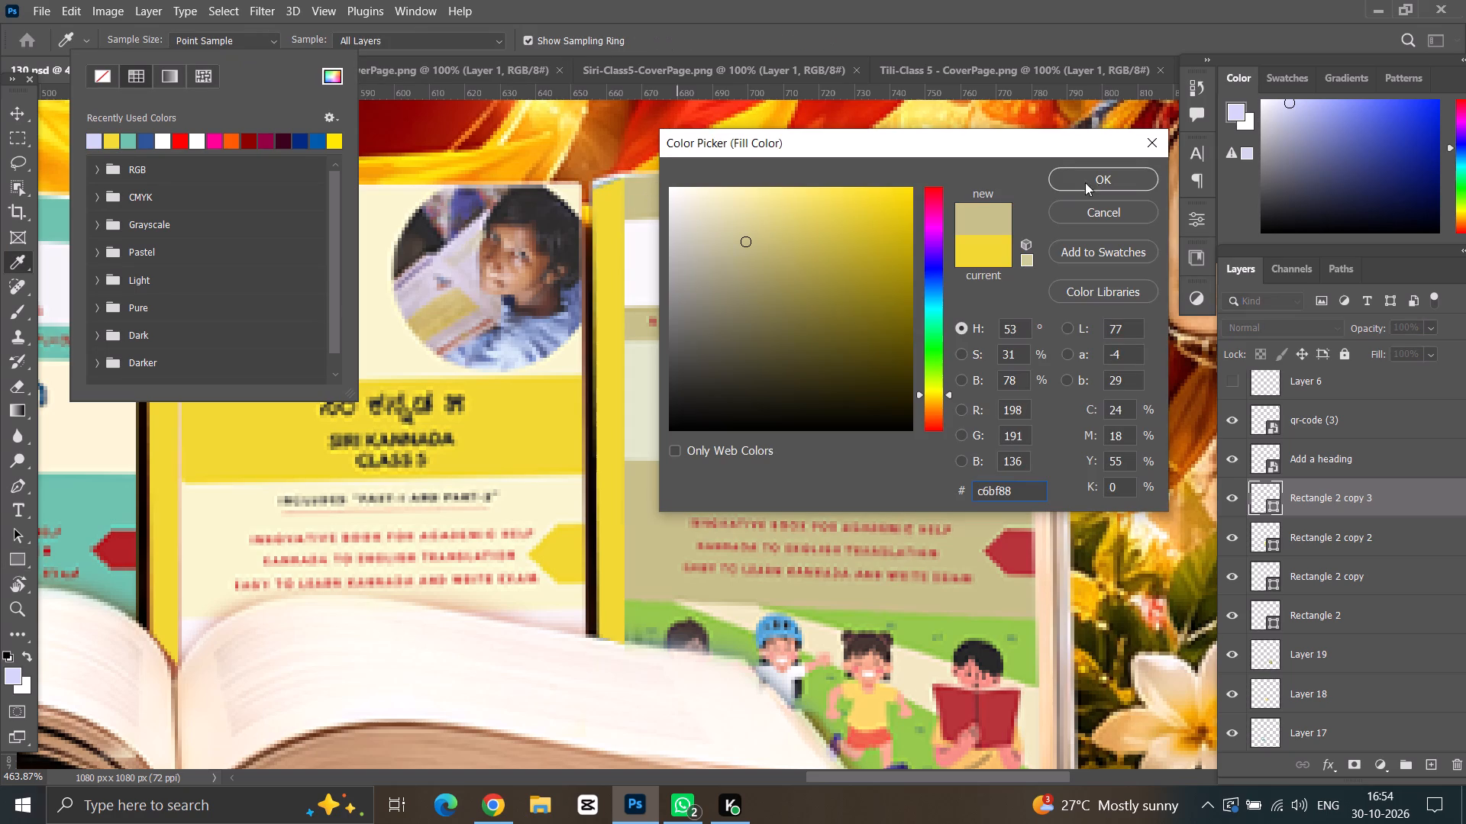
pyautogui.click(1085, 182)
pyautogui.click(12, 116)
# Save the finished post as a new Photoshop file named 131.
pyautogui.keyDown('alt'); pyautogui.scroll(-7, 760, 437); pyautogui.keyUp('alt')
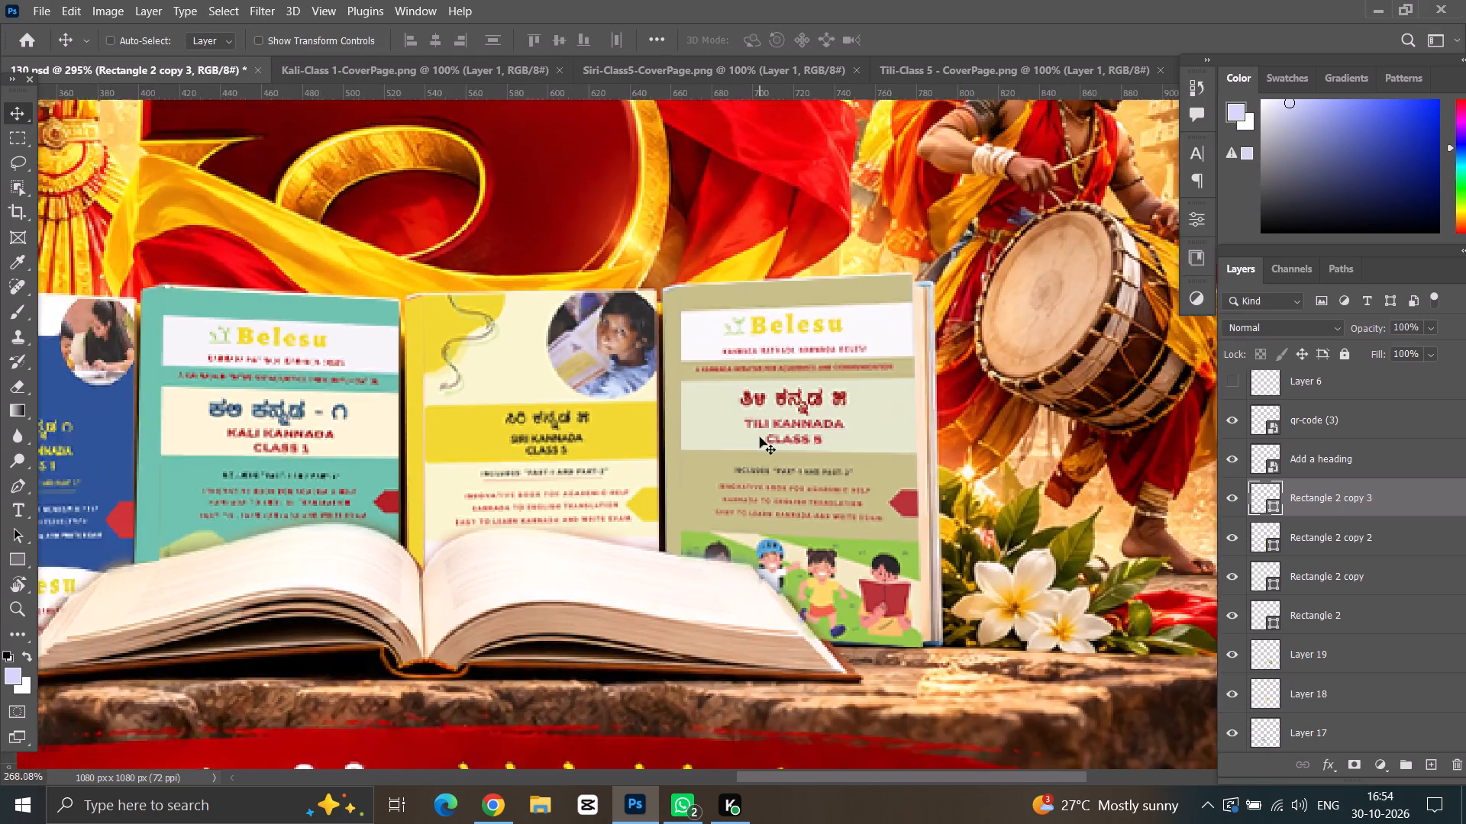
pyautogui.keyDown('alt'); pyautogui.scroll(-15, 760, 437); pyautogui.keyUp('alt')
pyautogui.scroll(6, 717, 433)
pyautogui.keyDown('alt'); pyautogui.scroll(-3, 387, 327); pyautogui.keyUp('alt')
pyautogui.keyDown('alt'); pyautogui.scroll(3, 746, 346); pyautogui.keyUp('alt')
pyautogui.scroll(3, 36, 192)
pyautogui.click(37, 10)
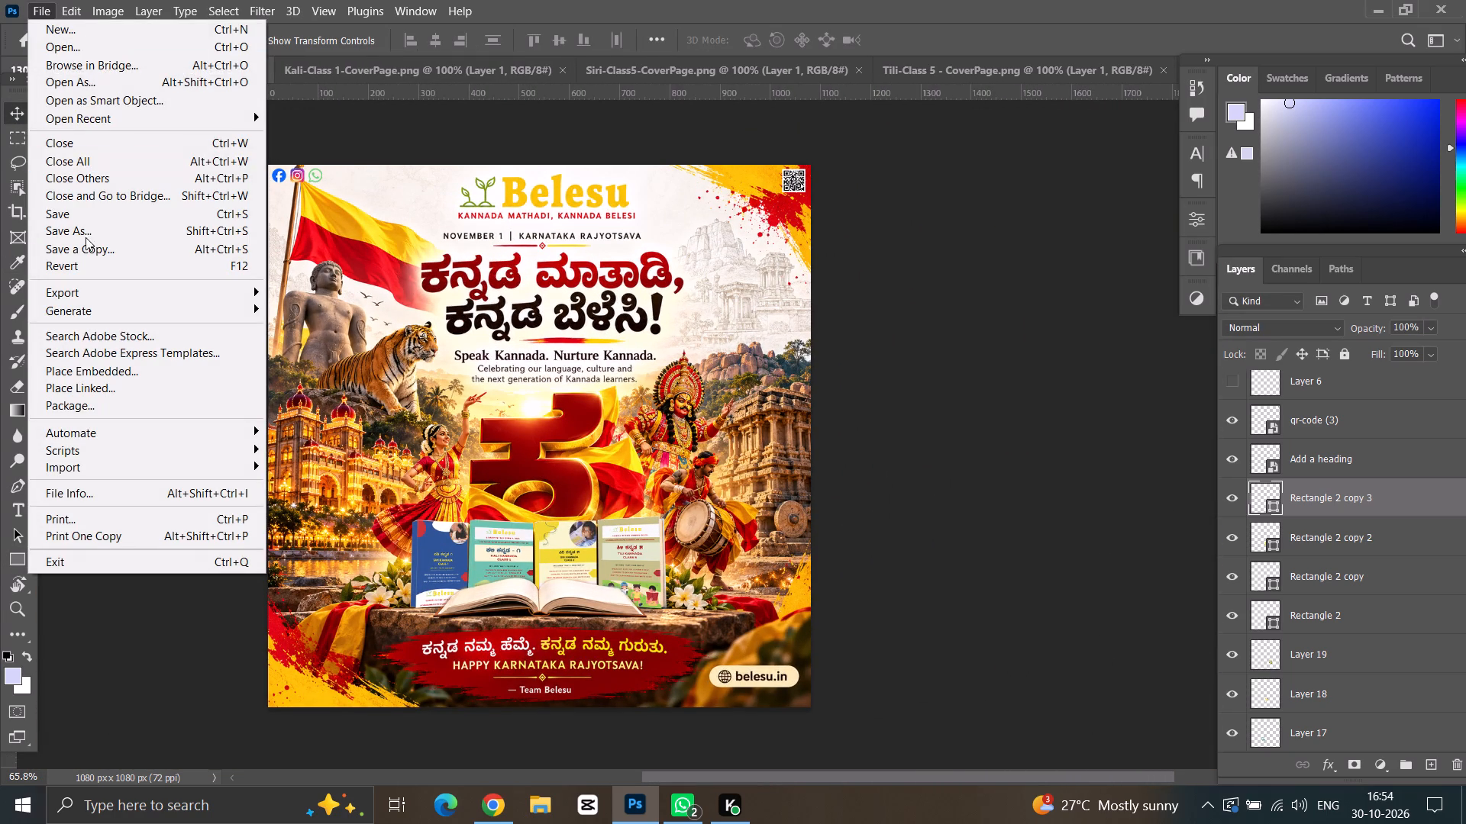
pyautogui.click(83, 226)
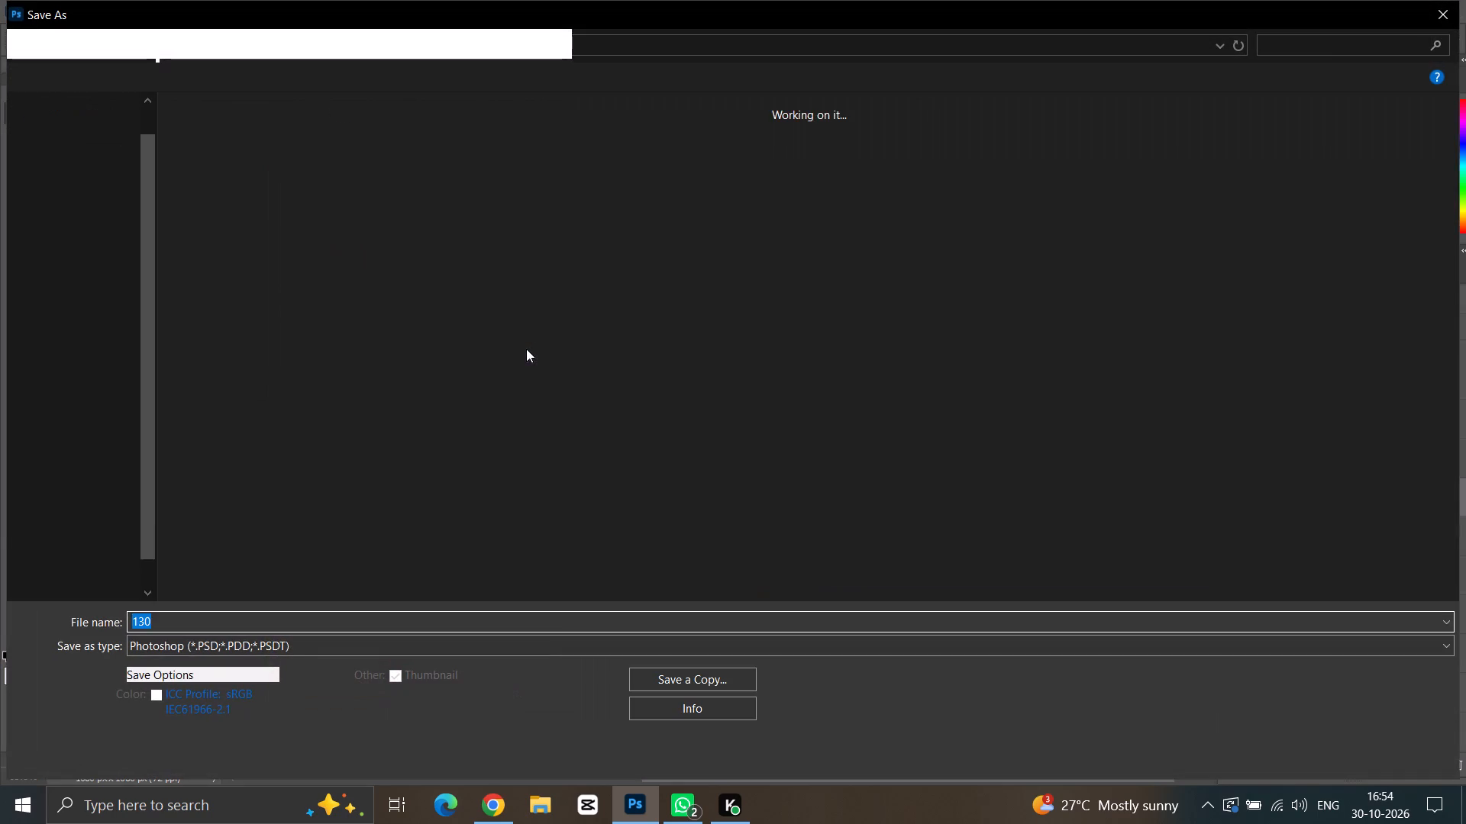
pyautogui.write('131')
pyautogui.press('Return')
pyautogui.press('Return')
pyautogui.press('Return')
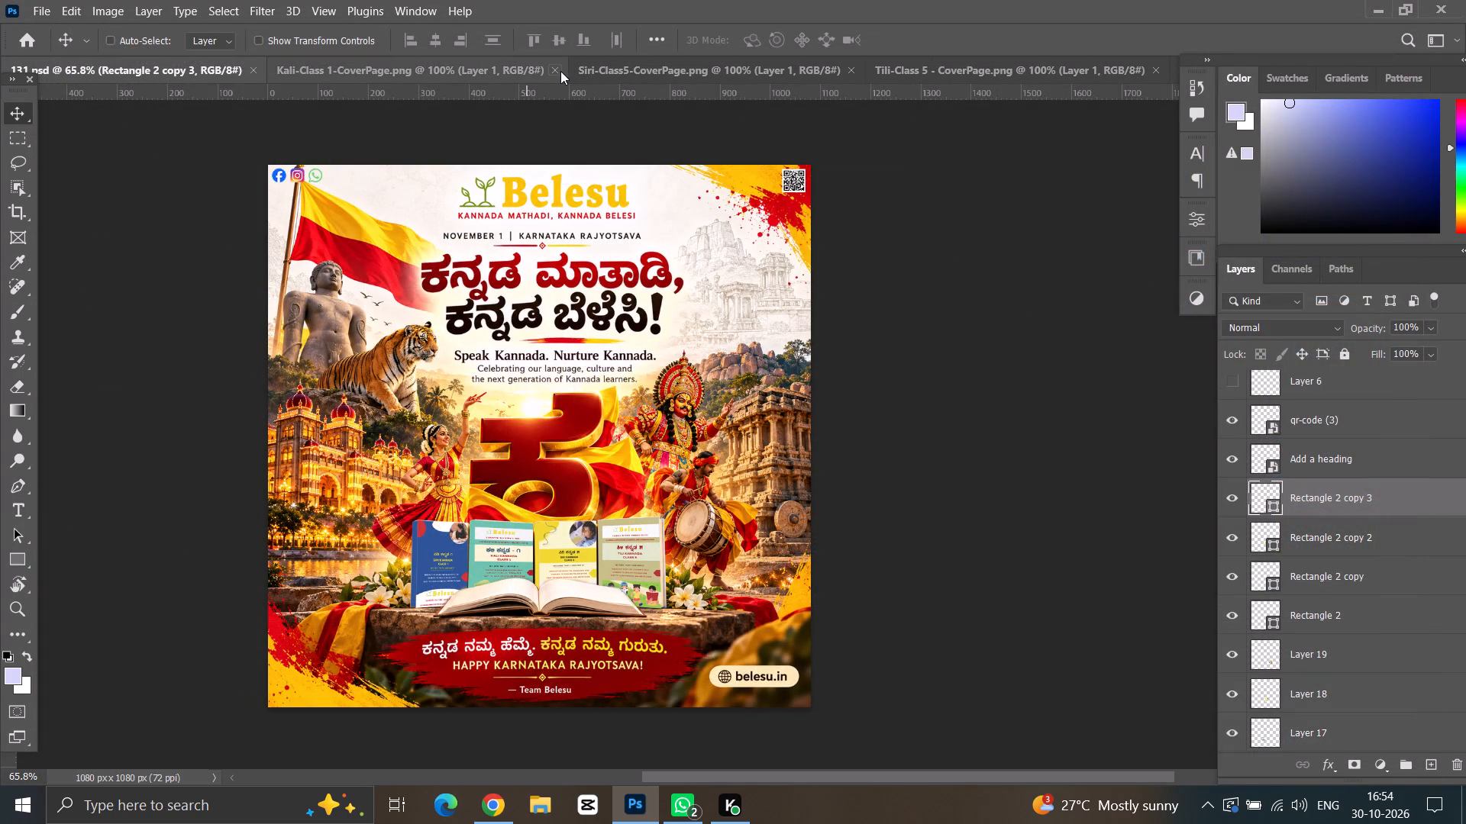
# Close the Kali, Siri and Tili cover page images, leaving only 131.psd open.
pyautogui.click(560, 71)
pyautogui.click(560, 71)
pyautogui.click(553, 72)
pyautogui.click(553, 72)
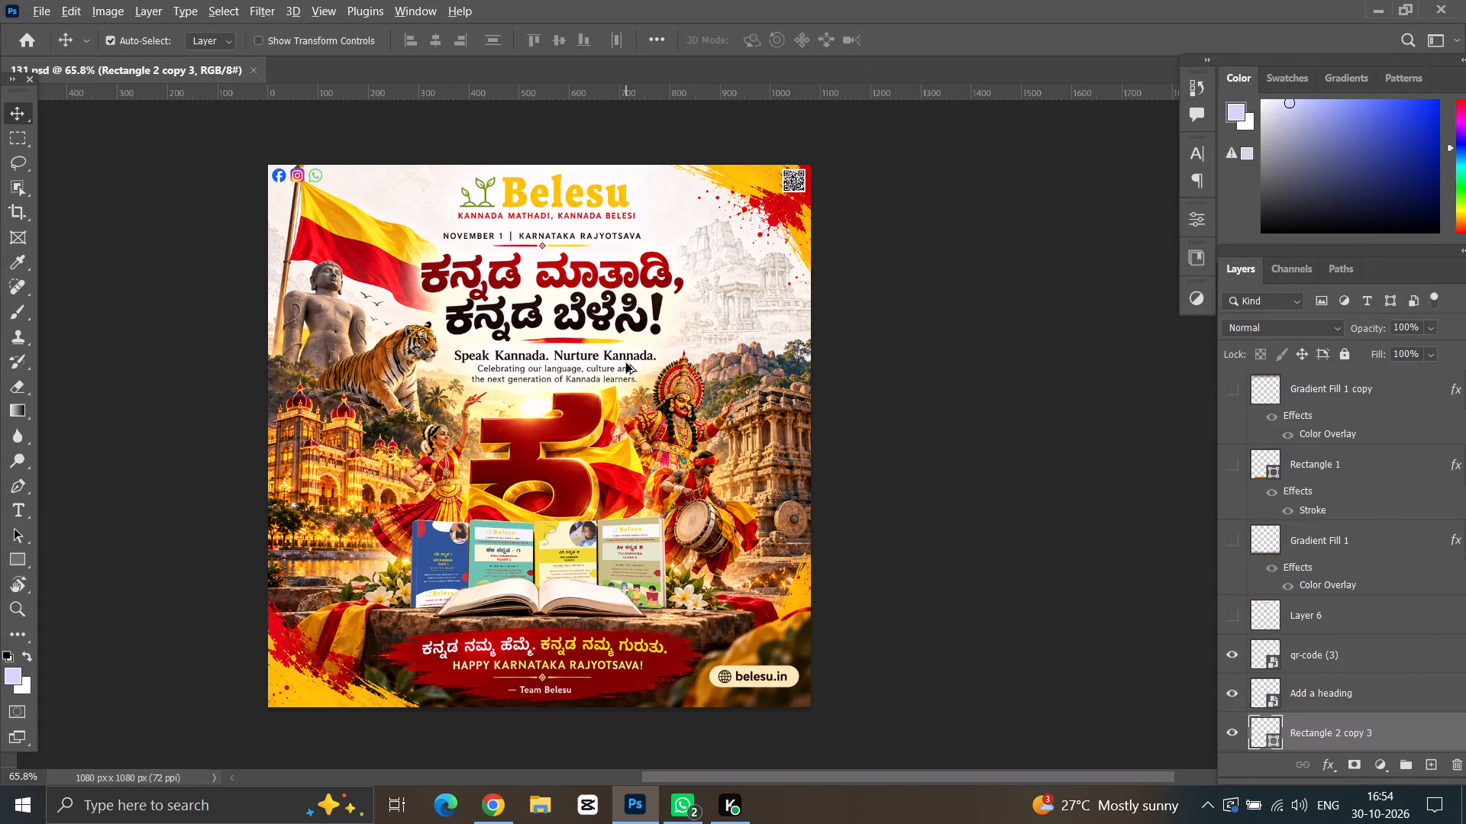
# Export the post for web as a maximum-quality JPEG (quality 100, 1080 x 1080 px) named 131 in the Belesu folder.
pyautogui.hotkey('ctrl', 'alt', 'shift', 's')
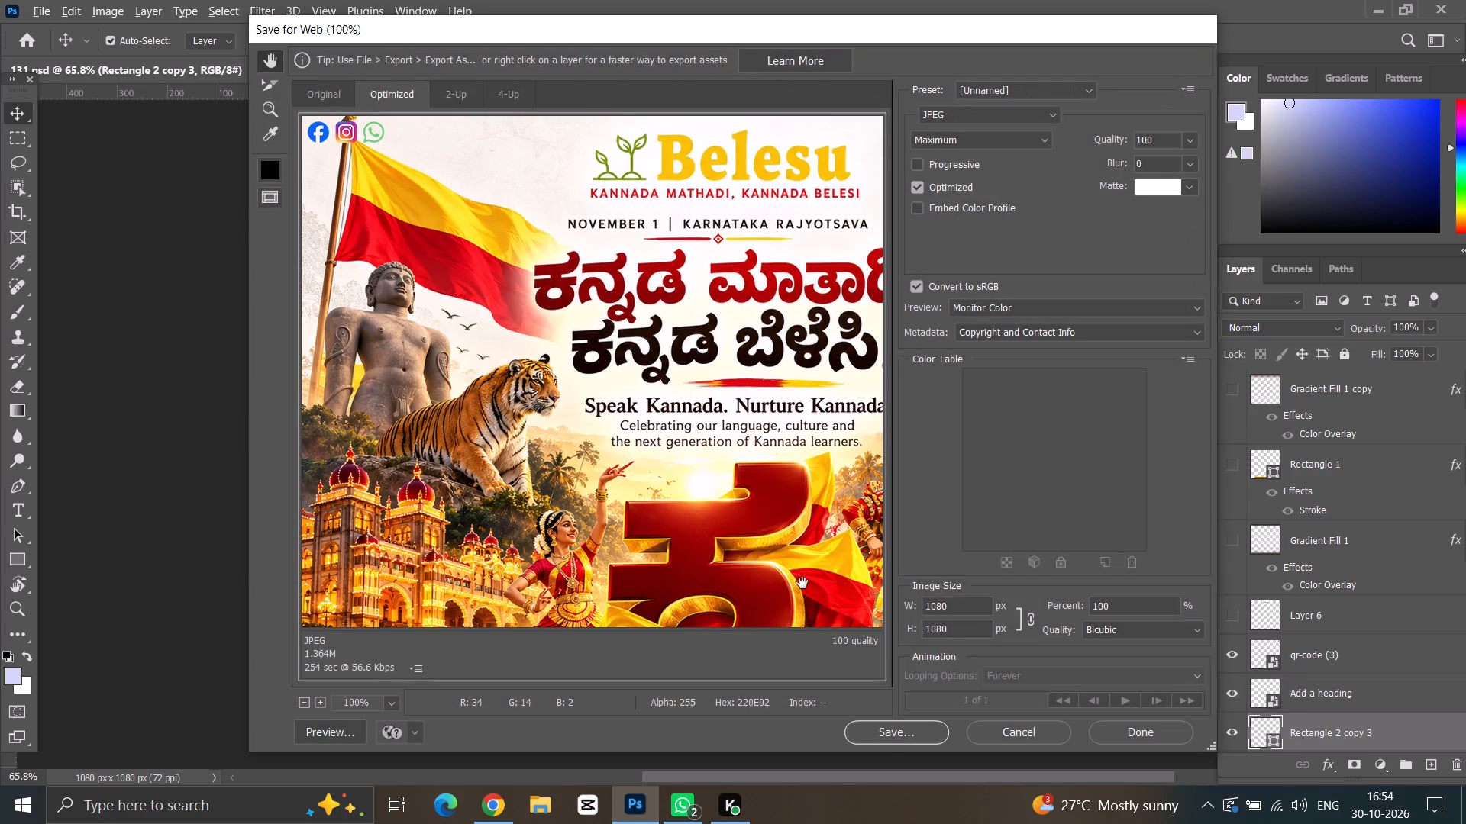
pyautogui.click(890, 742)
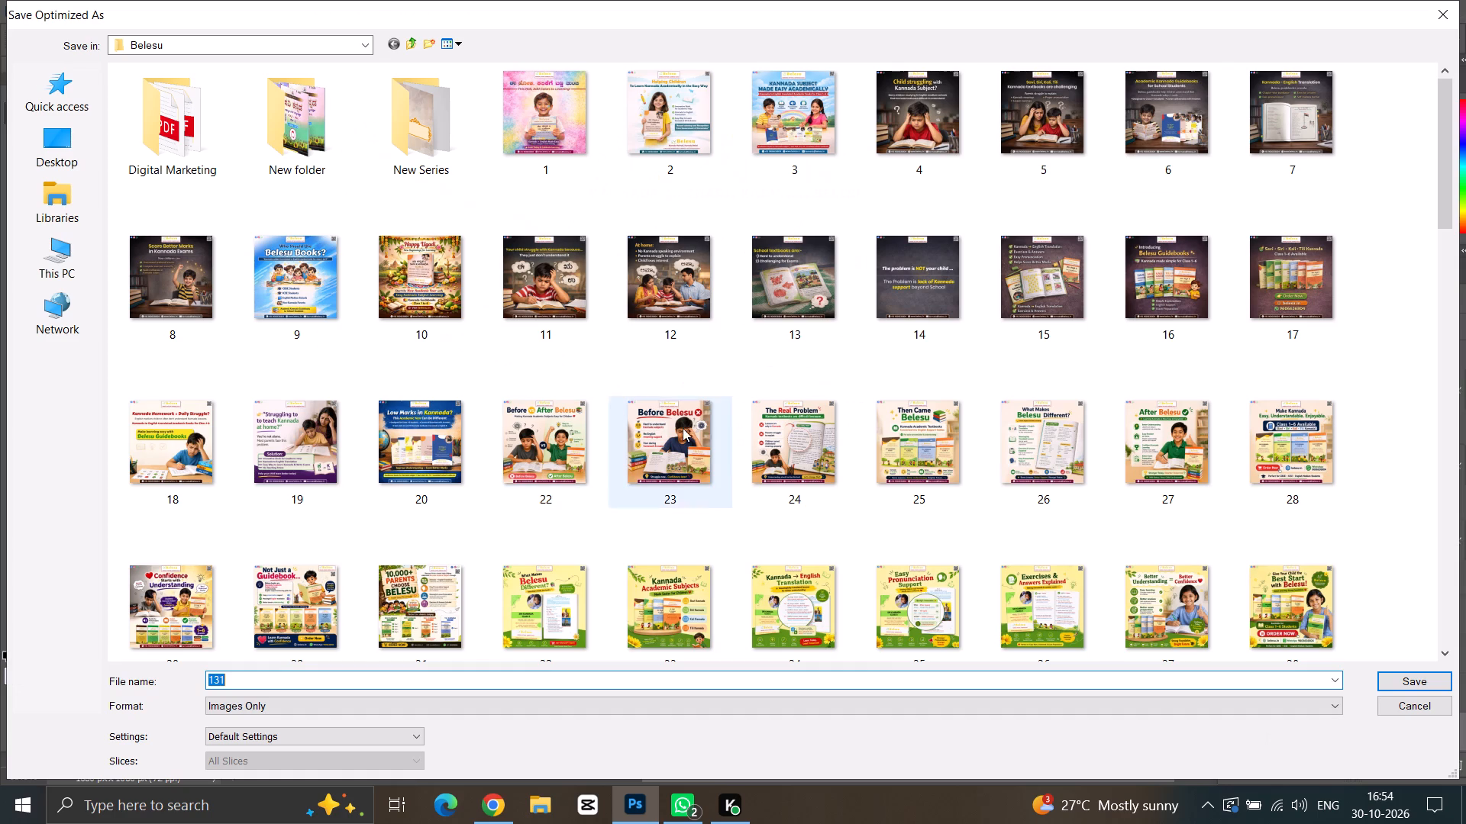
pyautogui.click(1411, 680)
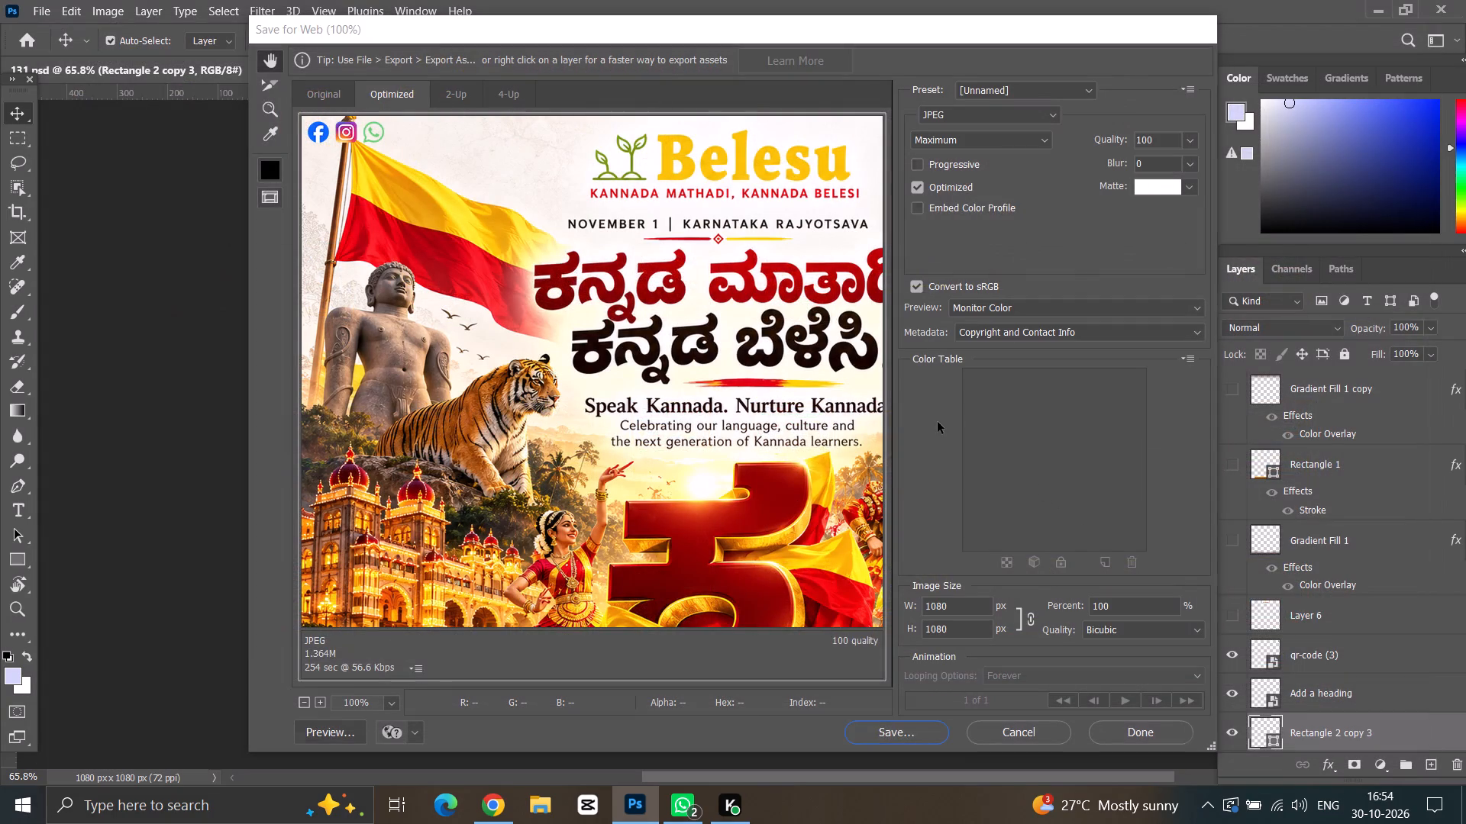
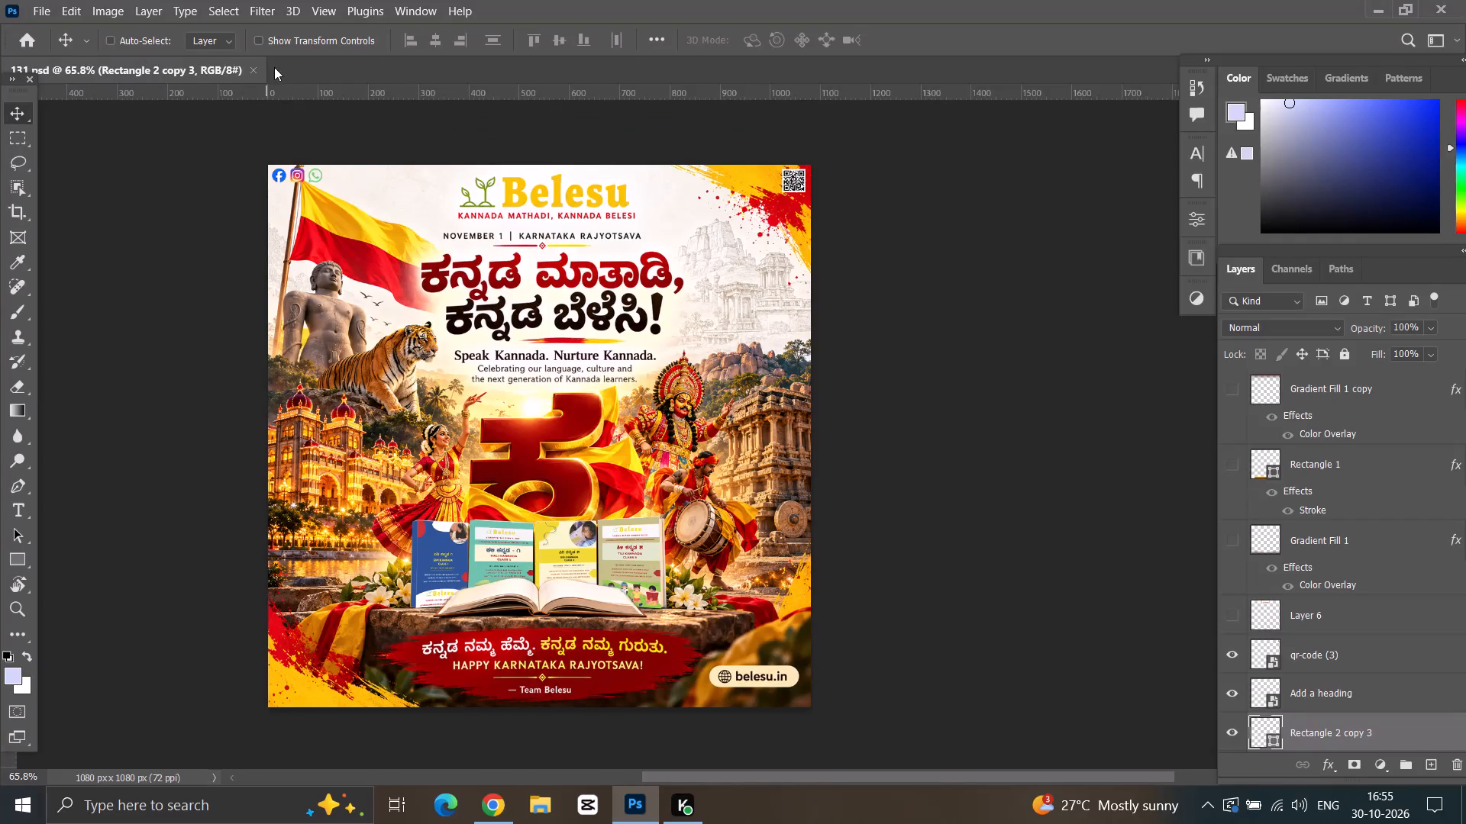
# Close the finished 131.psd document, return to the empty workspace and switch to Chrome.
pyautogui.click(253, 69)
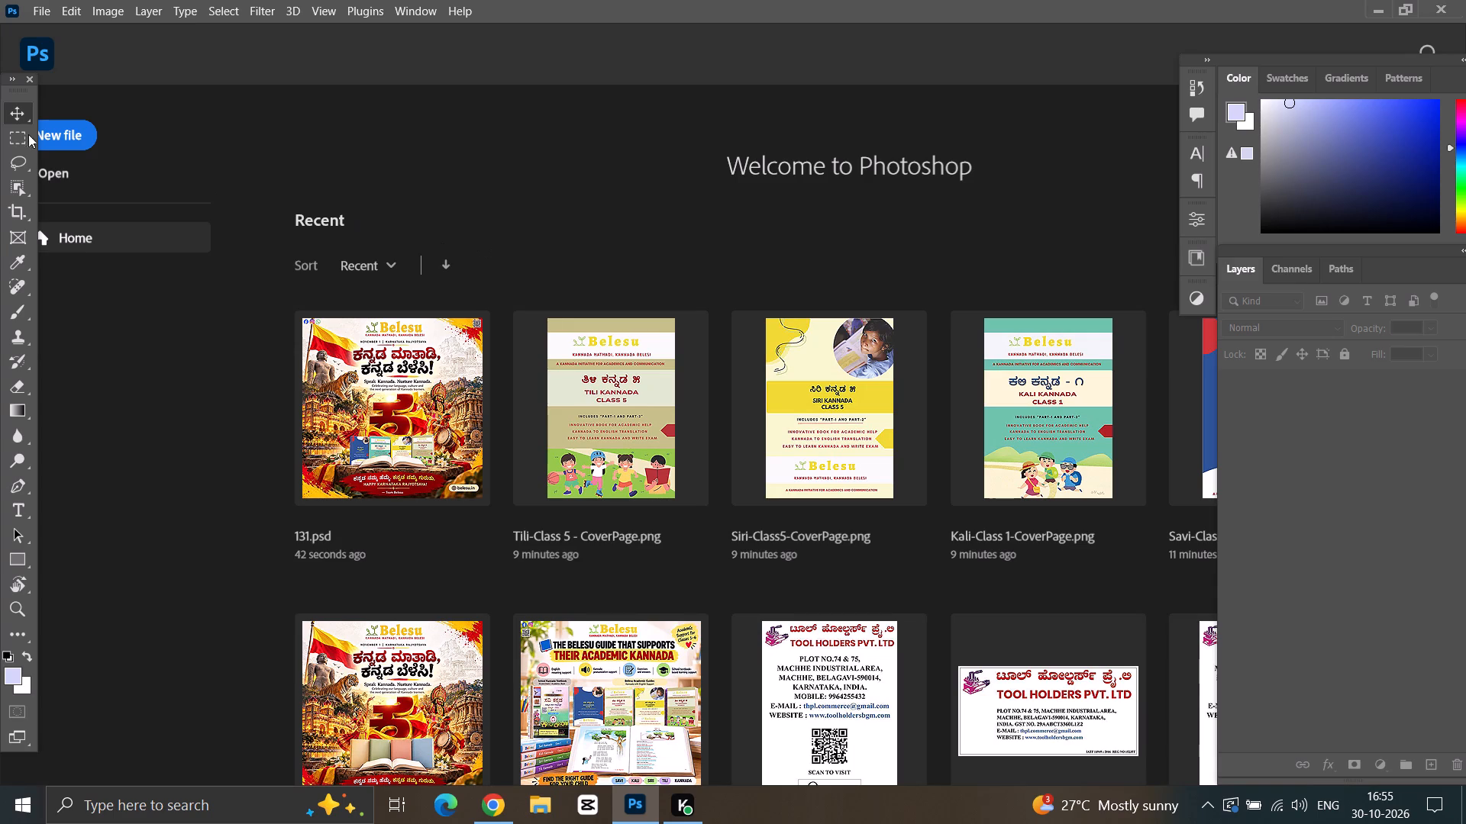
pyautogui.click(44, 60)
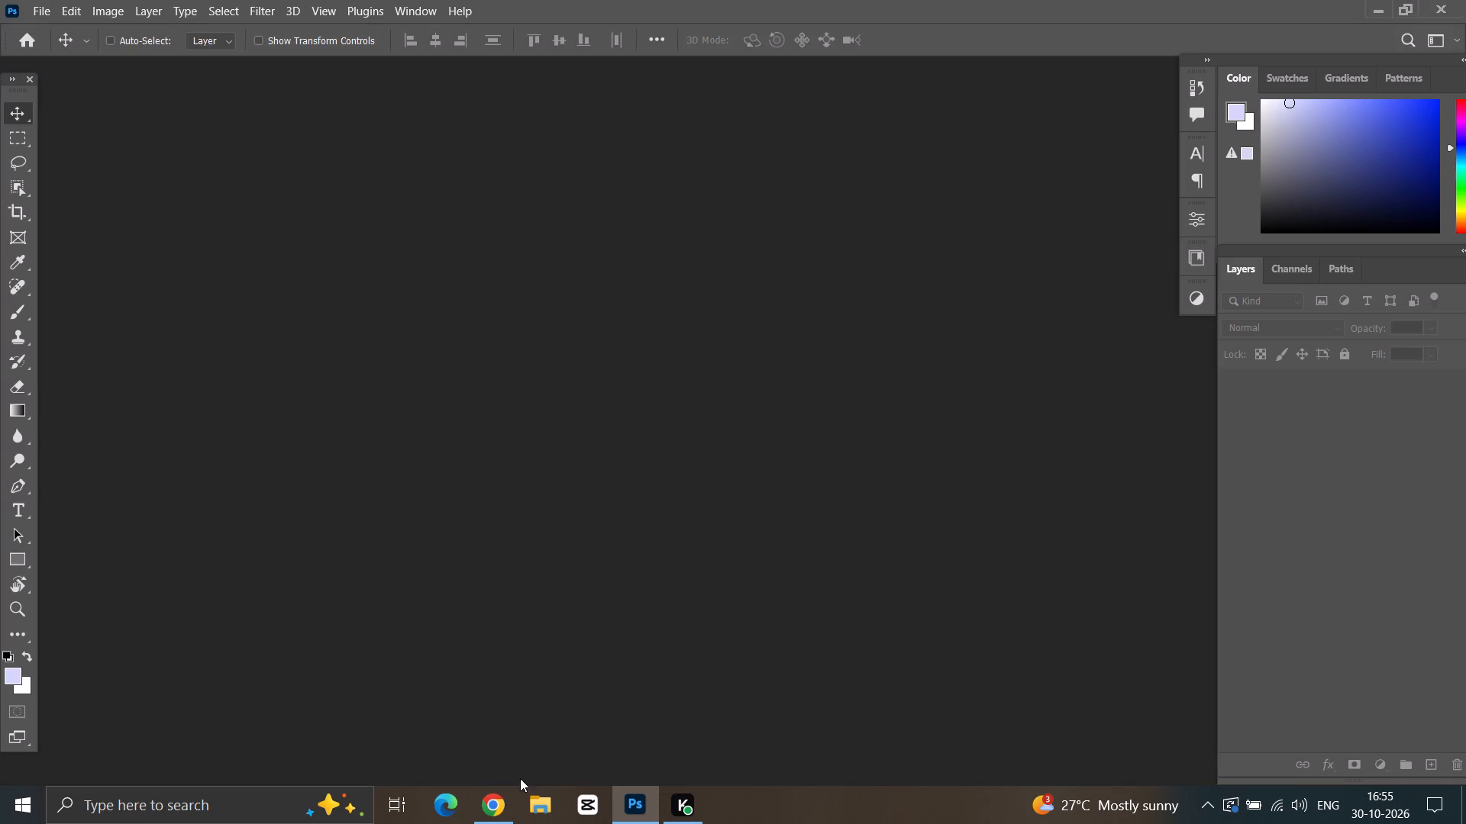
pyautogui.click(502, 809)
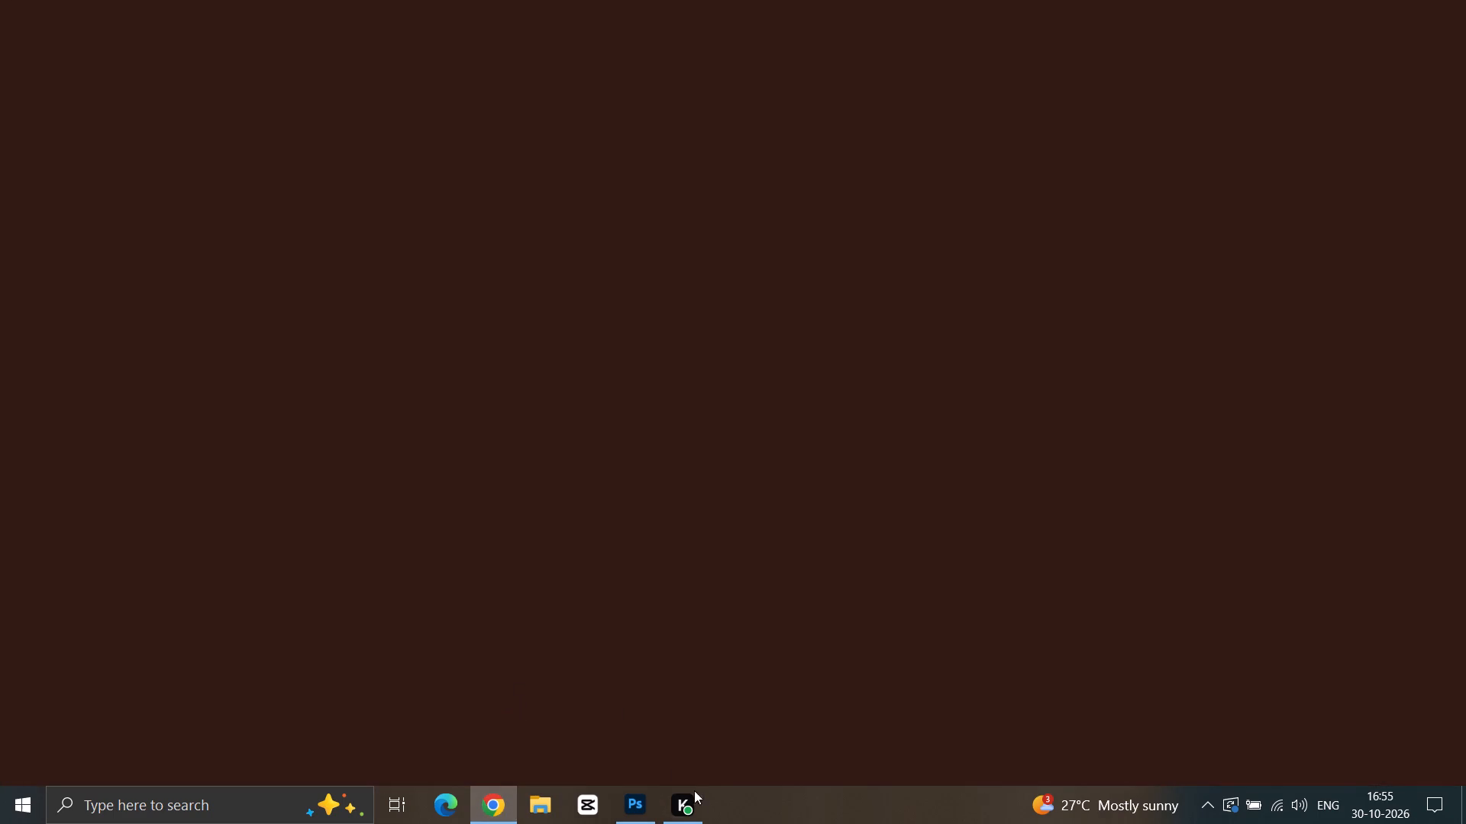